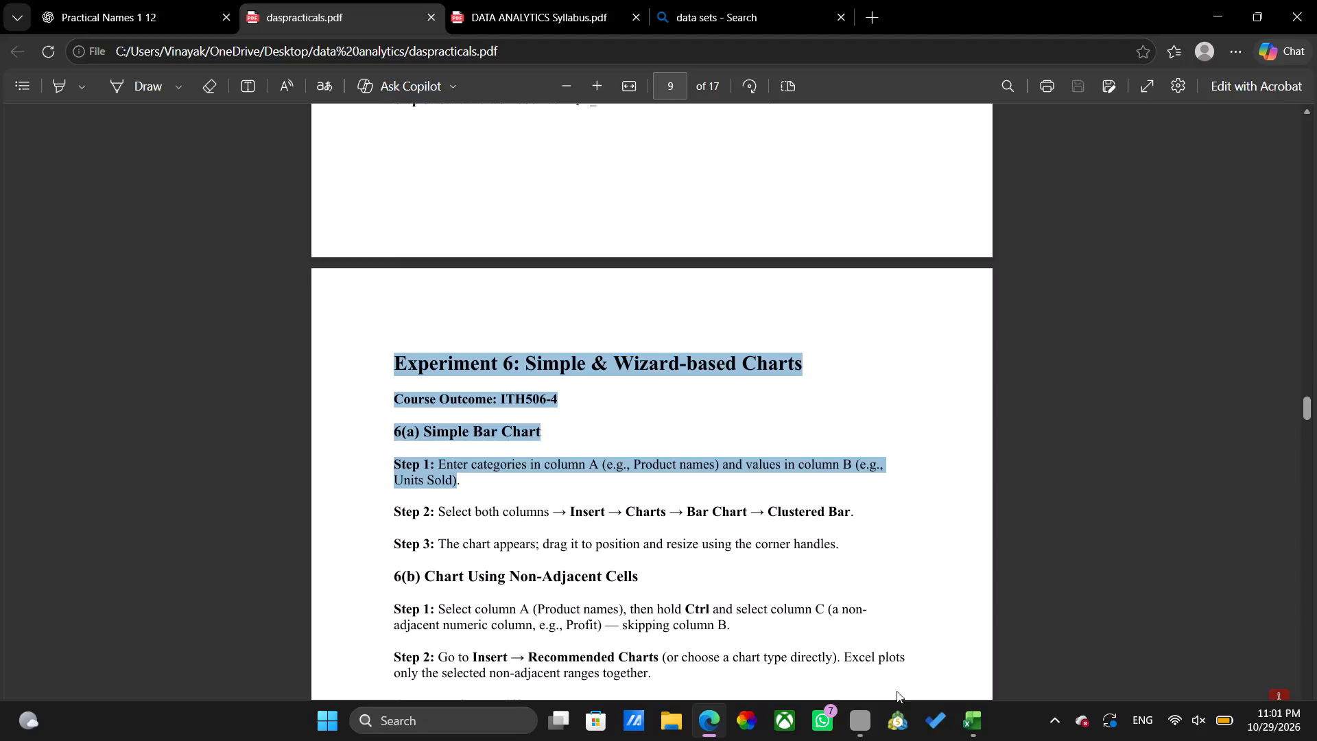
Switch to Excel and create a new blank workbook.
left_click(960, 714)
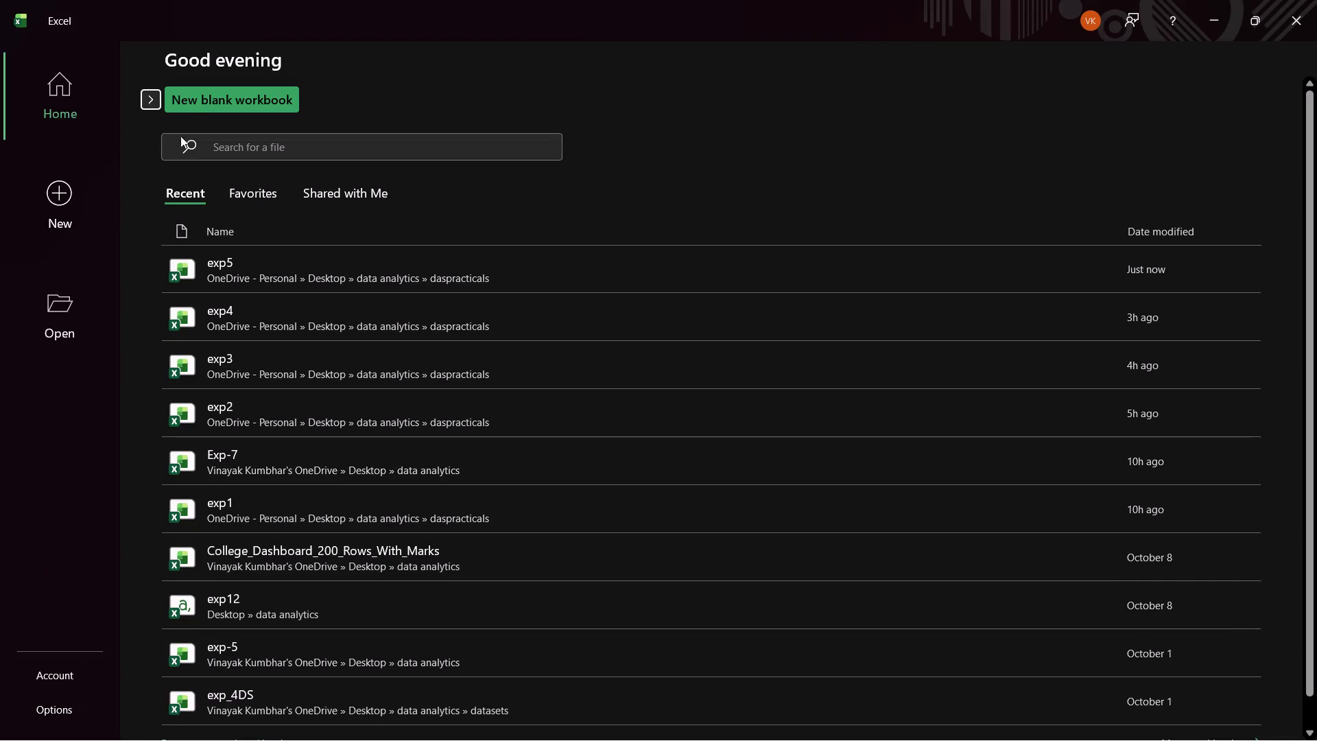
left_click(197, 98)
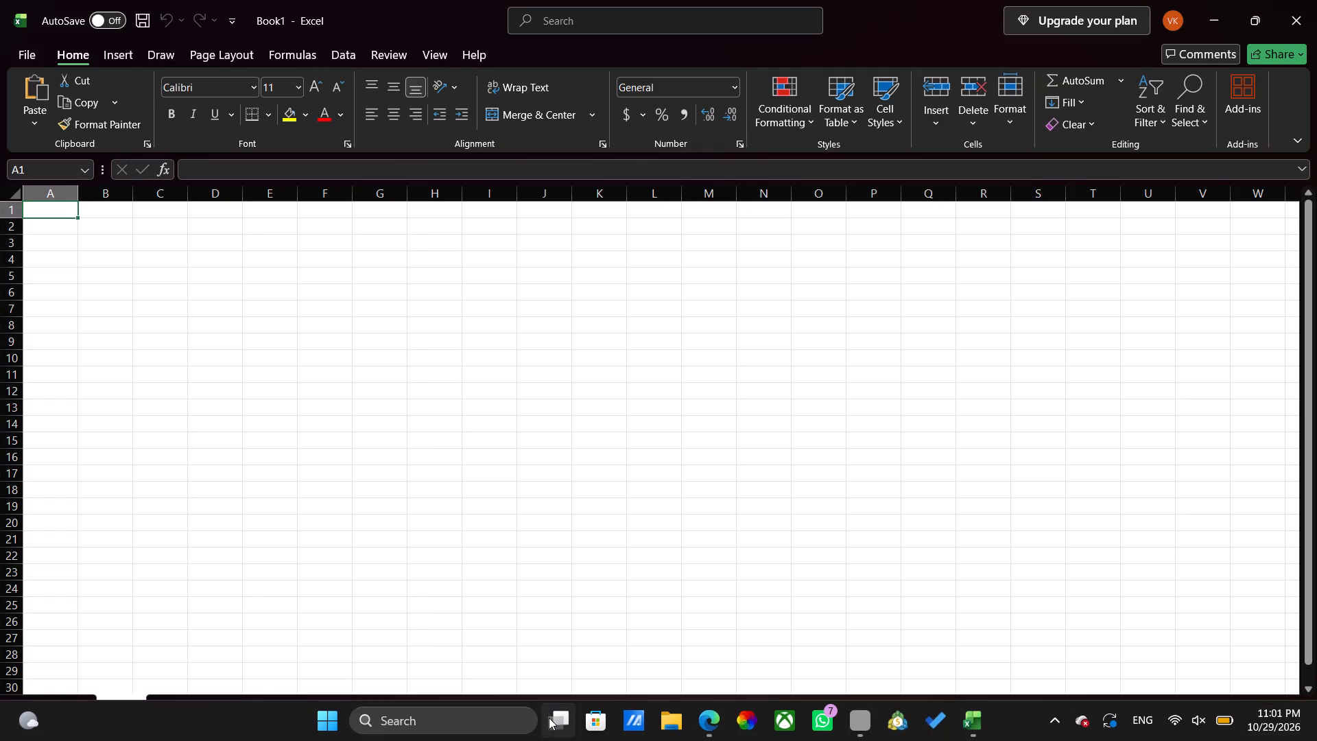
left_click(699, 710)
left_click(552, 429)
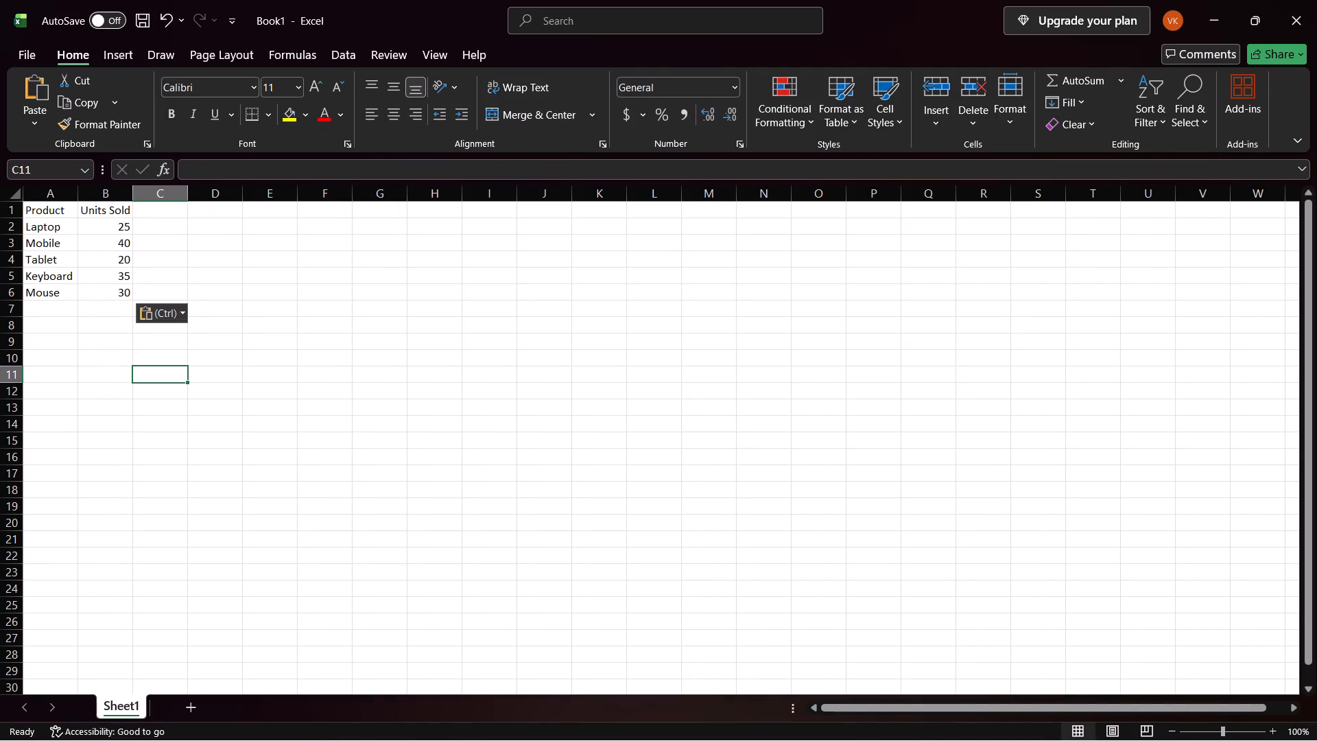
Widen columns A and B of the pasted product table.
left_click(36, 318)
left_click_drag(77, 197, 82, 197)
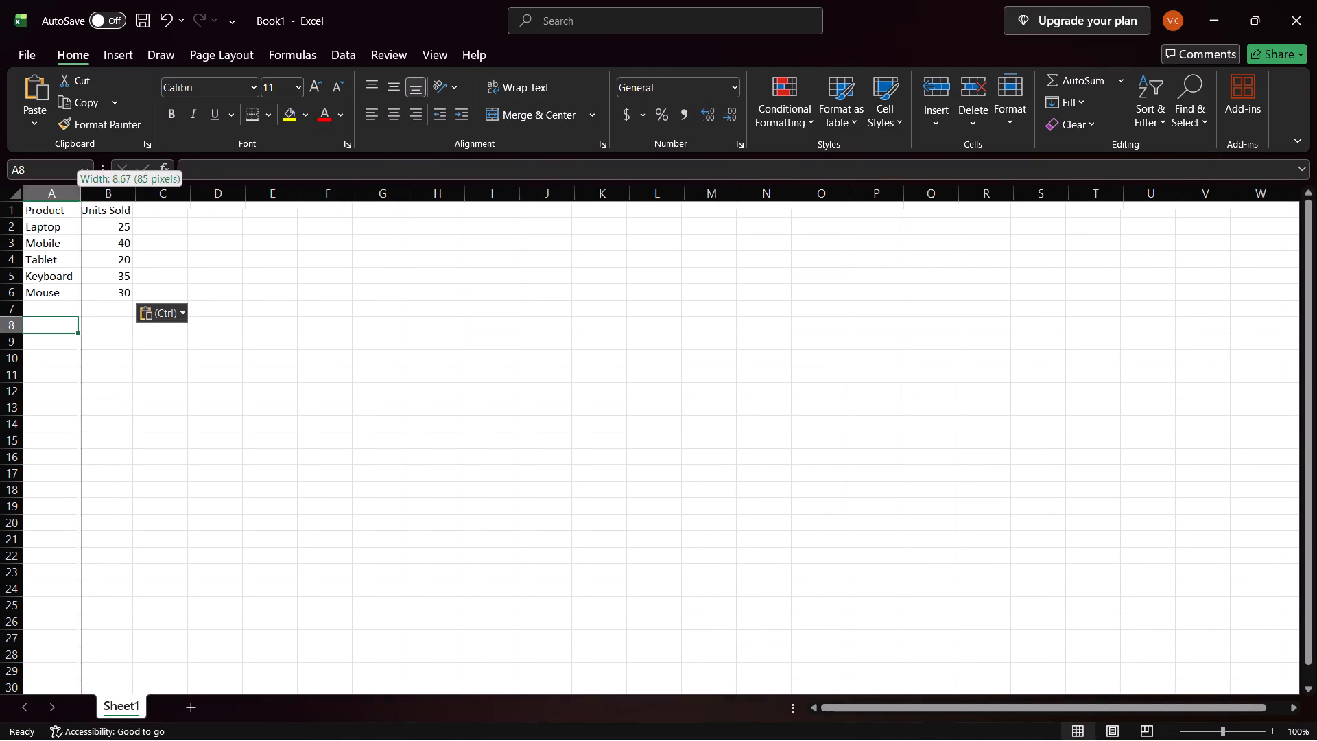
left_click_drag(82, 197, 88, 198)
left_click_drag(143, 196, 174, 196)
Read the Experiment 6(a) Simple Bar Chart instructions in daspracticals.pdf in Edge, focusing on Step 1, and return to the workbook.
key("alt+Tab")
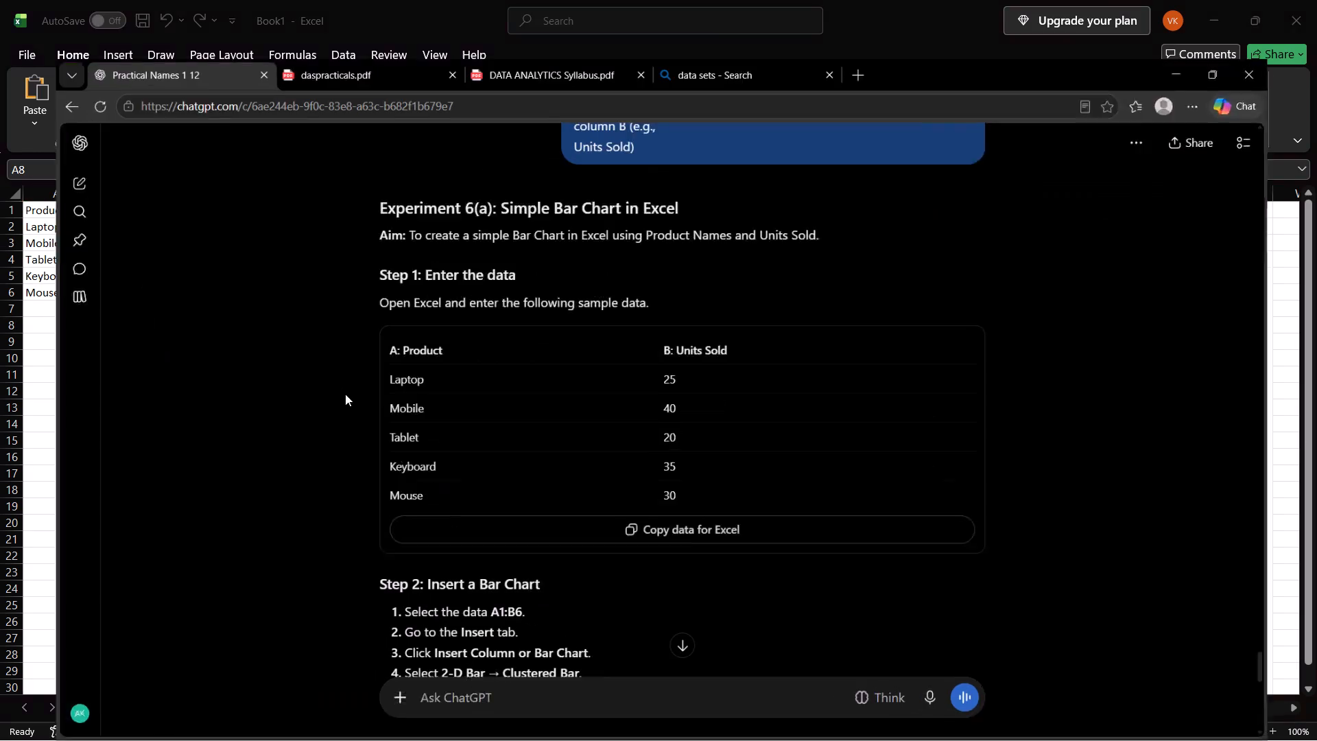
key("alt+Tab")
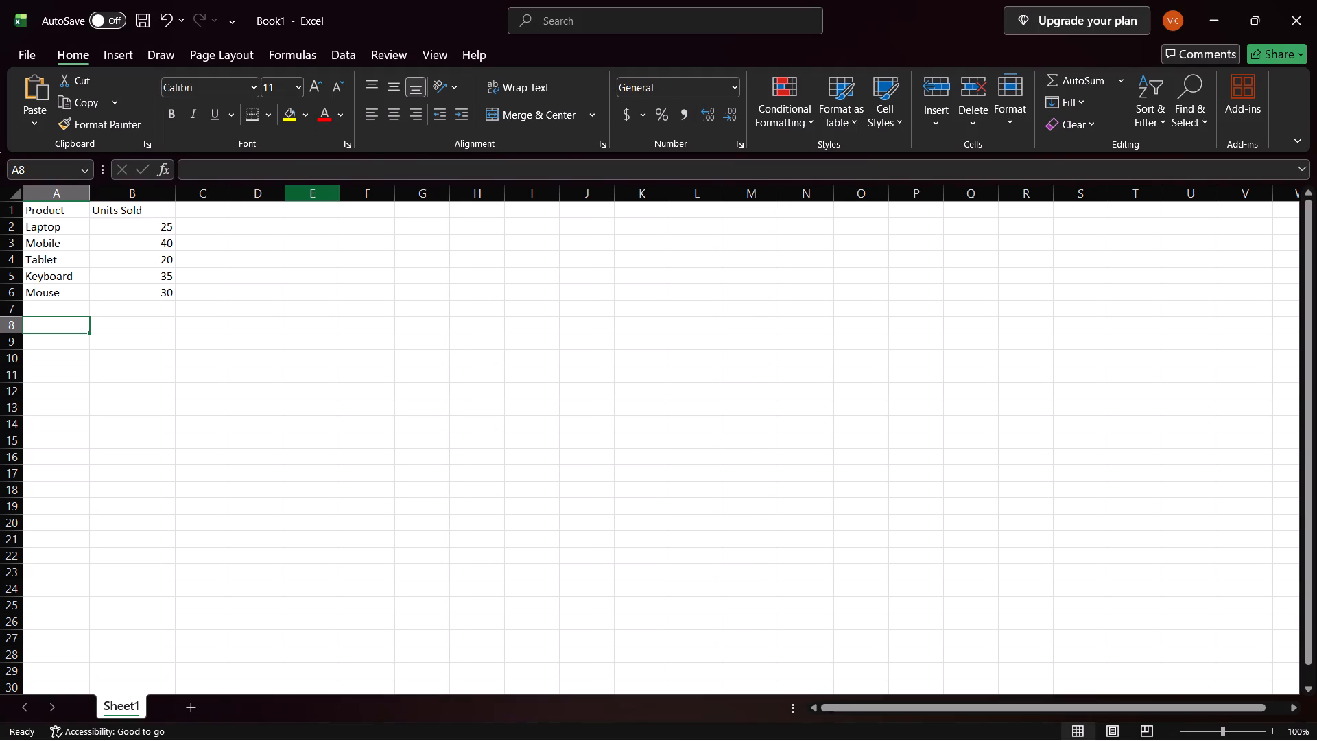
left_click(716, 705)
left_click(270, 0)
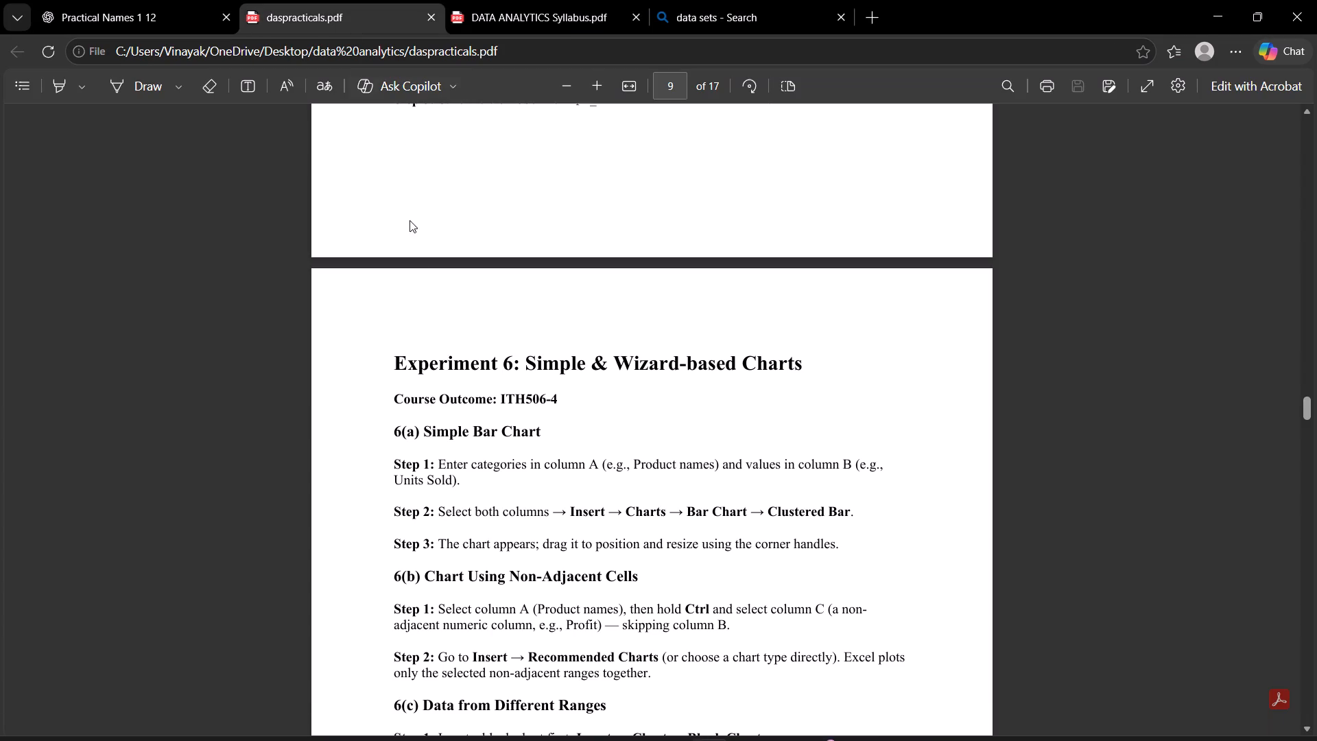
scroll(440, 508, "down", 1)
left_click_drag(543, 346, 333, 344)
left_click(359, 364)
left_click_drag(391, 369, 471, 397)
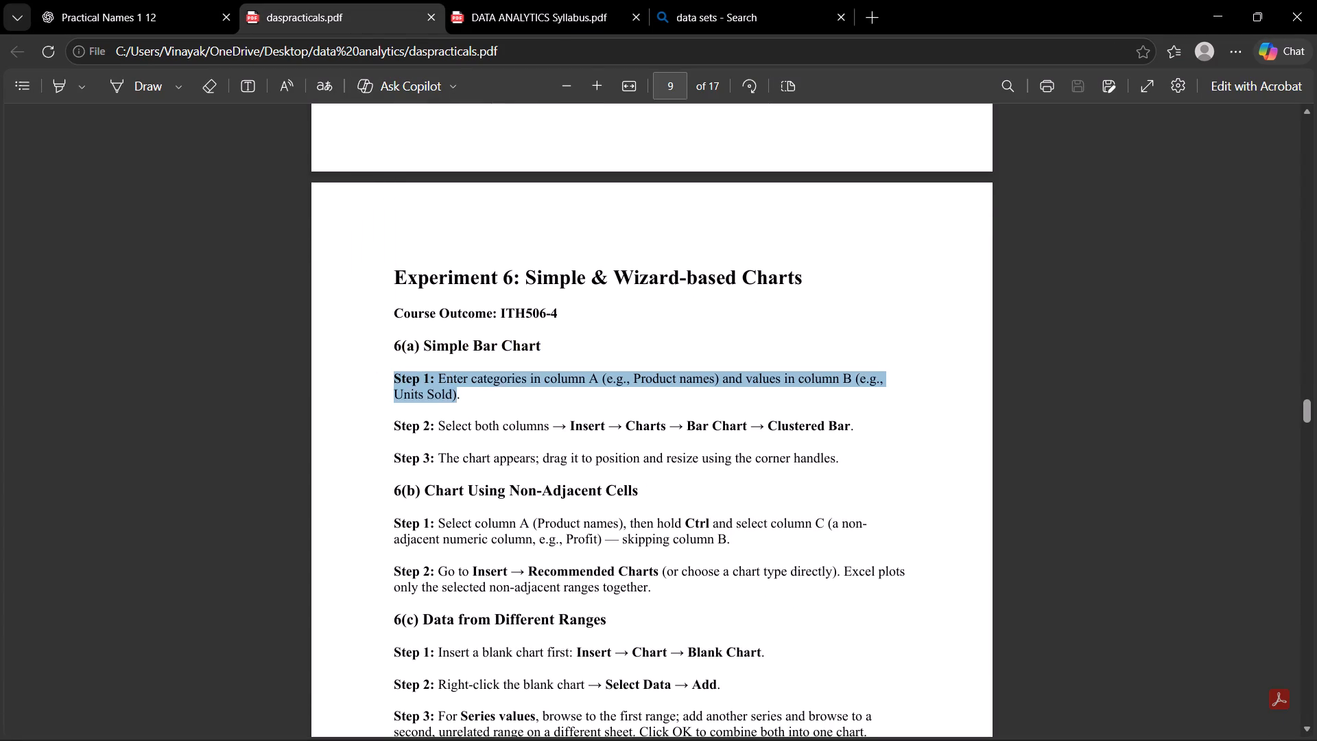
left_click_drag(471, 397, 471, 397)
left_click(471, 397)
left_click_drag(645, 381, 664, 381)
left_click(618, 381)
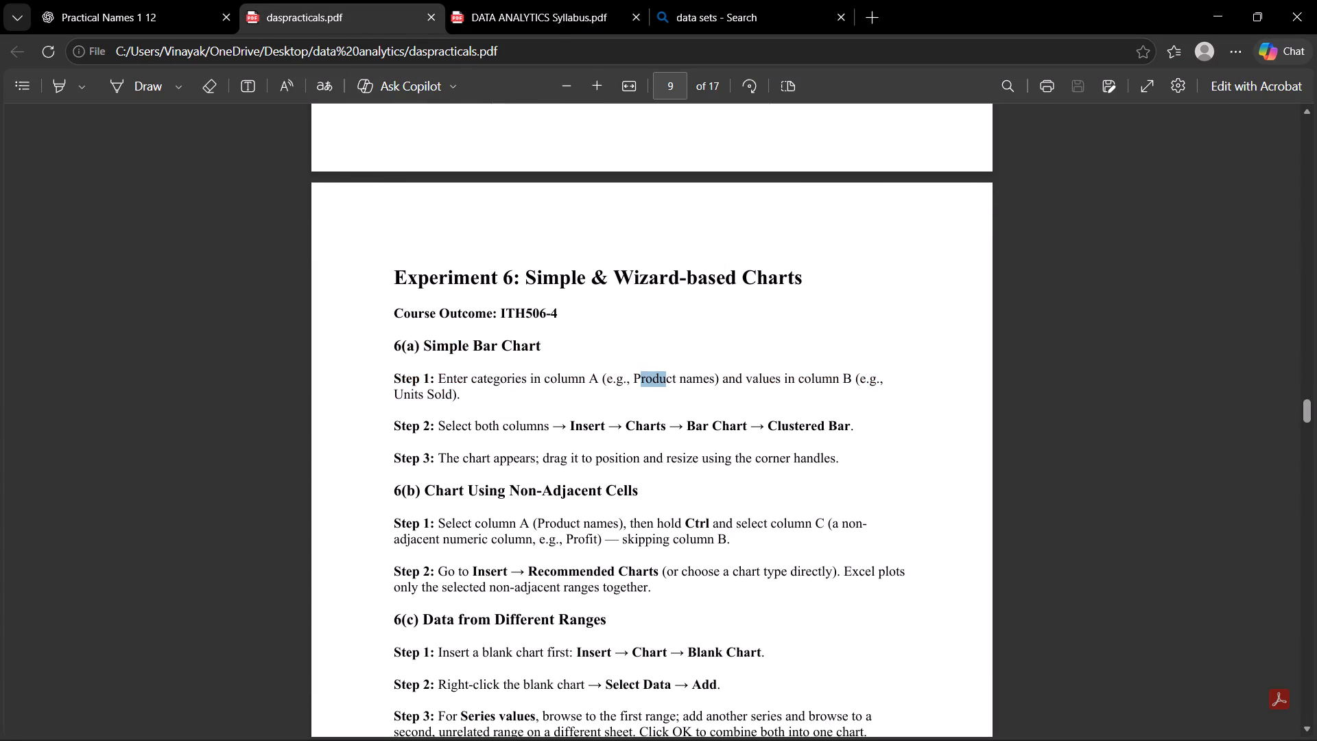
left_click_drag(633, 374, 687, 382)
left_click(687, 384)
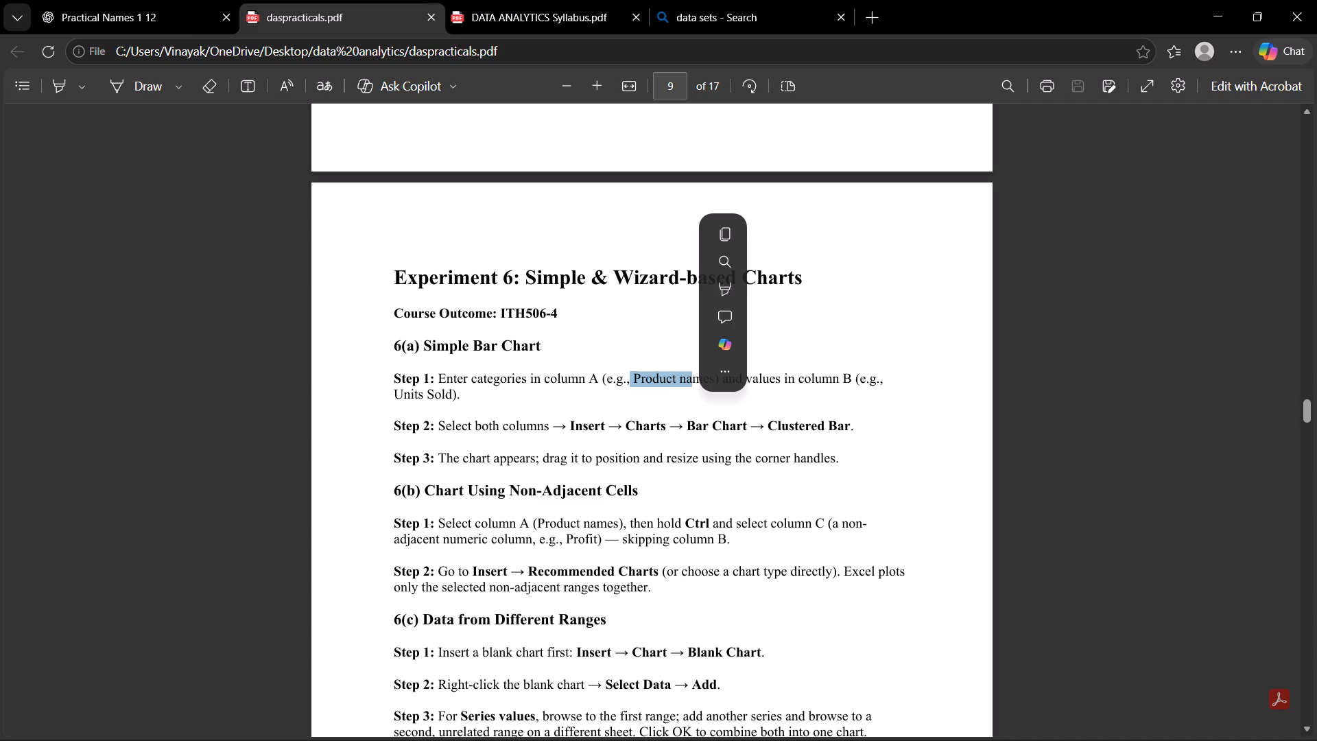
left_click(1206, 0)
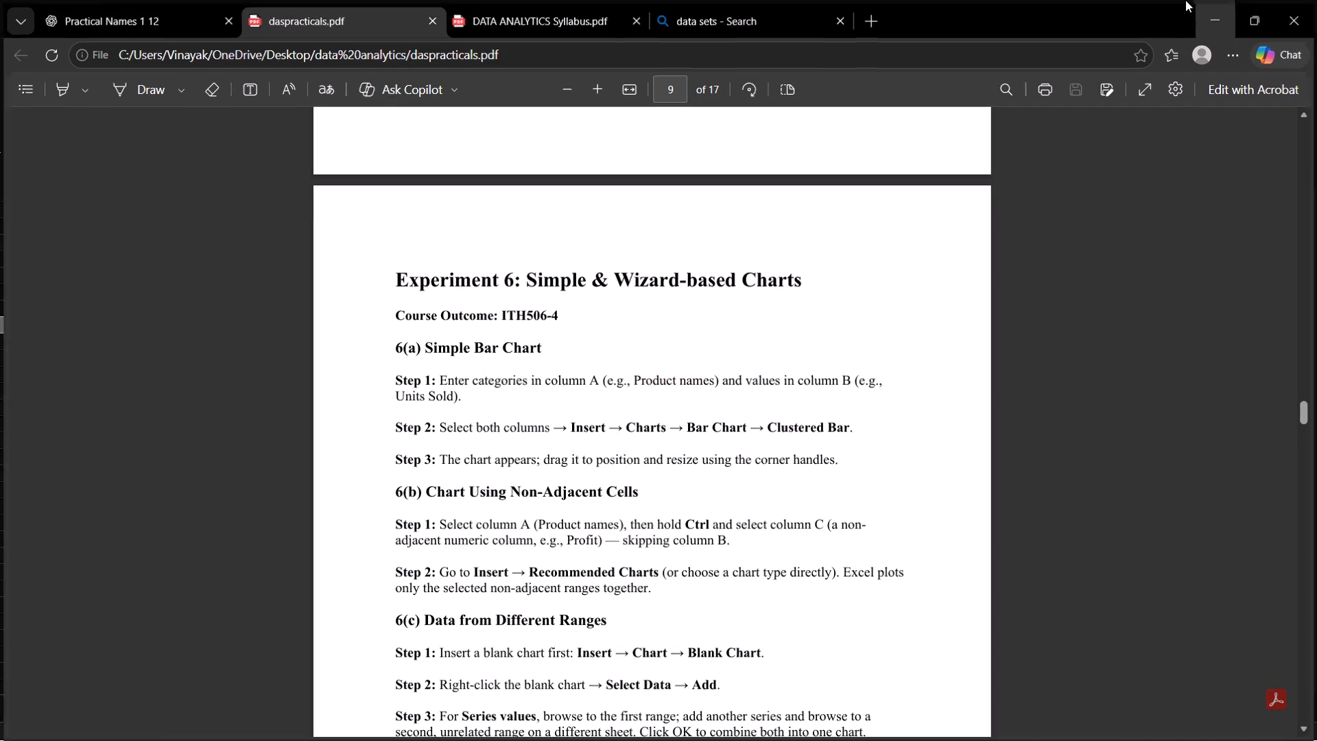
Insert a 2-D Clustered Bar chart from the Product and Units Sold data in A1:B6.
left_click_drag(76, 209, 146, 287)
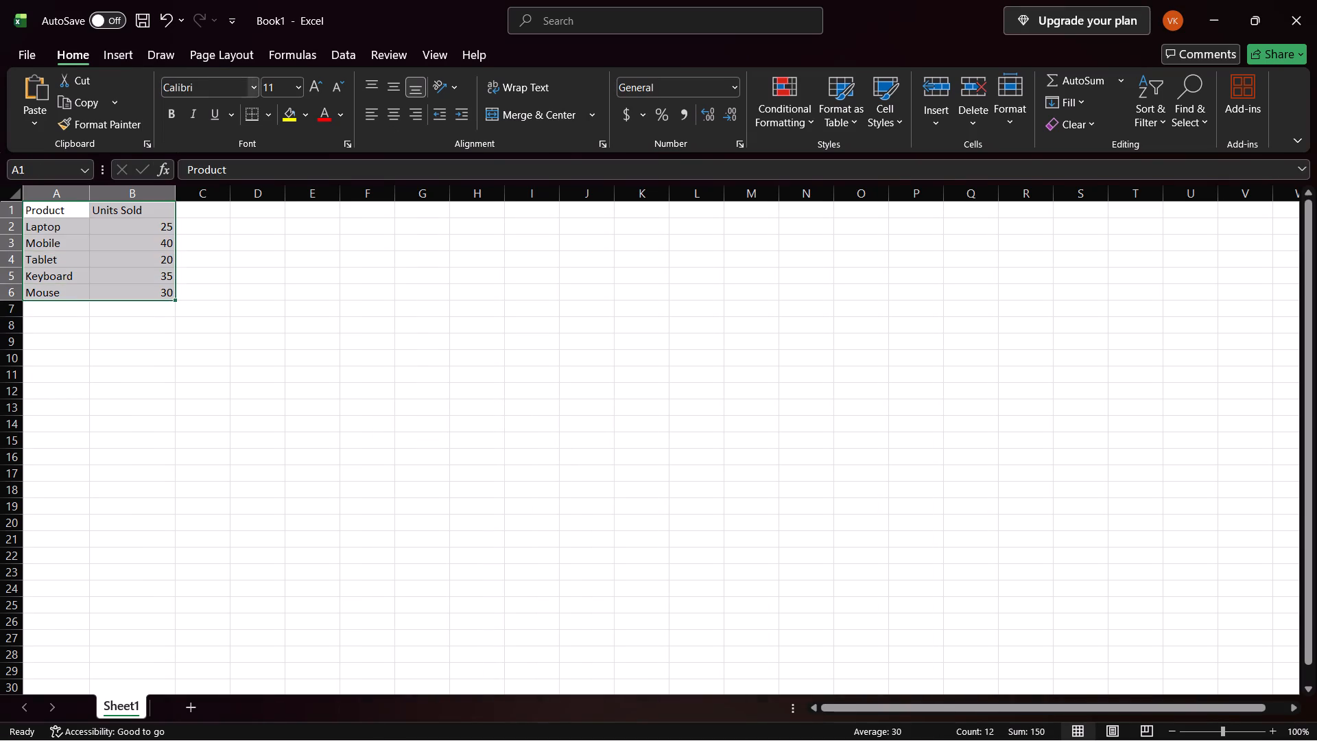
left_click(130, 56)
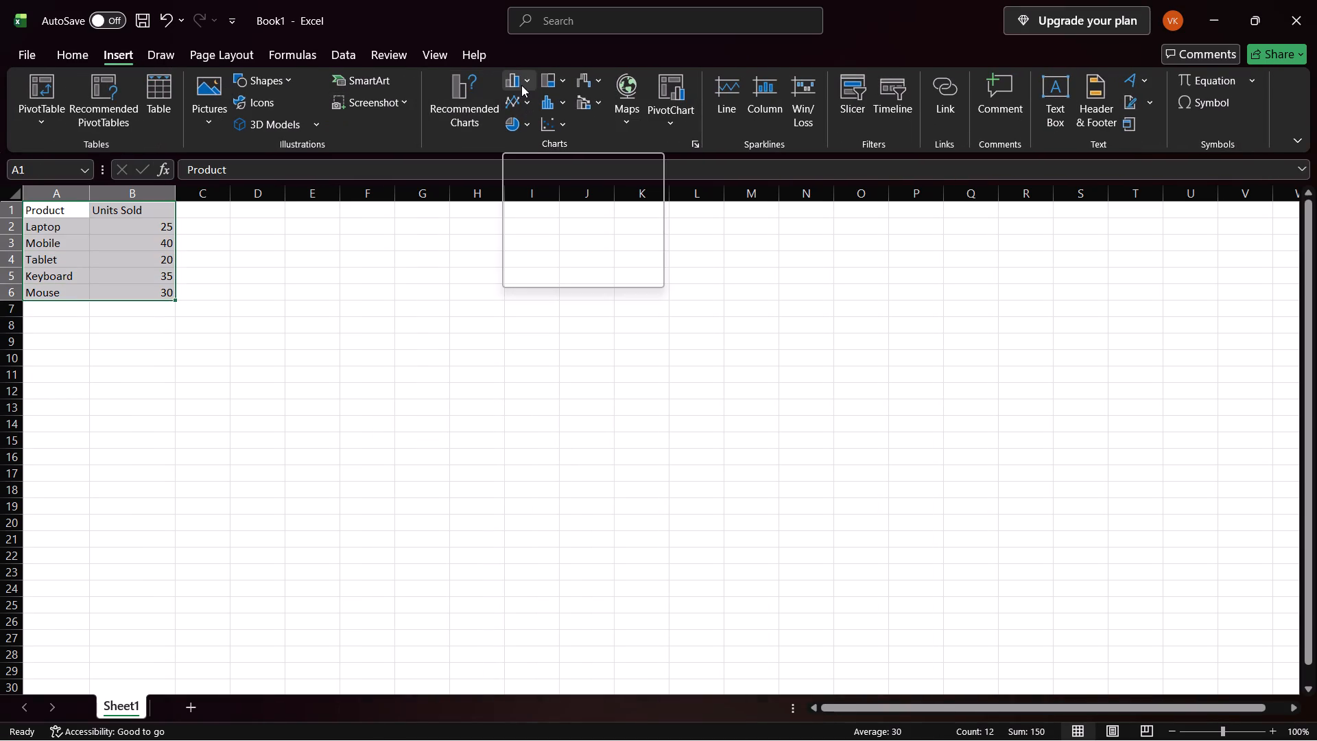
left_click(521, 85)
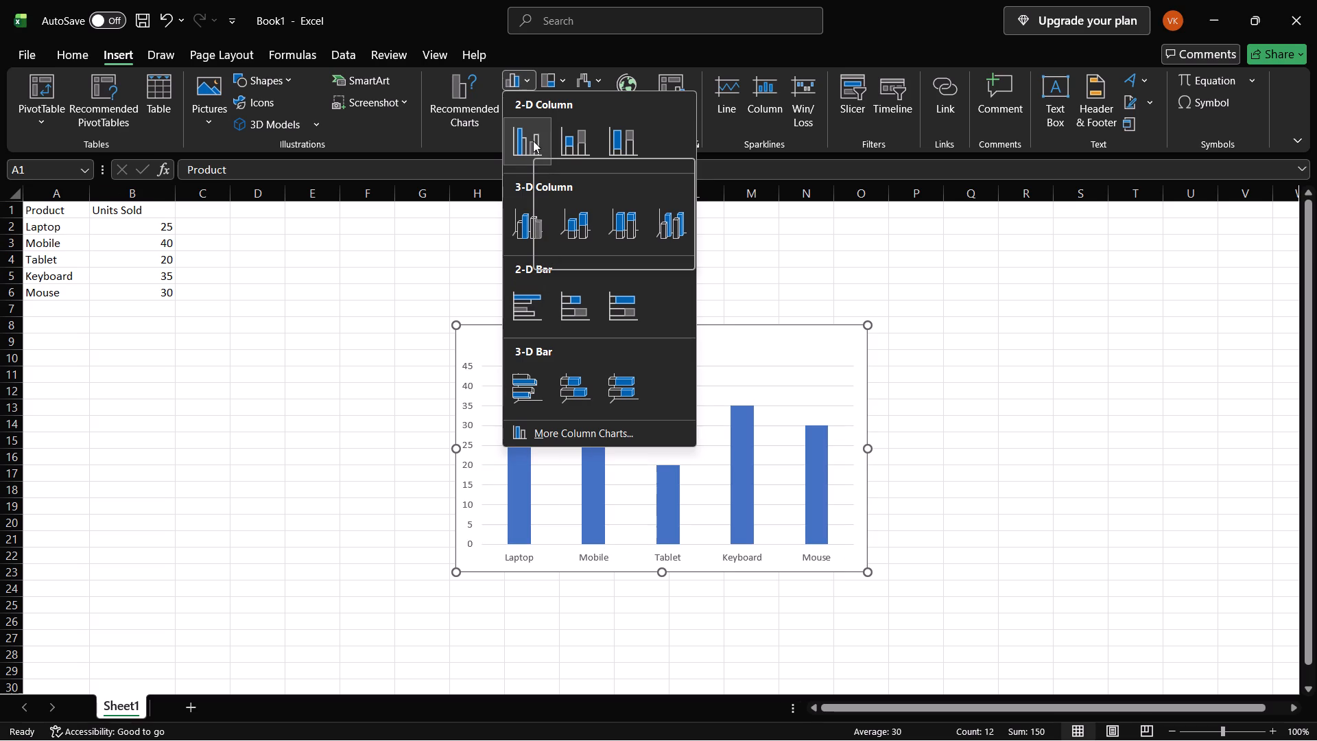
key("alt+Tab")
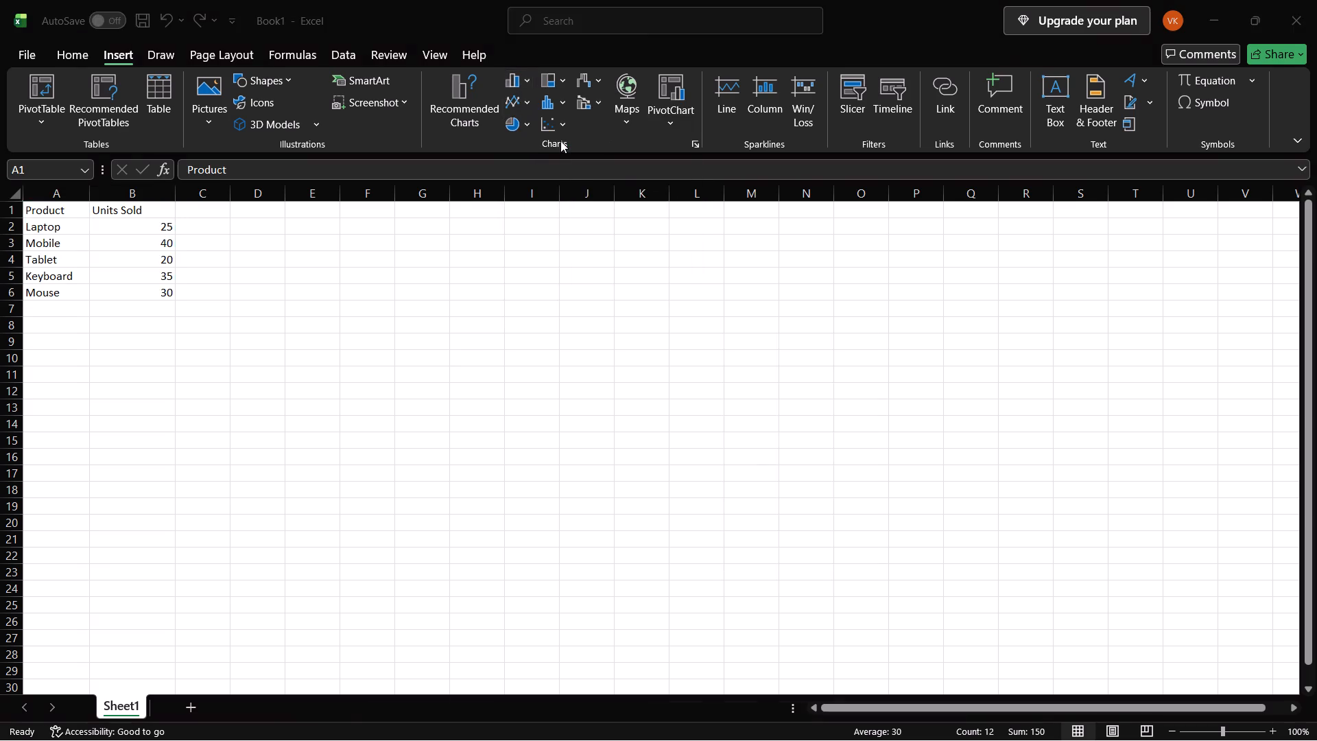
key("alt+Tab")
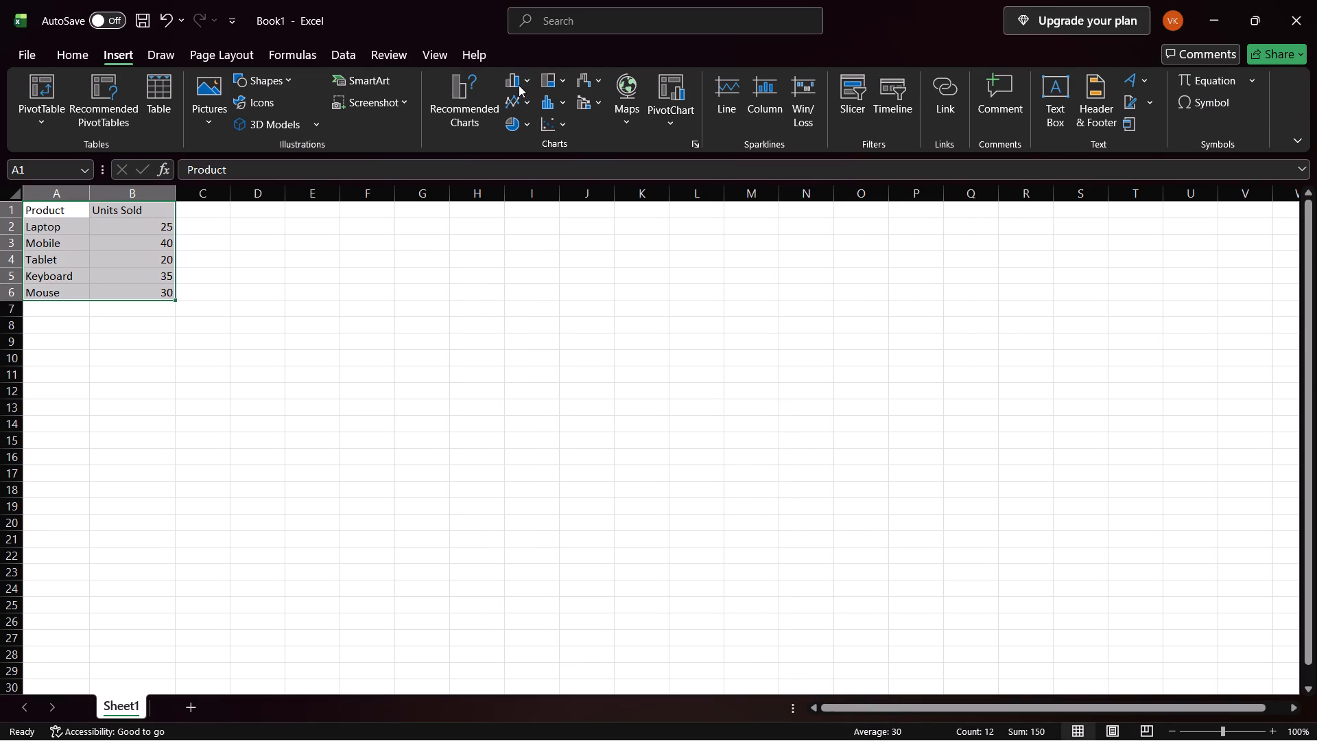
left_click(518, 84)
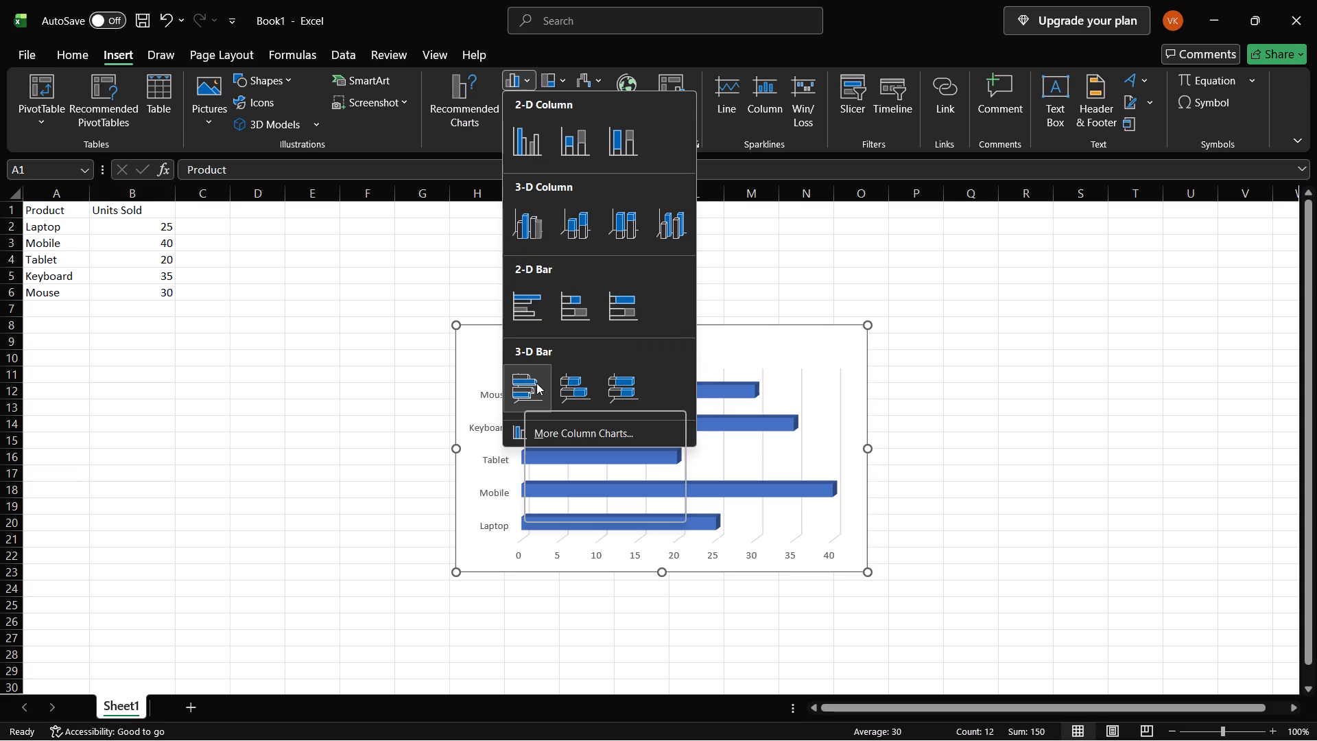
left_click(516, 317)
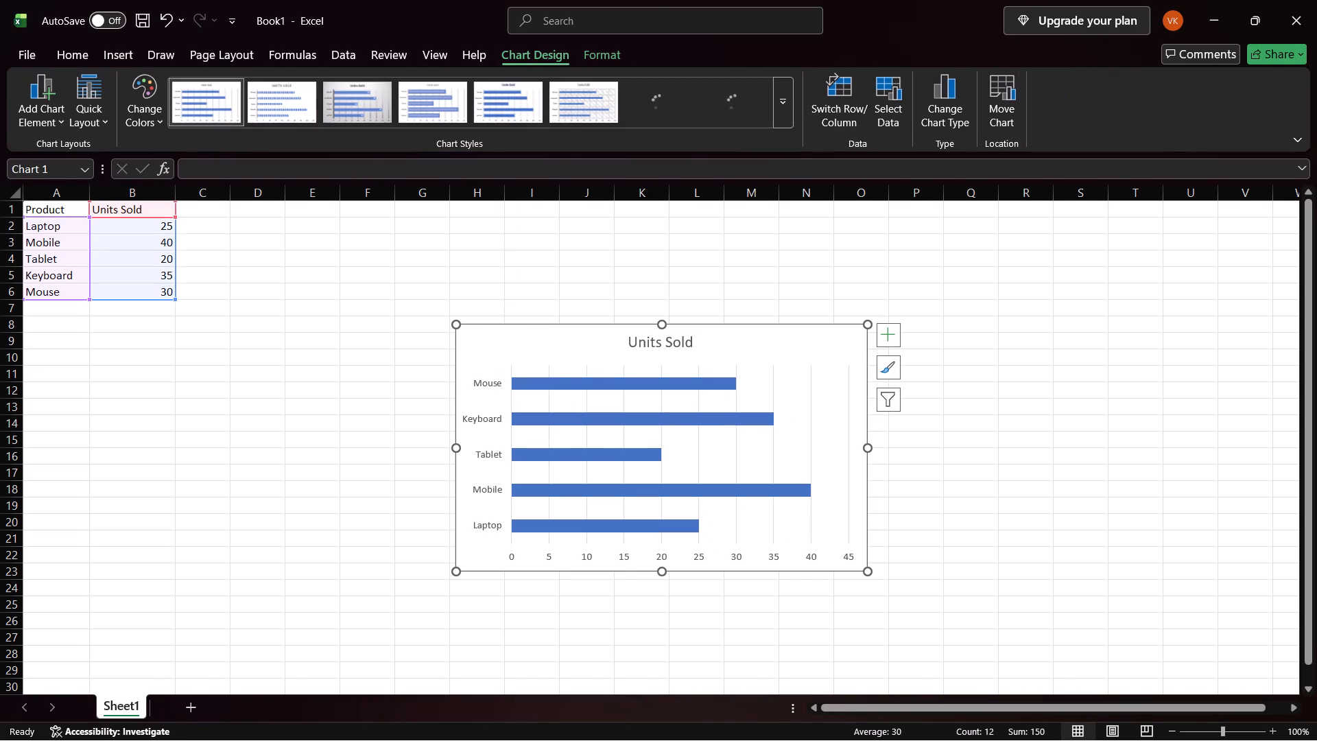
left_click(507, 273)
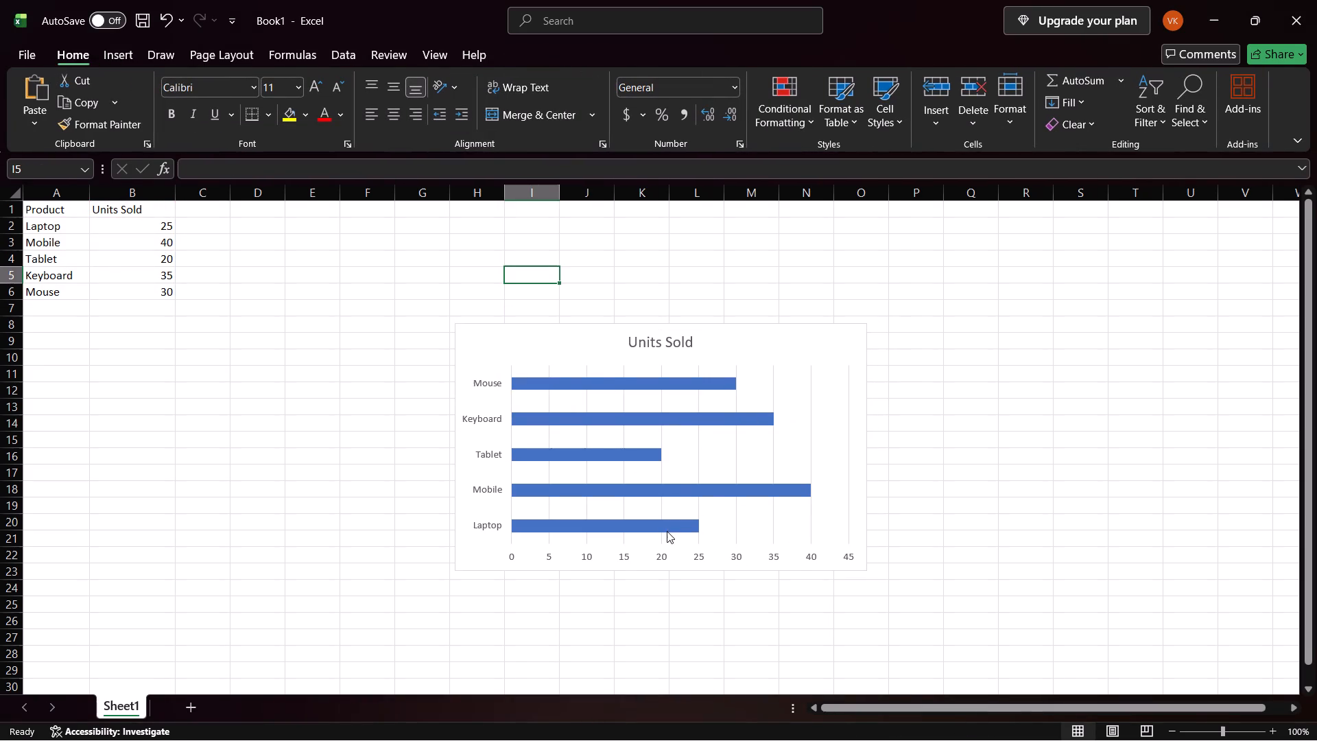
Check section 6(b) on non-adjacent cells in the Edge PDF, and enter the header PROFIT in C1 of the Excel sheet.
key("alt+Tab")
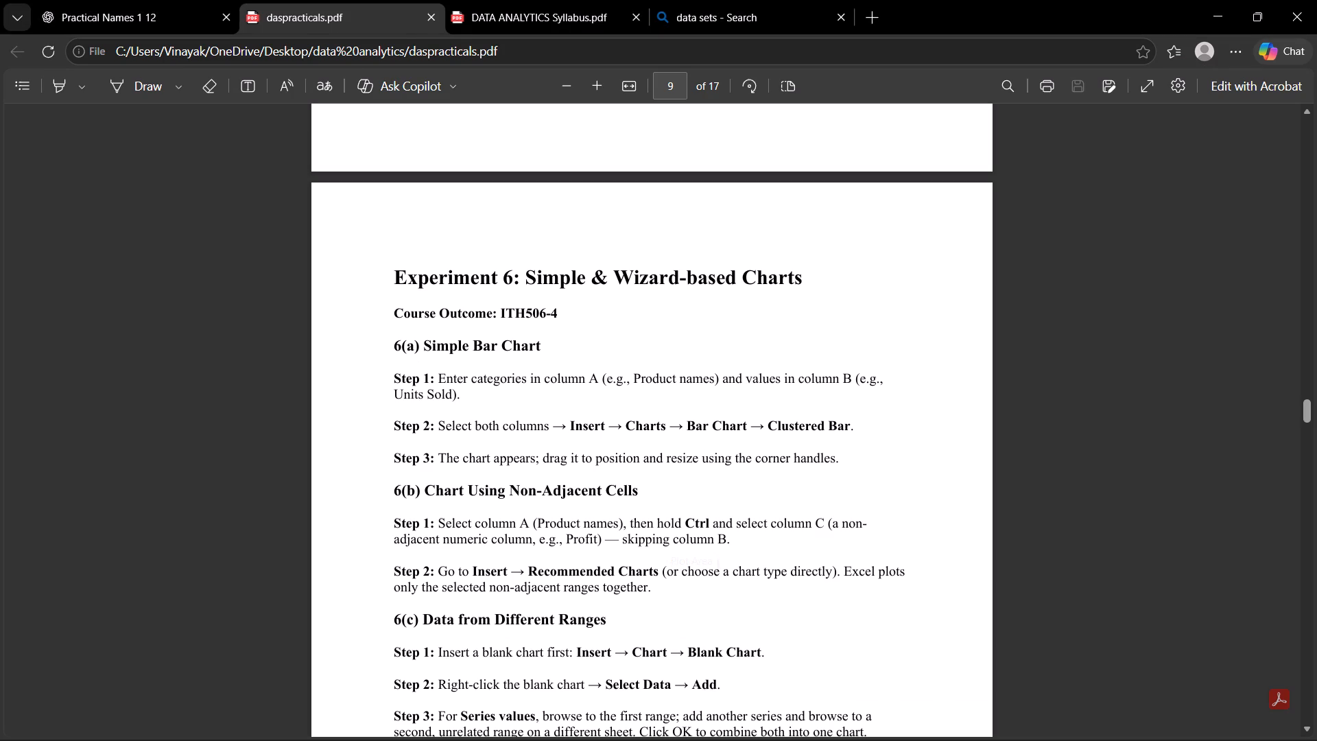
left_click_drag(377, 491, 567, 506)
left_click_drag(650, 483, 443, 488)
key("alt+Tab")
left_click(208, 213)
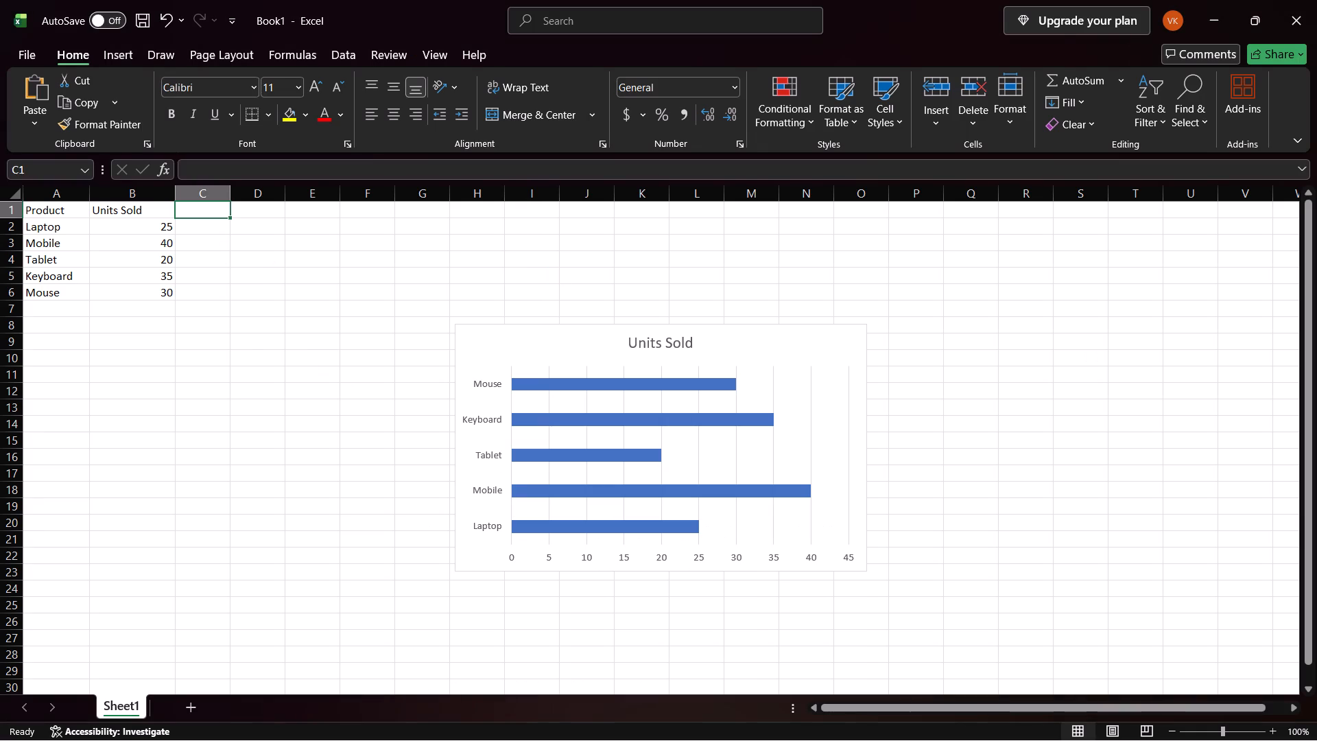
type("PROFIT")
key("Down")
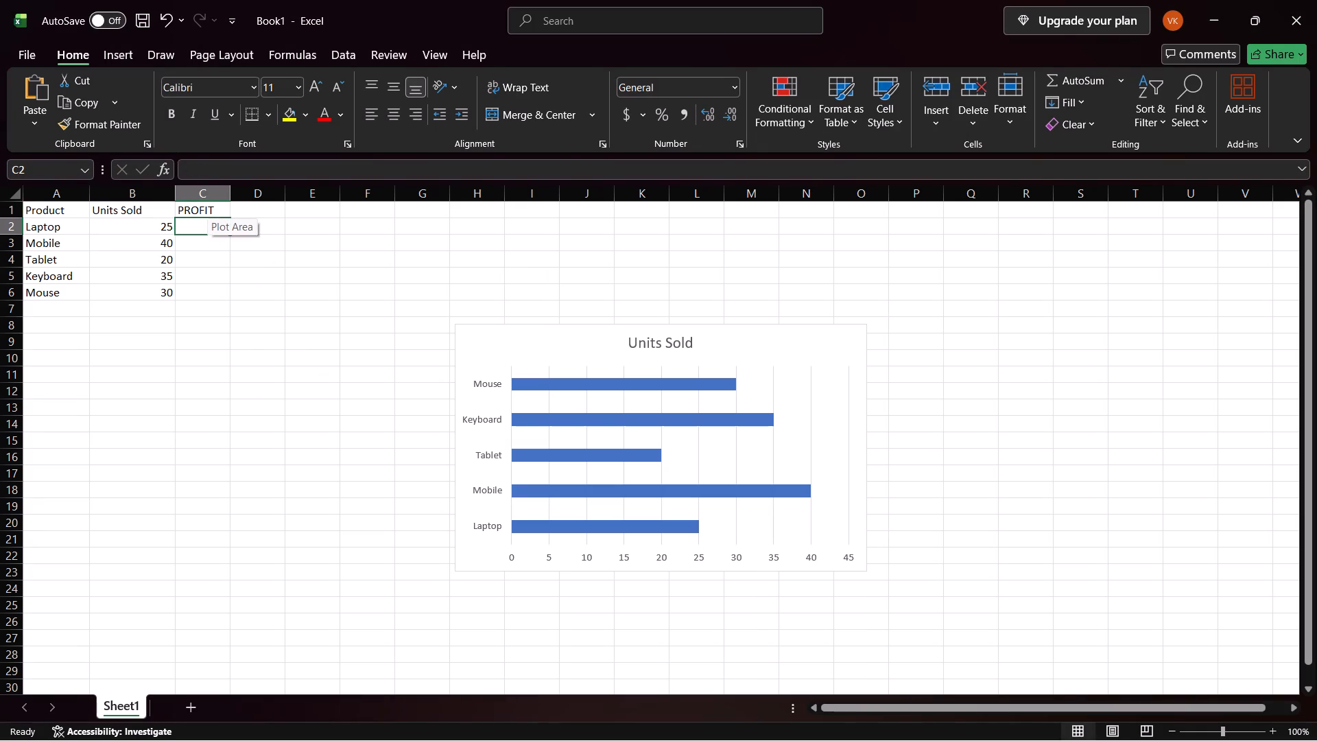
Fill the PROFIT column in C2:C6 with 20000, 15000, 12000, 3500 and 3000.
key("1")
key("BackSpace")
type("20000")
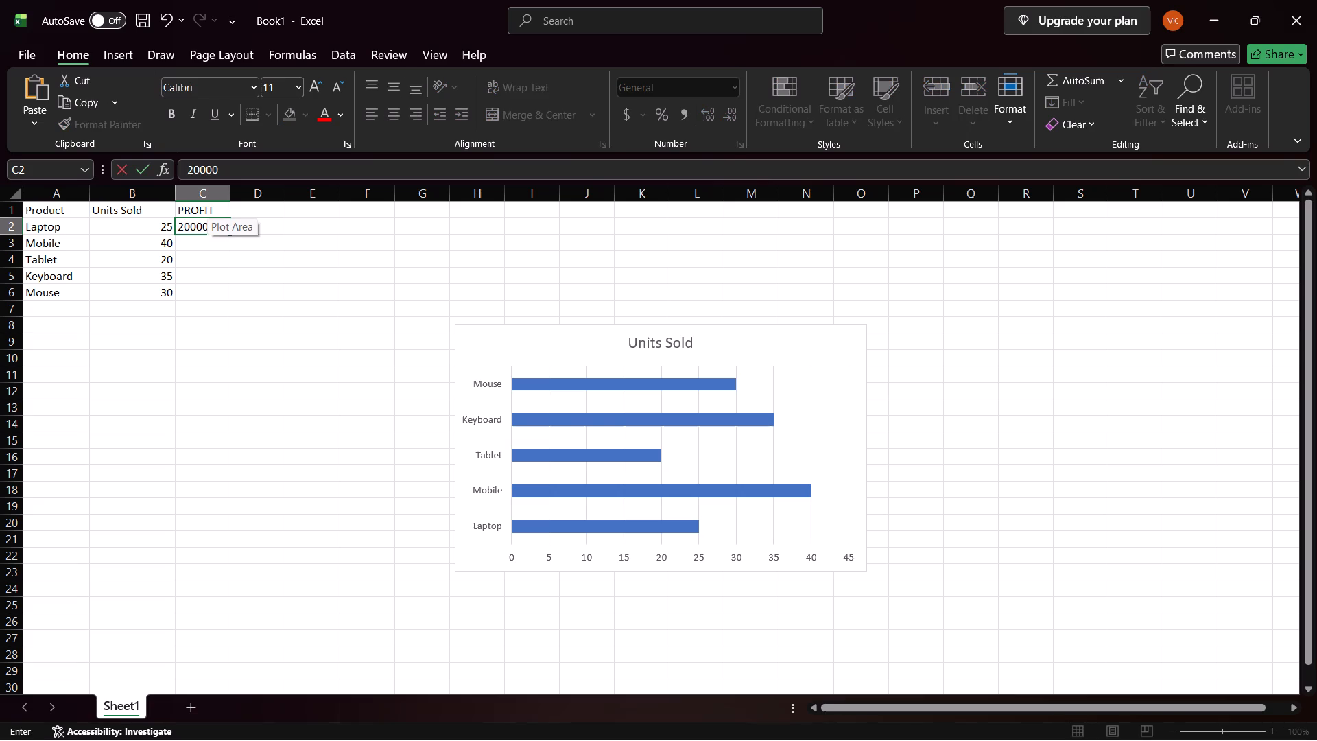
key("Down")
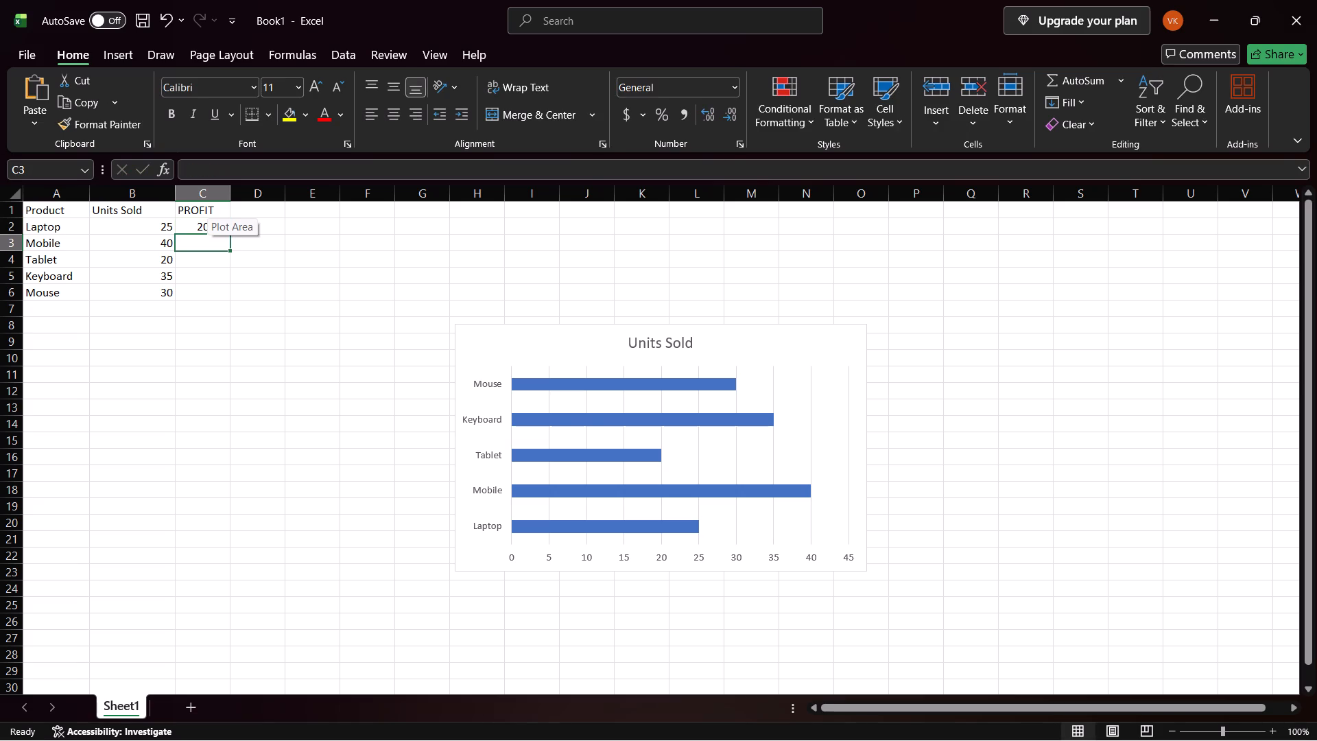
type("15000")
key("Down")
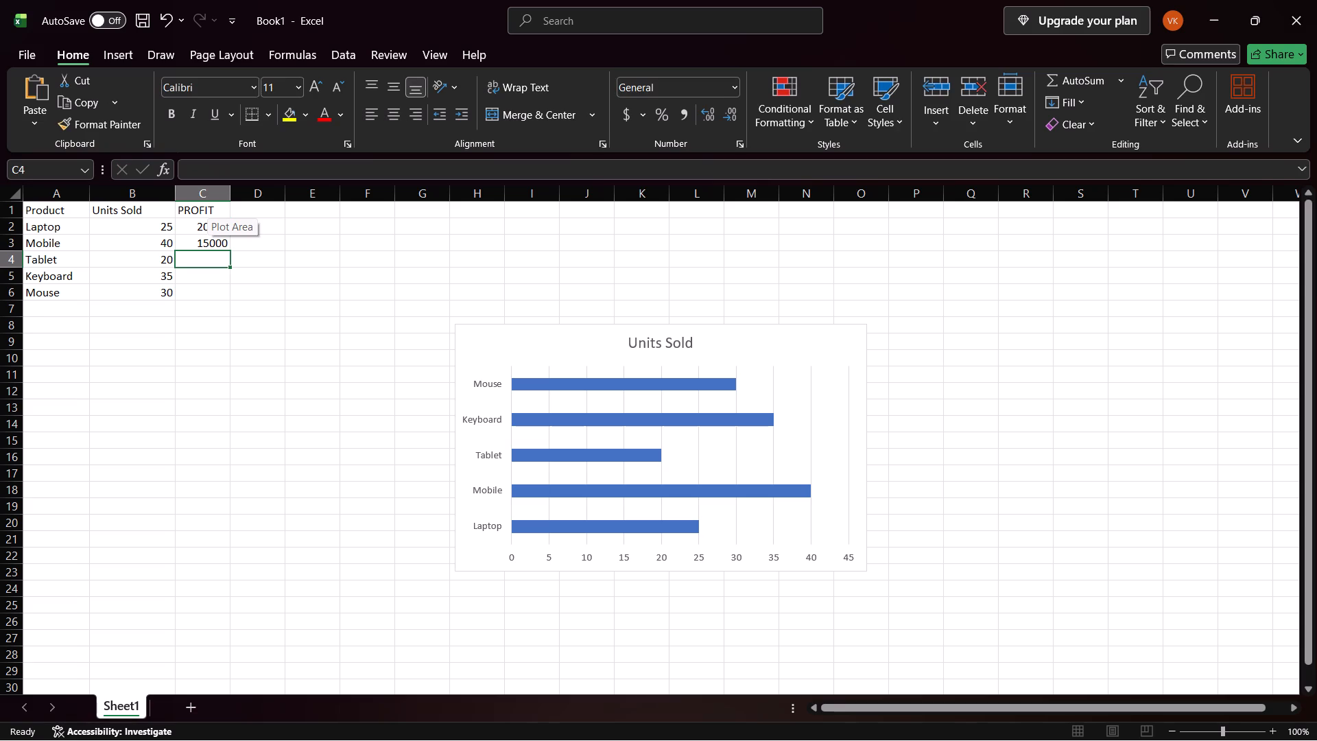
type("12000")
key("Down")
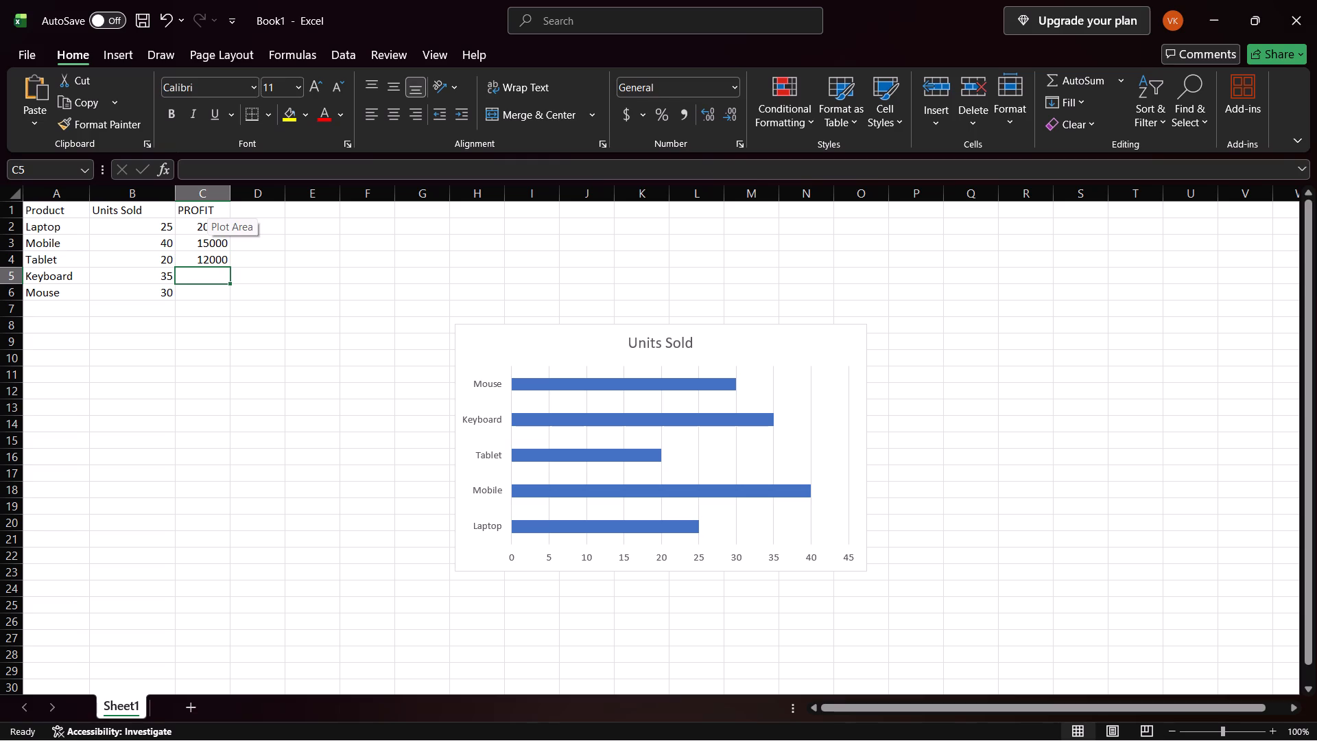
key("3")
type("500")
key("Down")
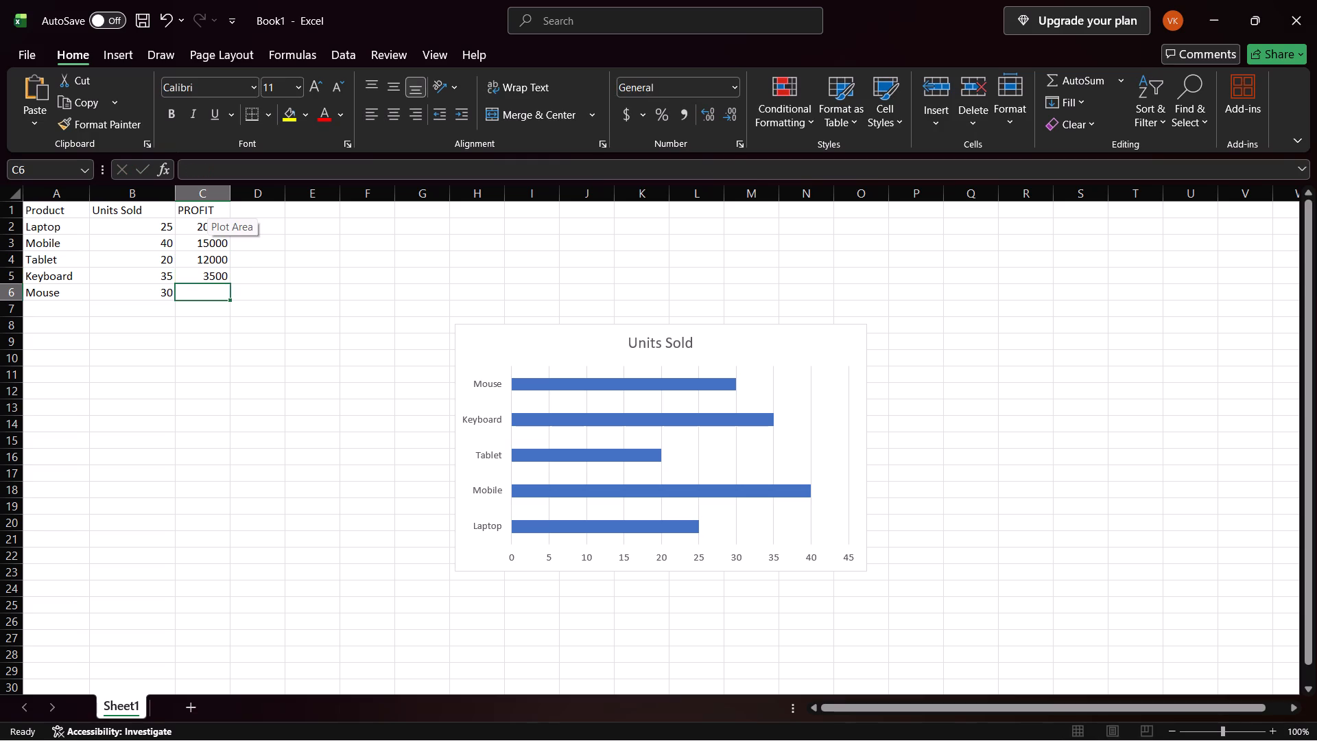
type("3000")
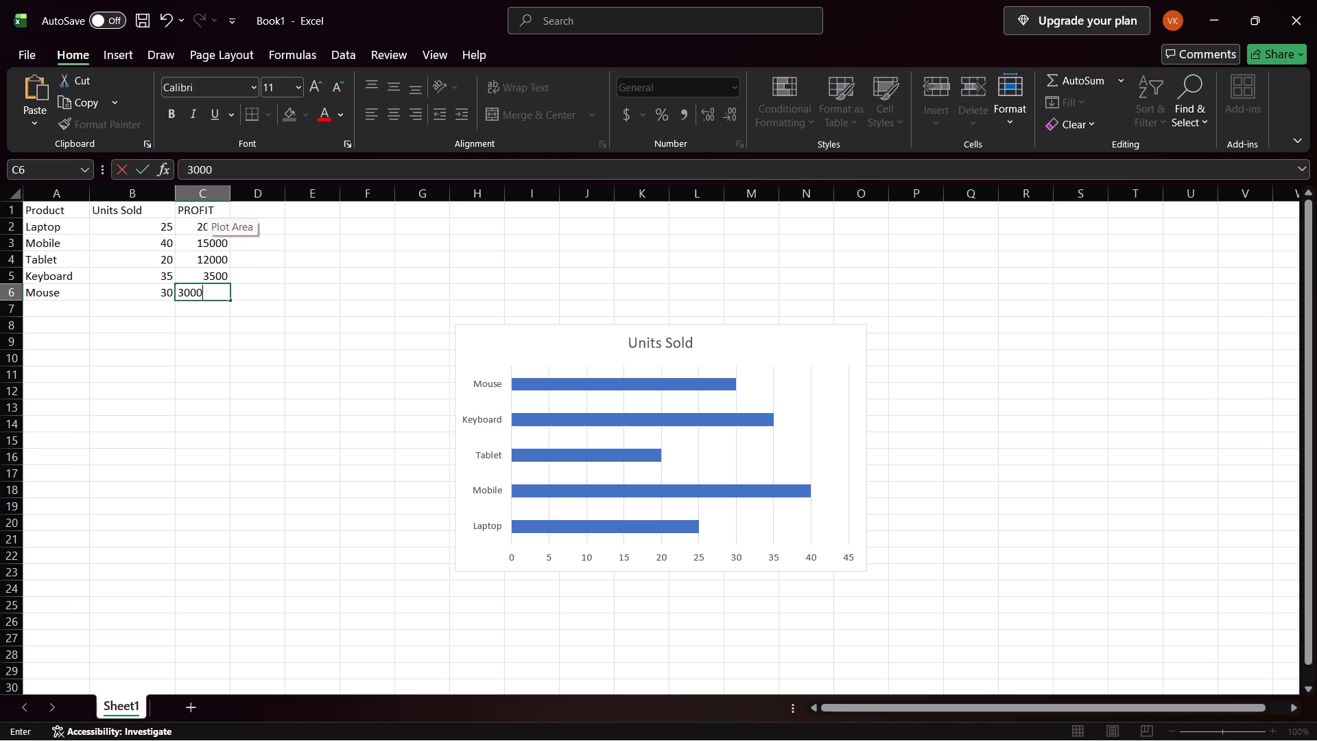
key("Down")
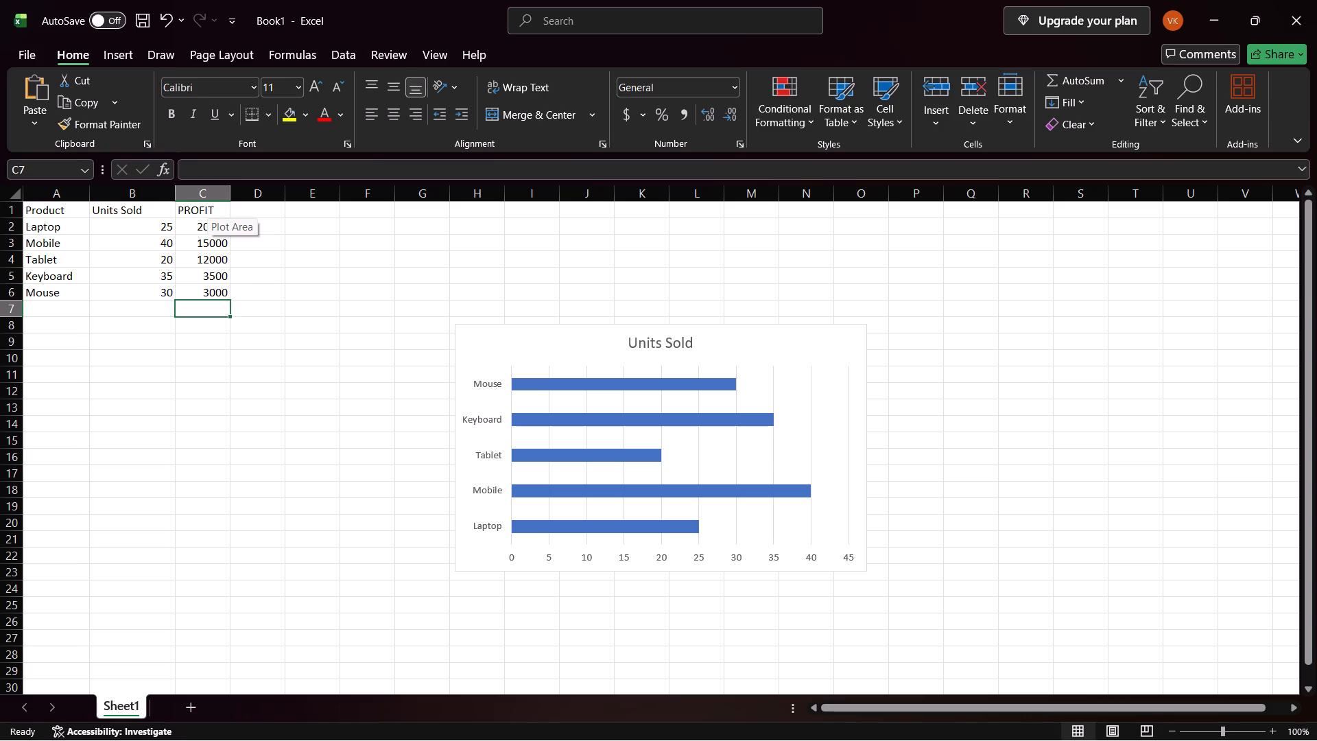
Insert a 2-D Clustered Bar chart from the non-adjacent Product and PROFIT ranges A1:A6 and C1:C6.
left_click_drag(41, 209, 67, 290)
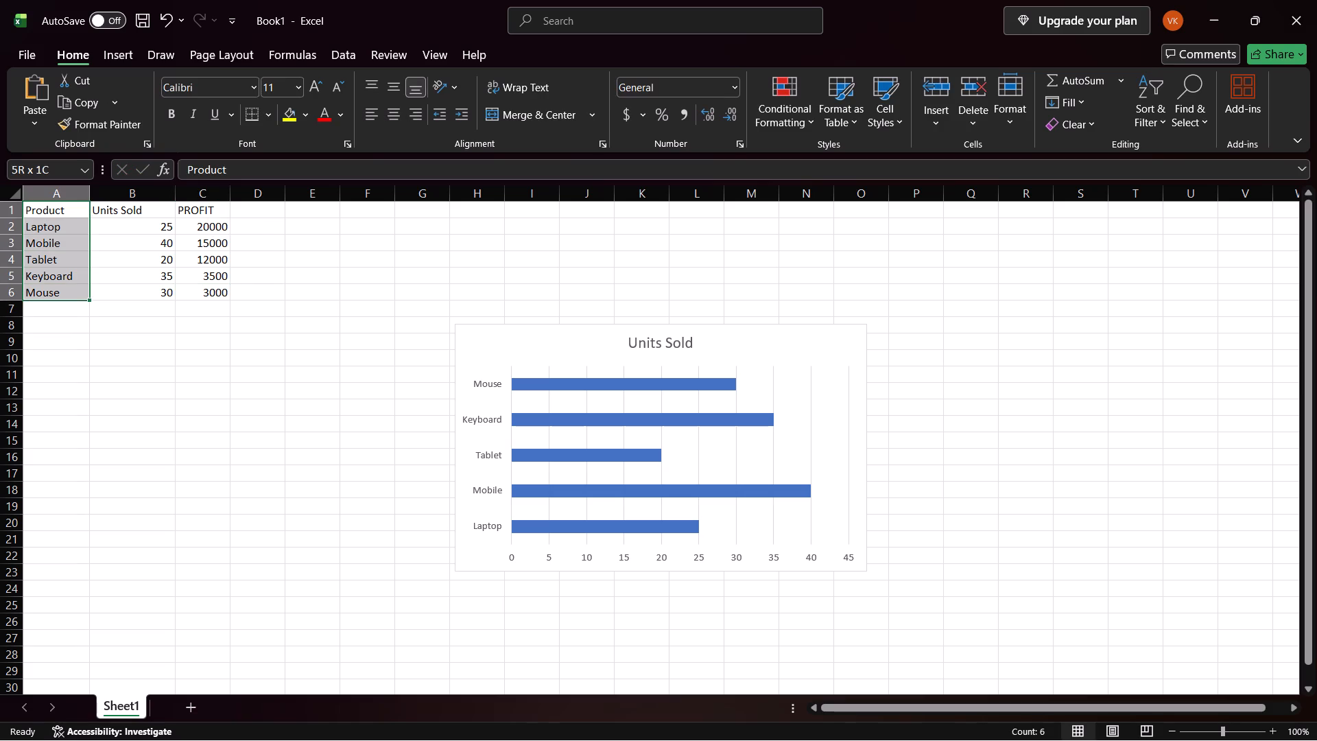
left_click_drag(67, 290, 67, 292)
left_click_drag(191, 210, 211, 287, "ctrl")
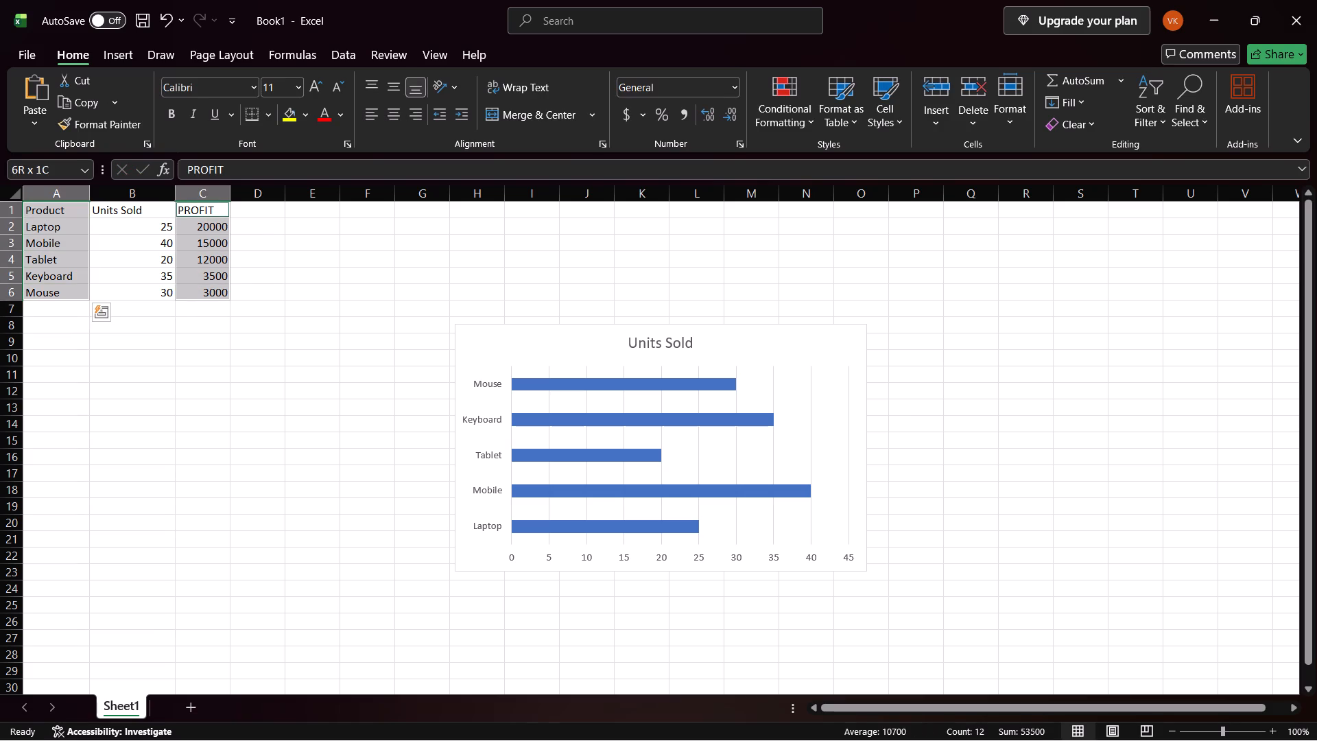
left_click_drag(211, 287, 211, 296, "ctrl")
left_click(128, 52)
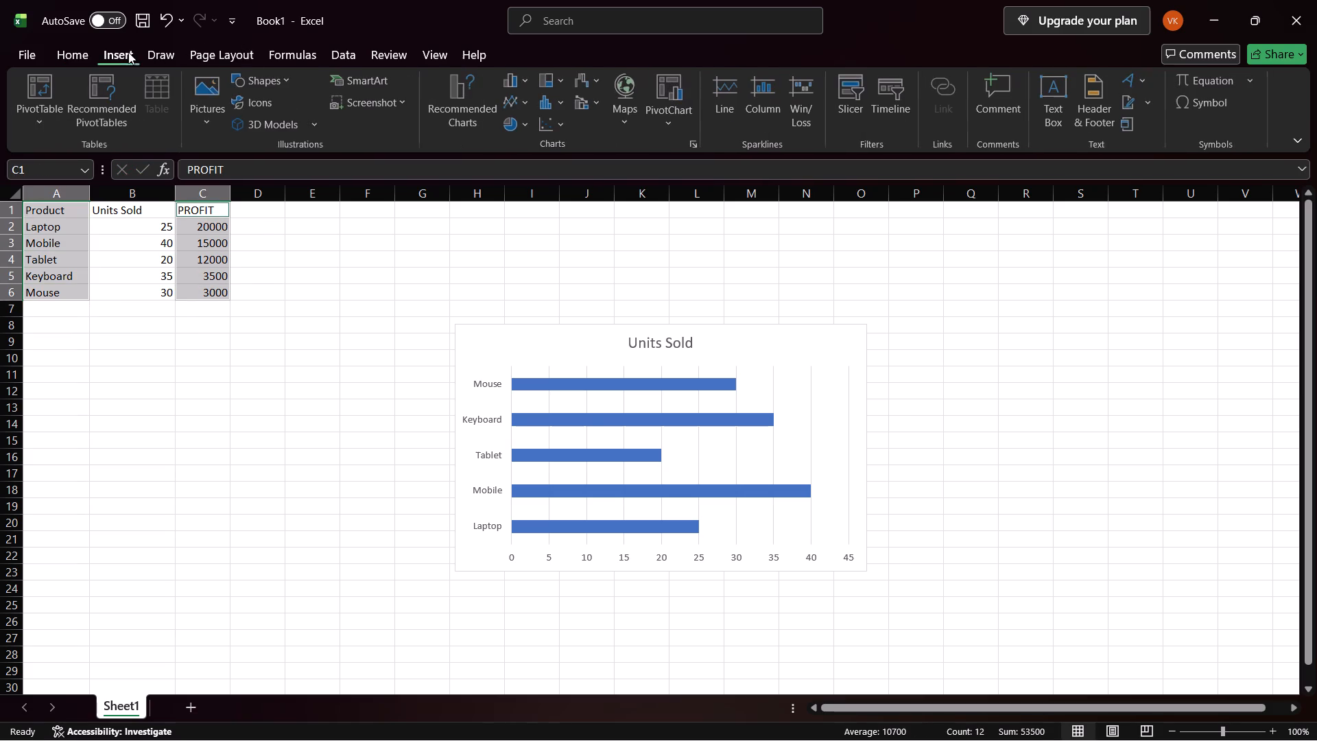
left_click(524, 82)
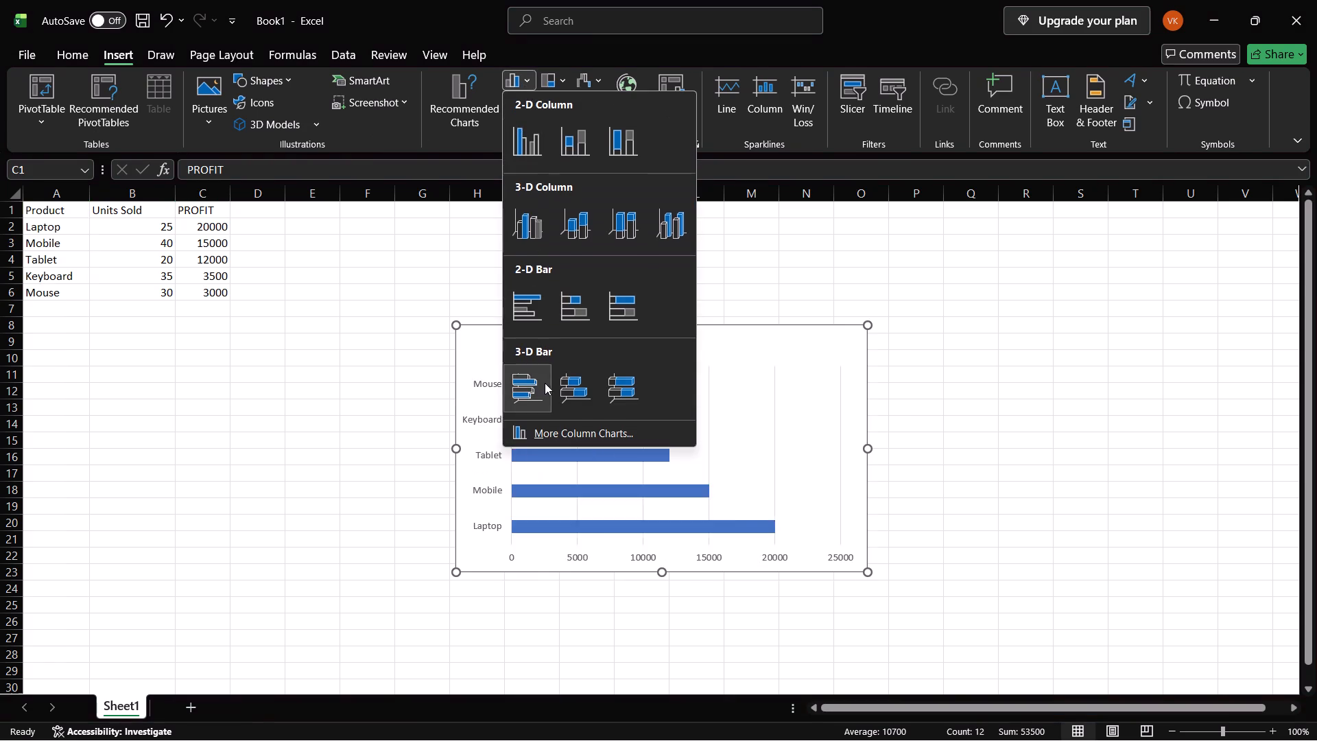
left_click(530, 311)
Move the PROFIT chart away from the Units Sold chart so it spans roughly columns M to T.
left_click_drag(723, 346, 680, 381)
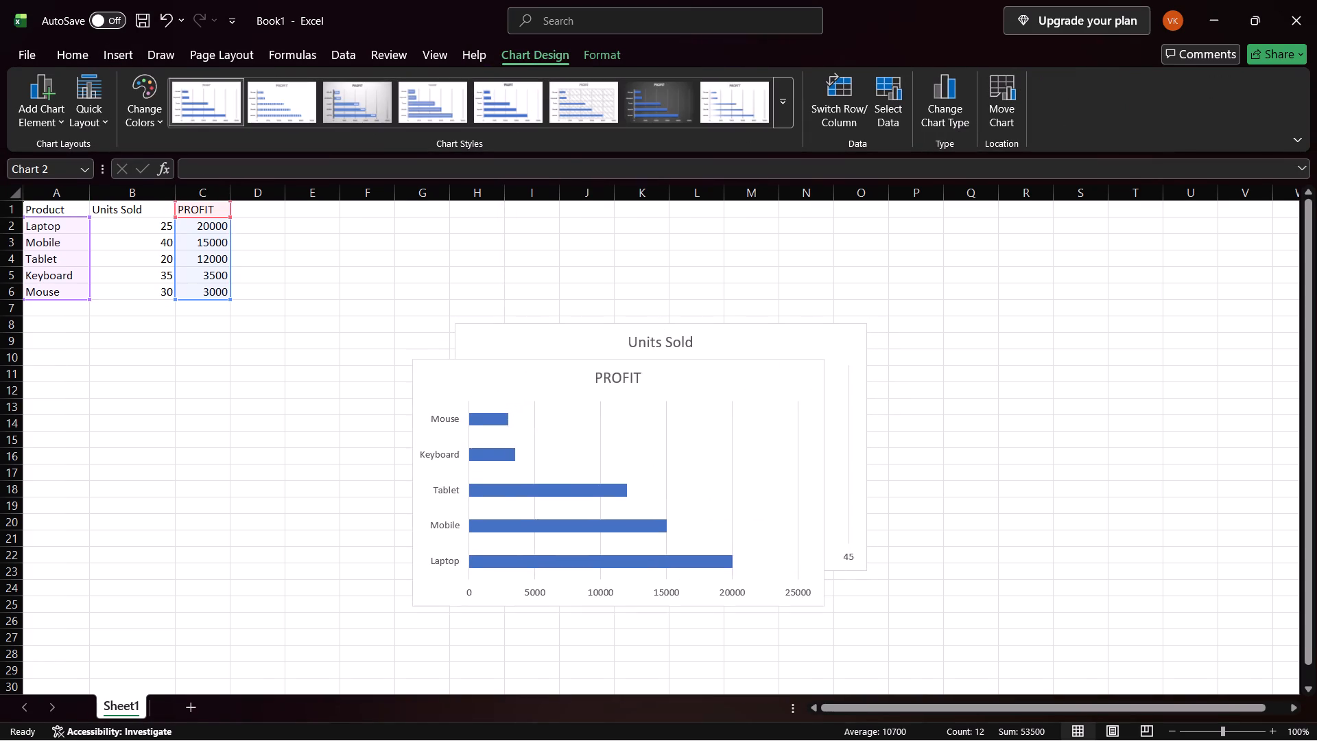
left_click_drag(680, 381, 970, 336)
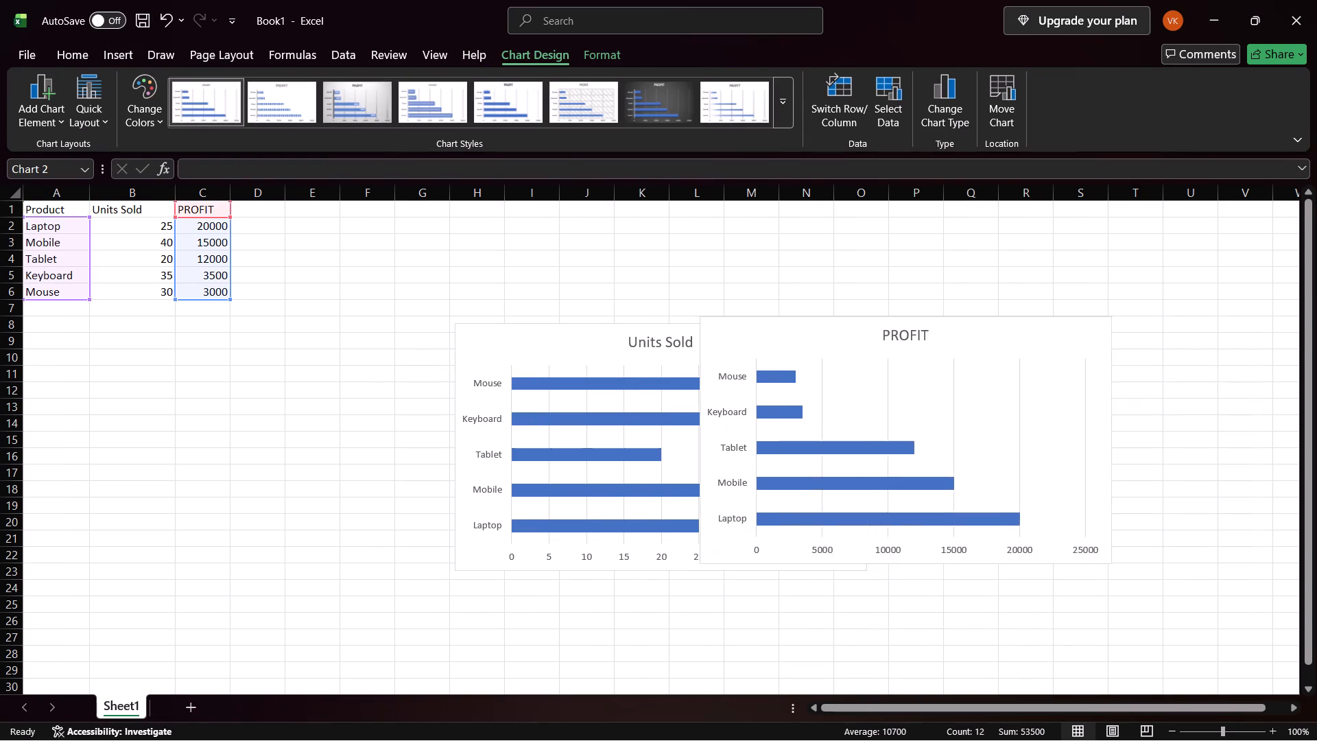
left_click_drag(970, 336, 1019, 294)
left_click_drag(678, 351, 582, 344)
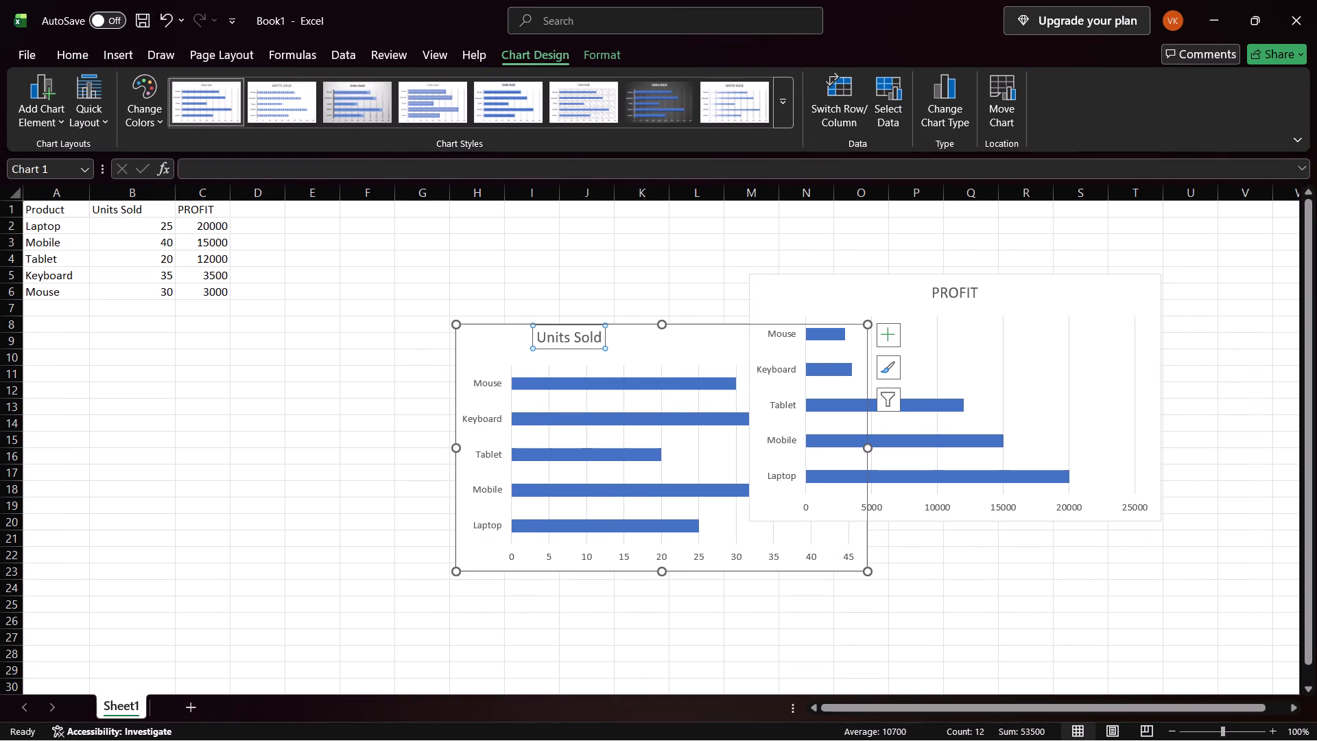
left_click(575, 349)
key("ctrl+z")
Arrange the two charts side by side near row 5, with Units Sold starting in column D and PROFIT in column L.
left_click(538, 338)
left_click_drag(578, 338, 377, 272)
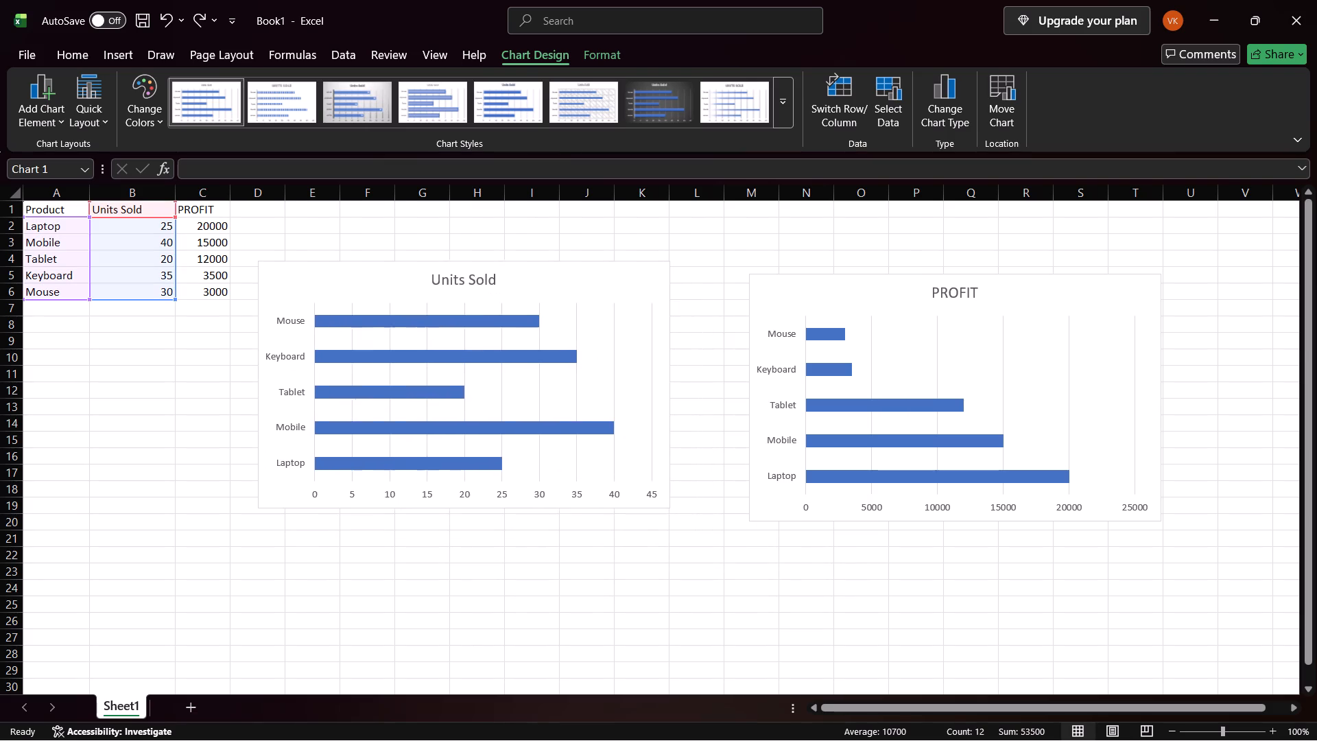
left_click_drag(377, 272, 366, 275)
left_click(848, 296)
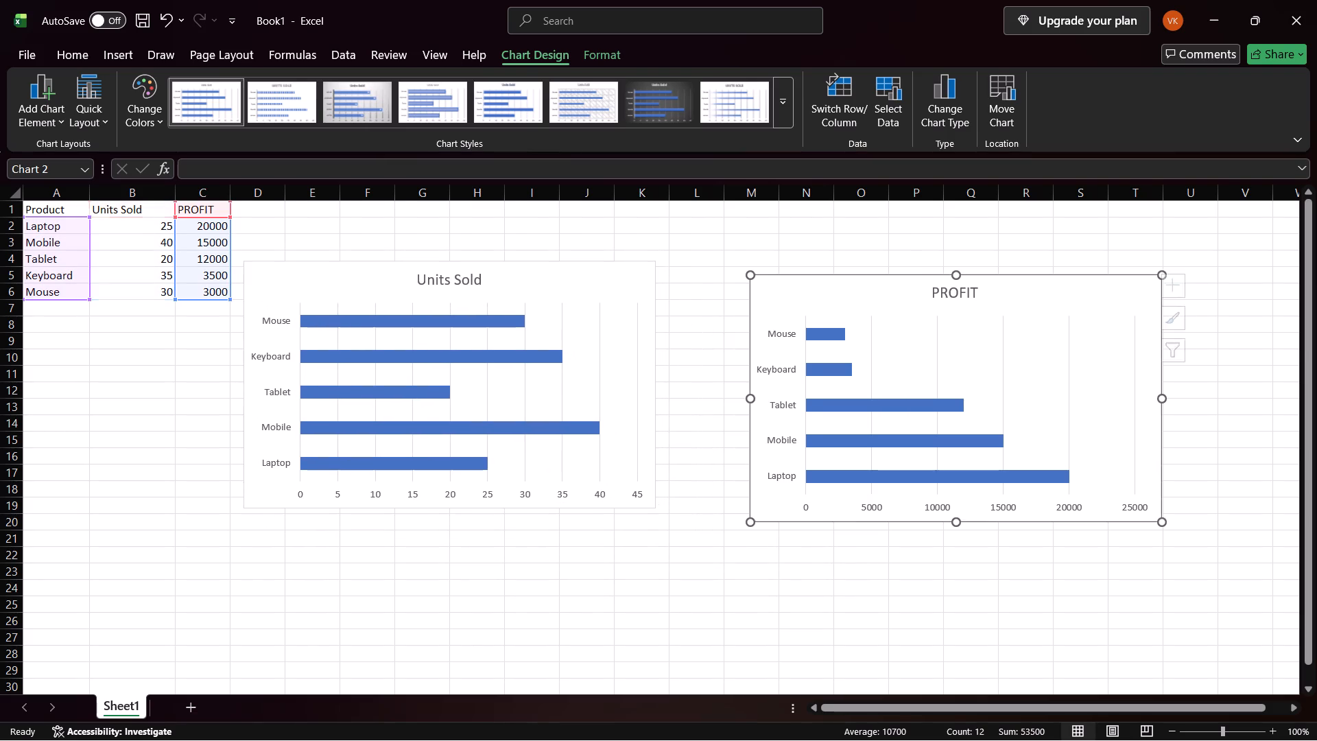
left_click_drag(869, 286, 818, 276)
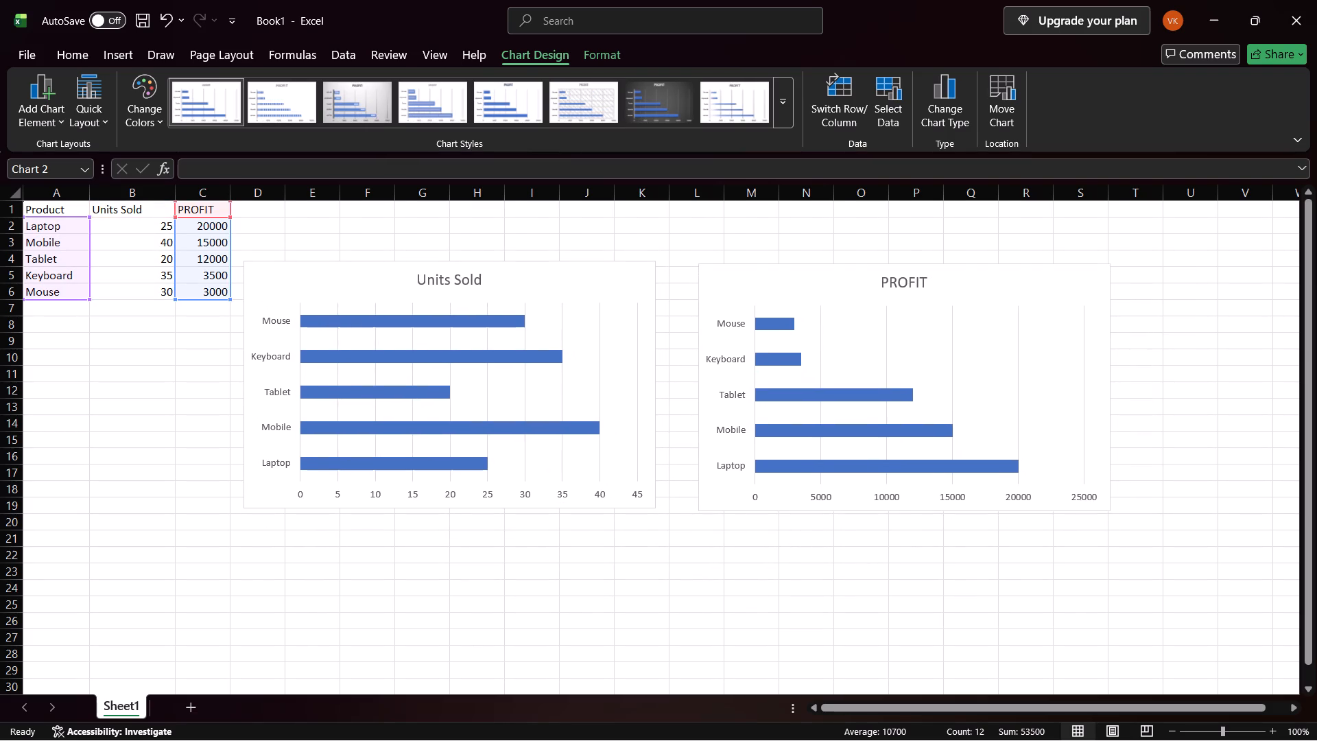
left_click_drag(818, 276, 818, 275)
left_click(713, 600)
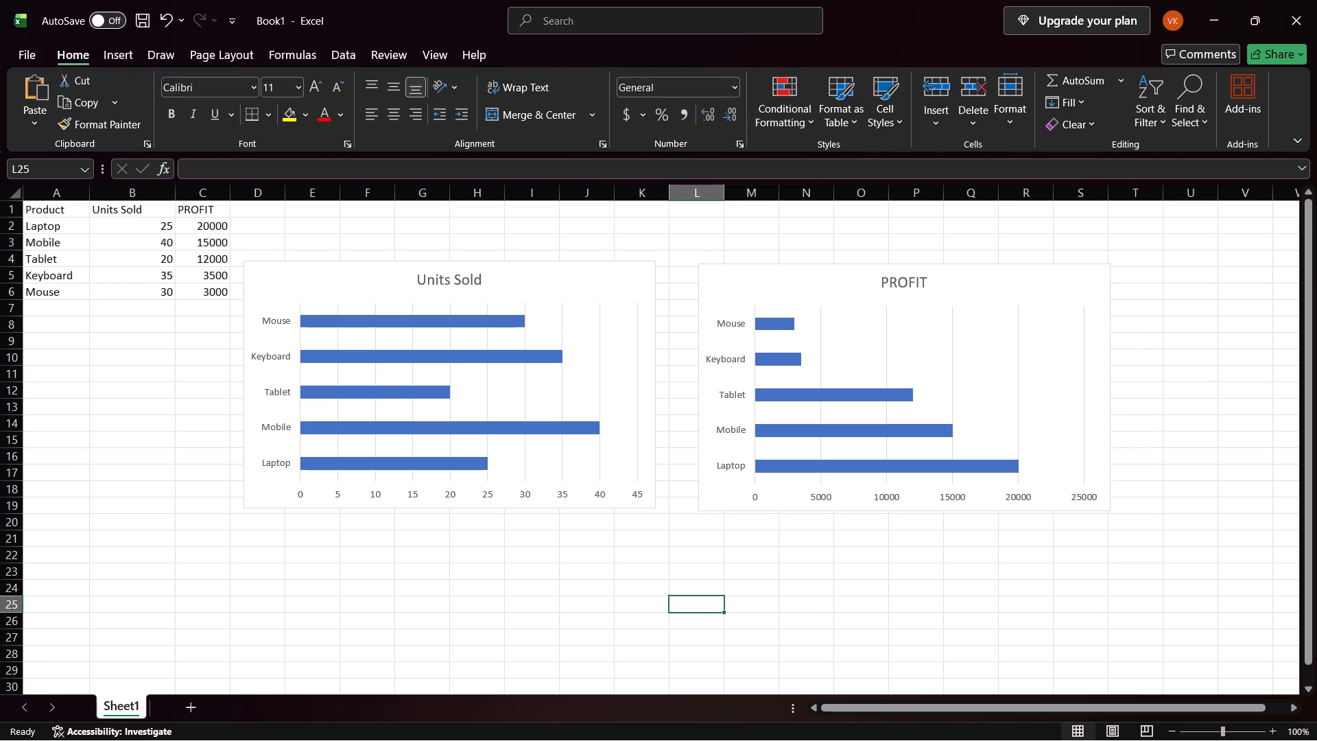
left_click(535, 268)
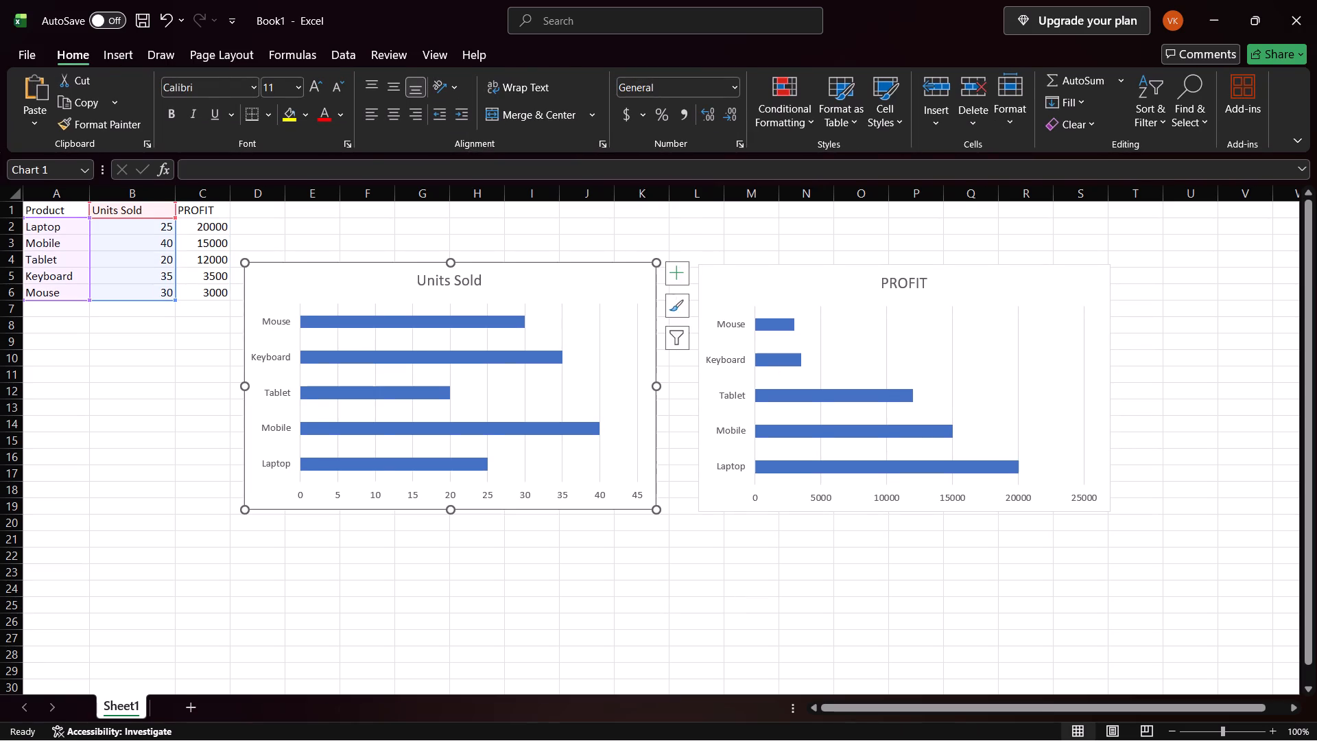
left_click_drag(538, 270, 566, 277)
left_click(1025, 280)
left_click_drag(1025, 279, 1044, 279)
left_click(798, 248)
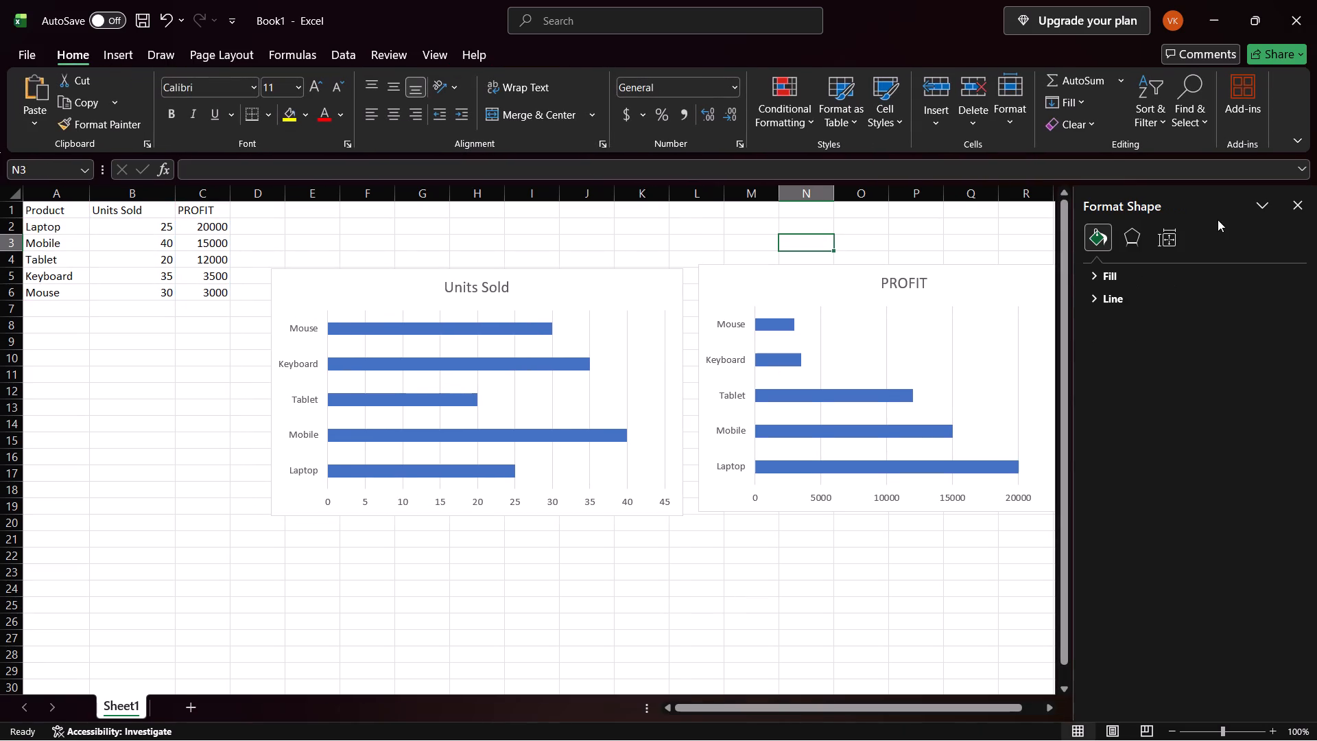
left_click(1289, 208)
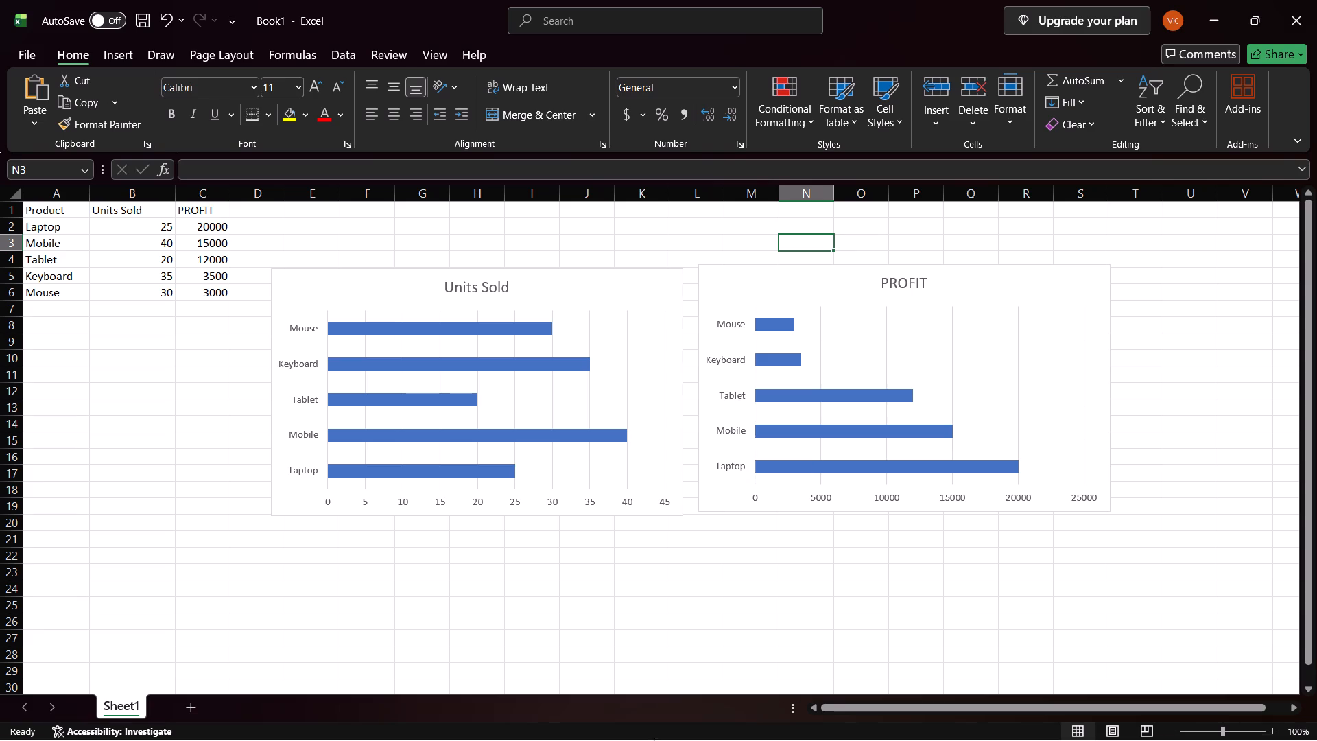
Read section 6(c) Data from Different Ranges in daspracticals.pdf in Edge and return to the workbook.
left_click(707, 713)
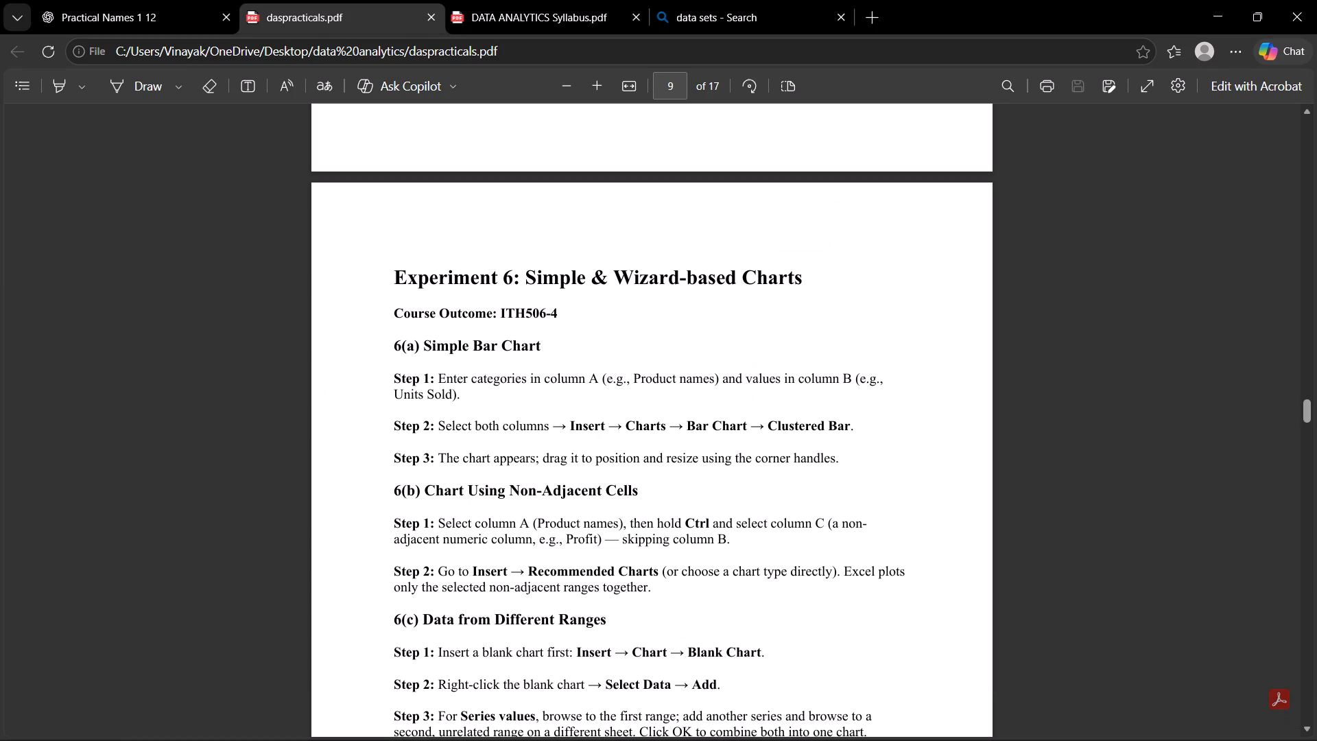
left_click_drag(817, 275, 315, 295)
scroll(661, 527, "down", 2)
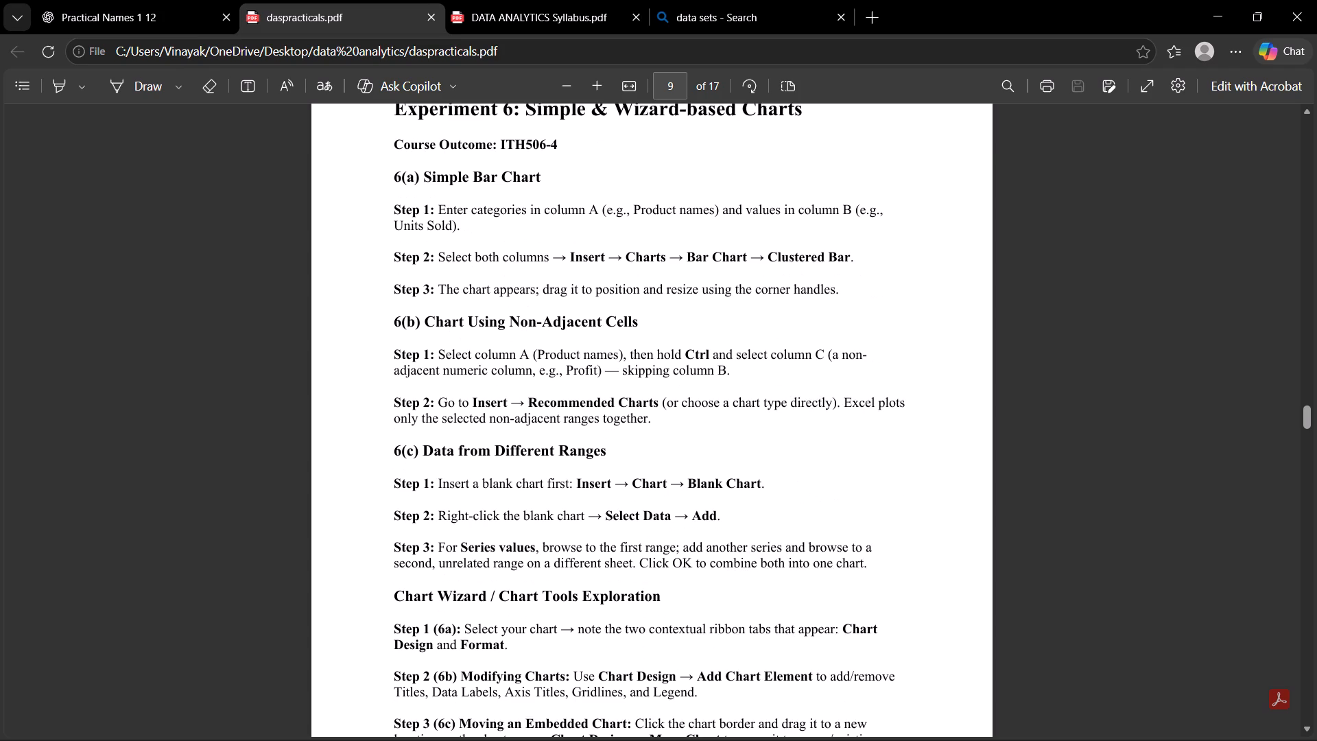
left_click_drag(615, 449, 418, 444)
left_click(1226, 0)
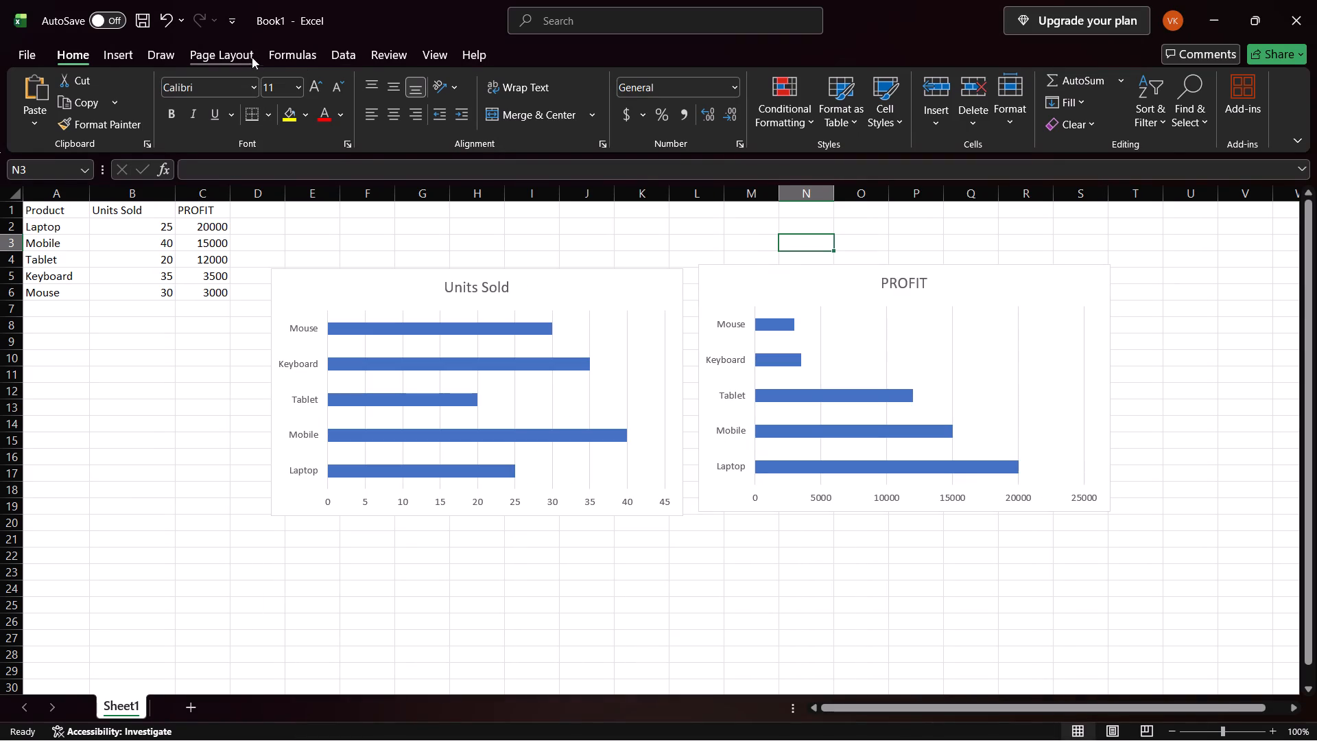
Insert a blank 2-D Clustered Bar chart with no source data selected.
left_click(118, 52)
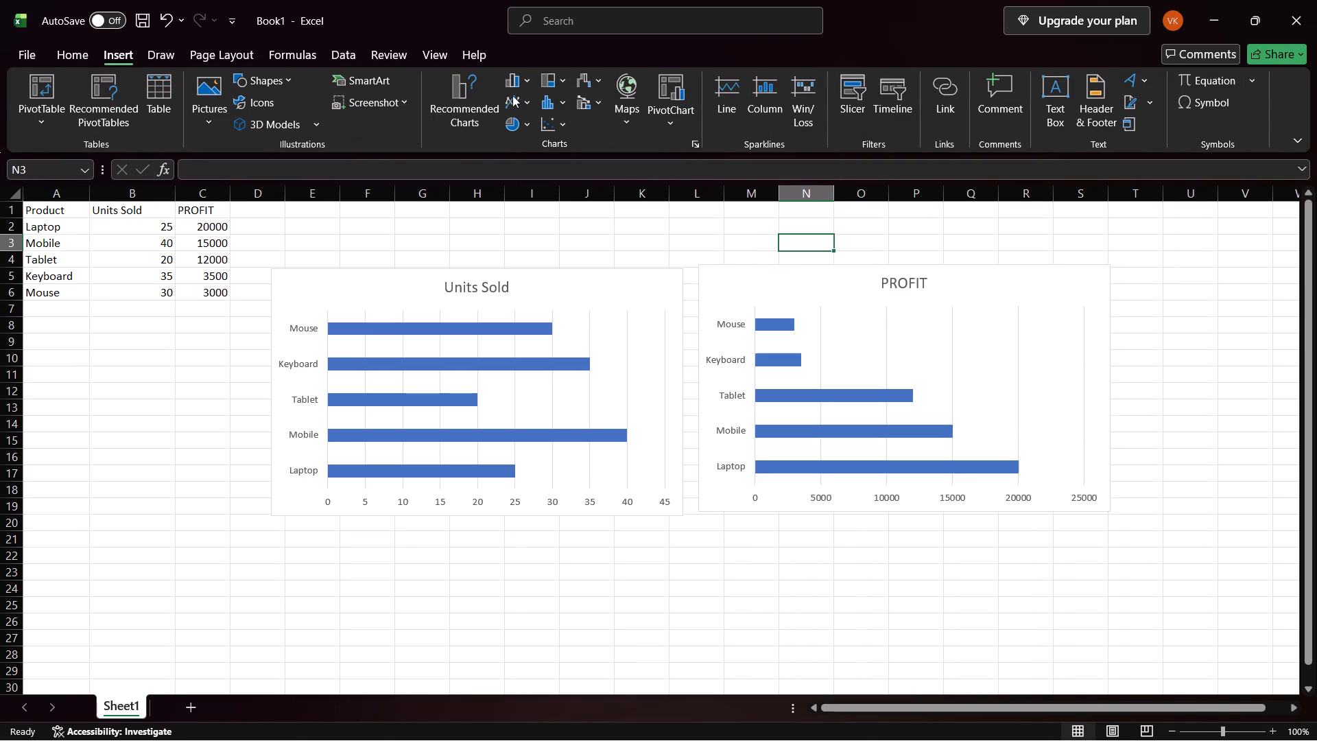
left_click(520, 85)
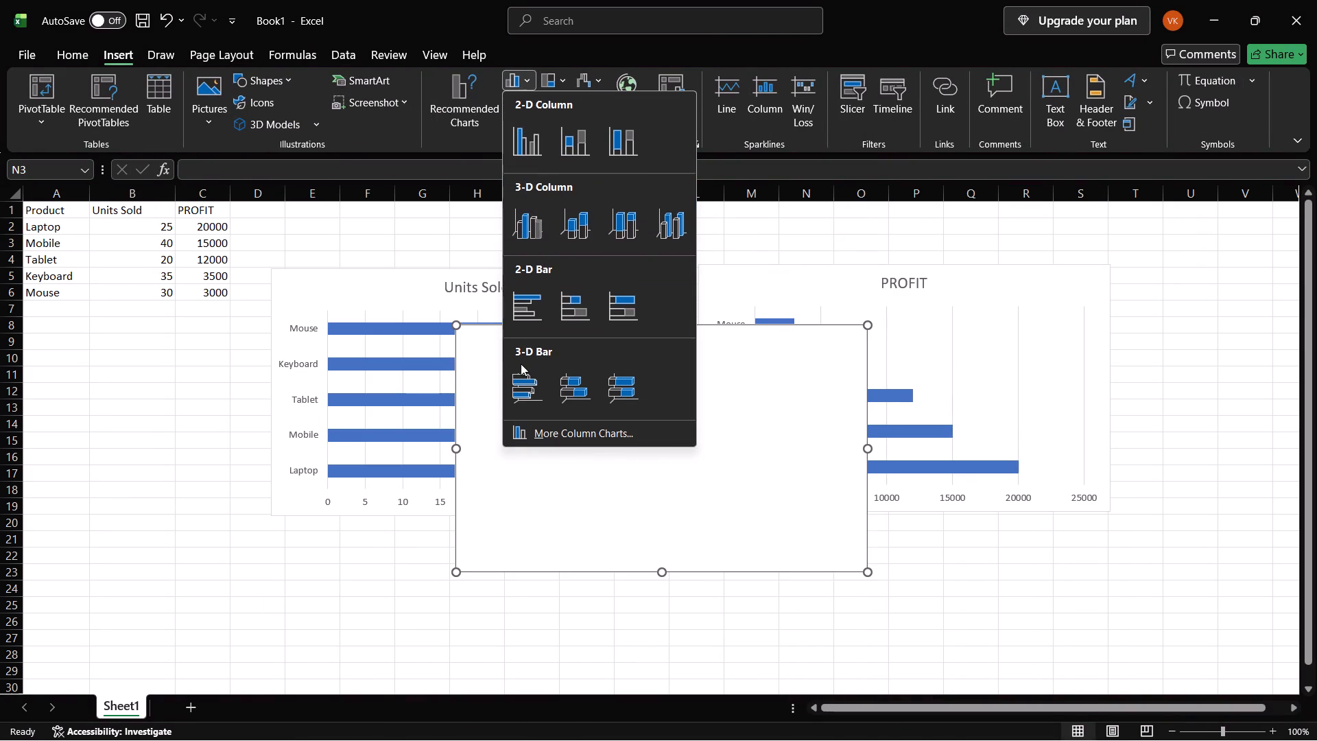
left_click(525, 308)
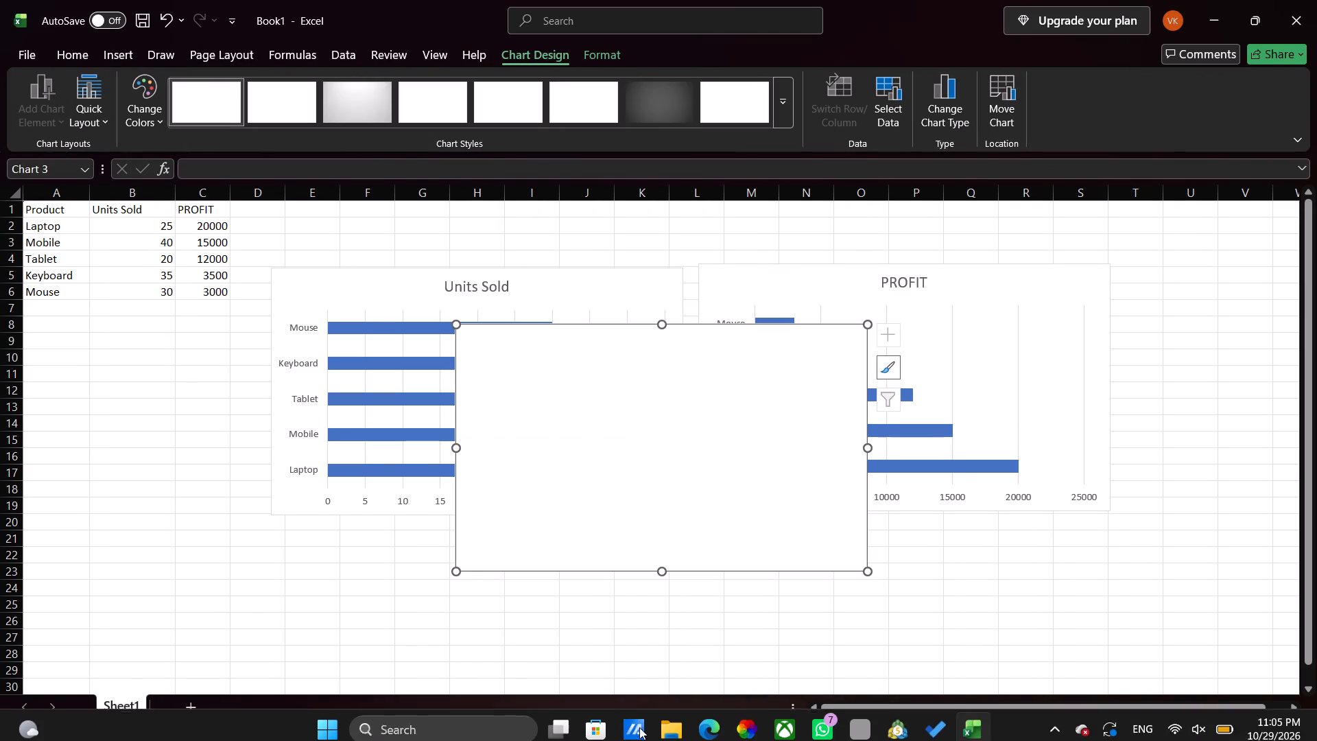
Following section 6(c) of the PDF in Edge, set the blank chart's data range to C2:C6 on Sheet1 in Excel.
left_click(707, 711)
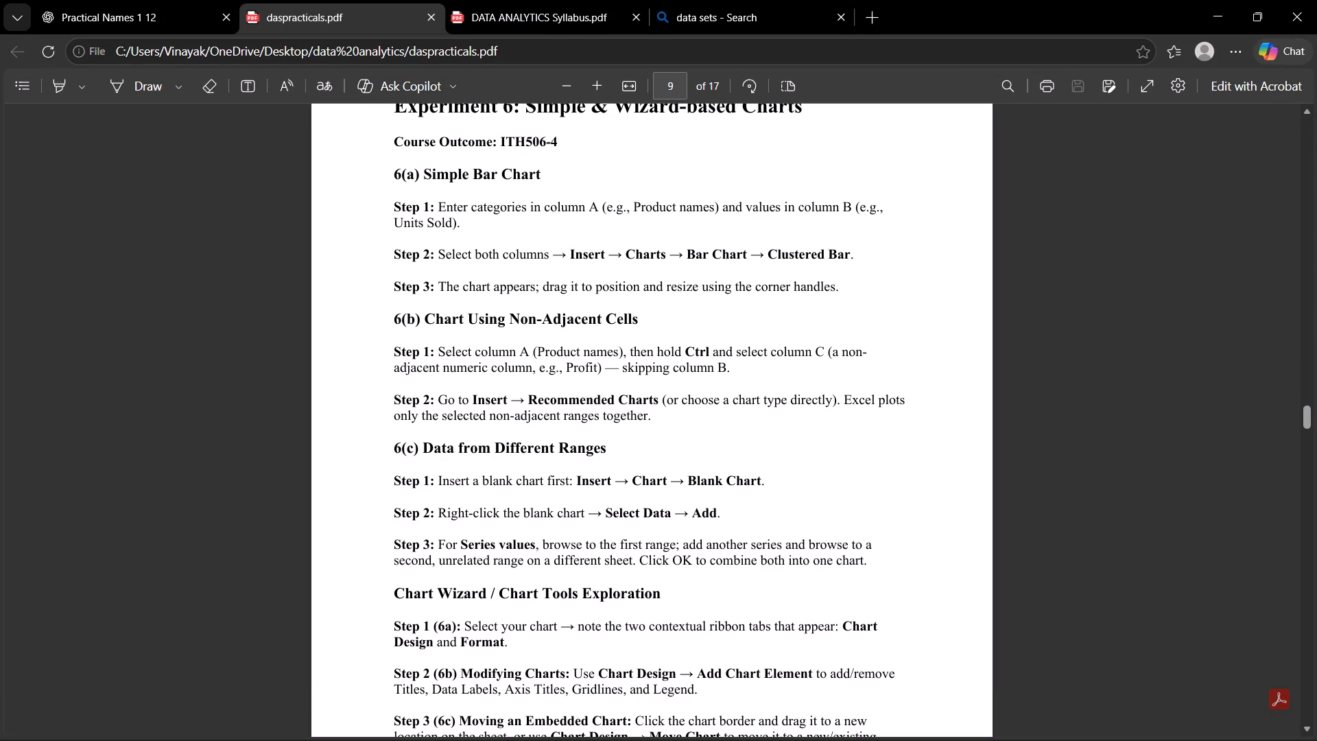
left_click(1202, 0)
right_click(741, 377)
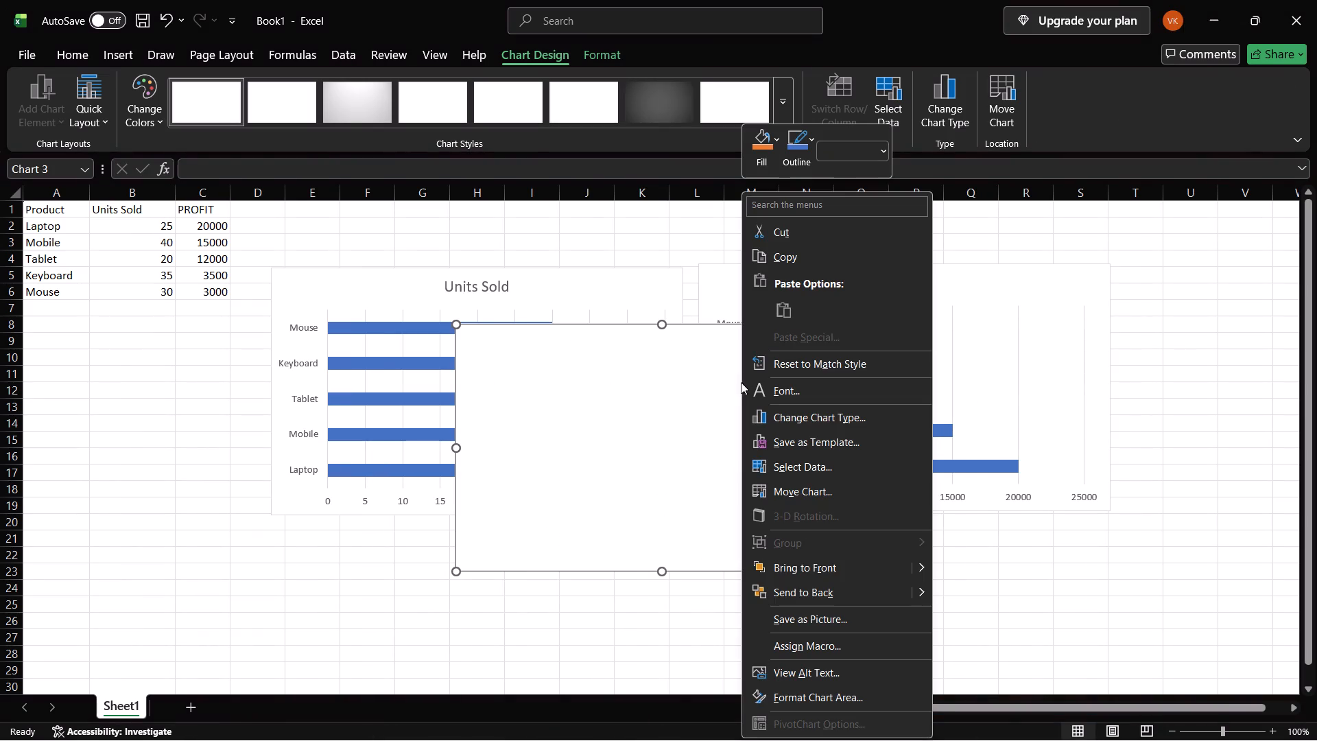
left_click(815, 475)
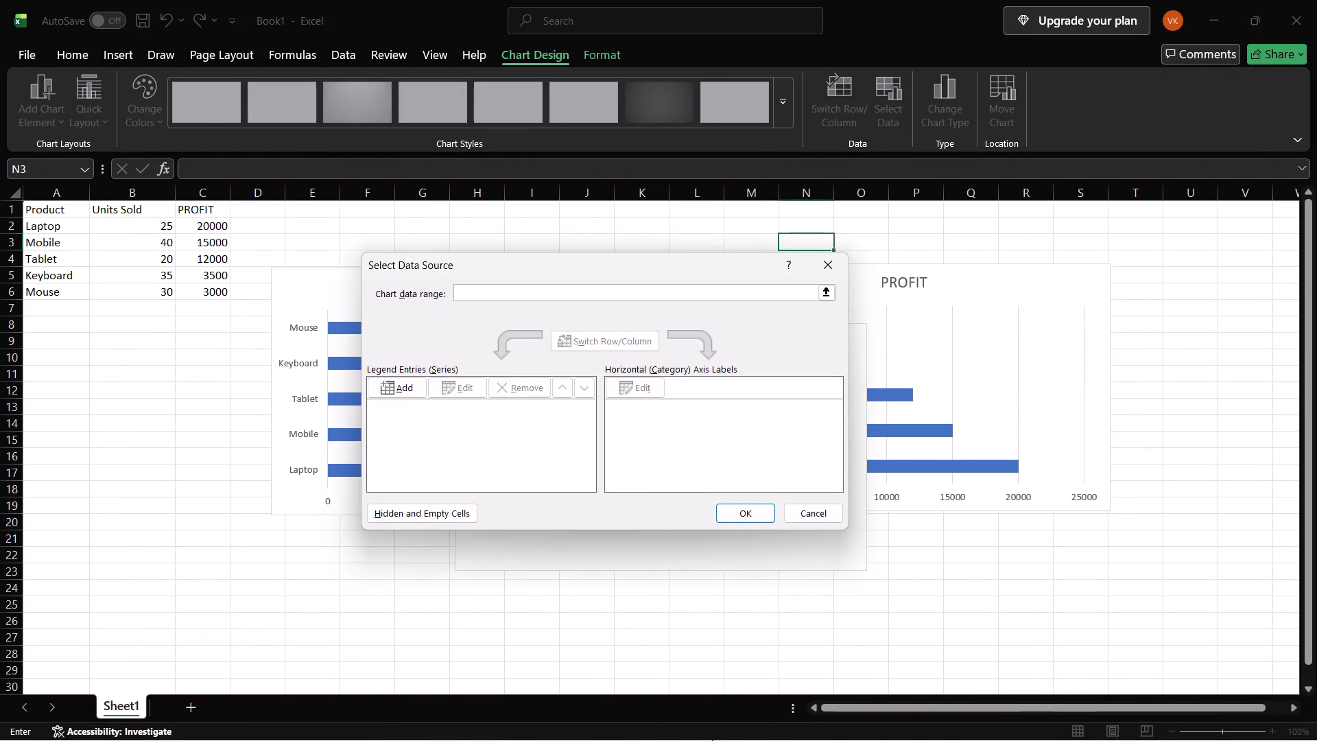
left_click(715, 711)
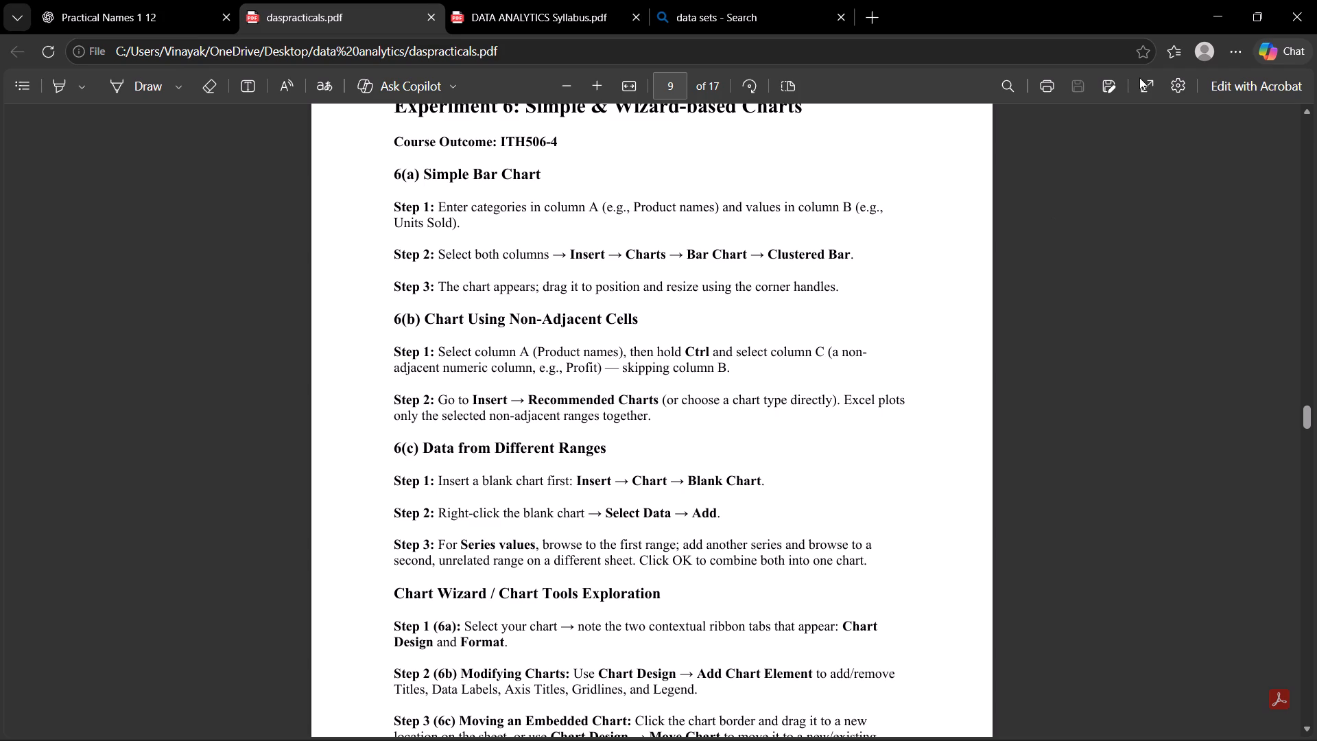
left_click(1202, 0)
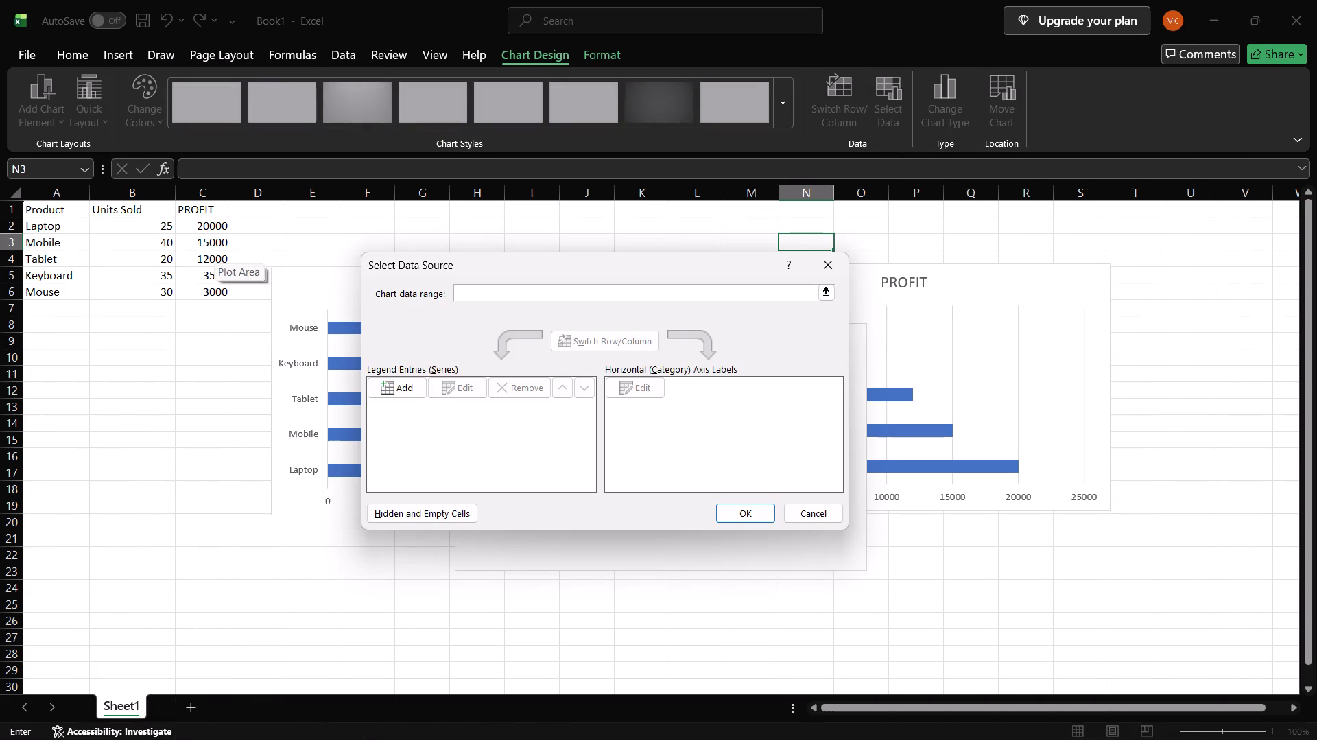
left_click_drag(214, 222, 215, 291)
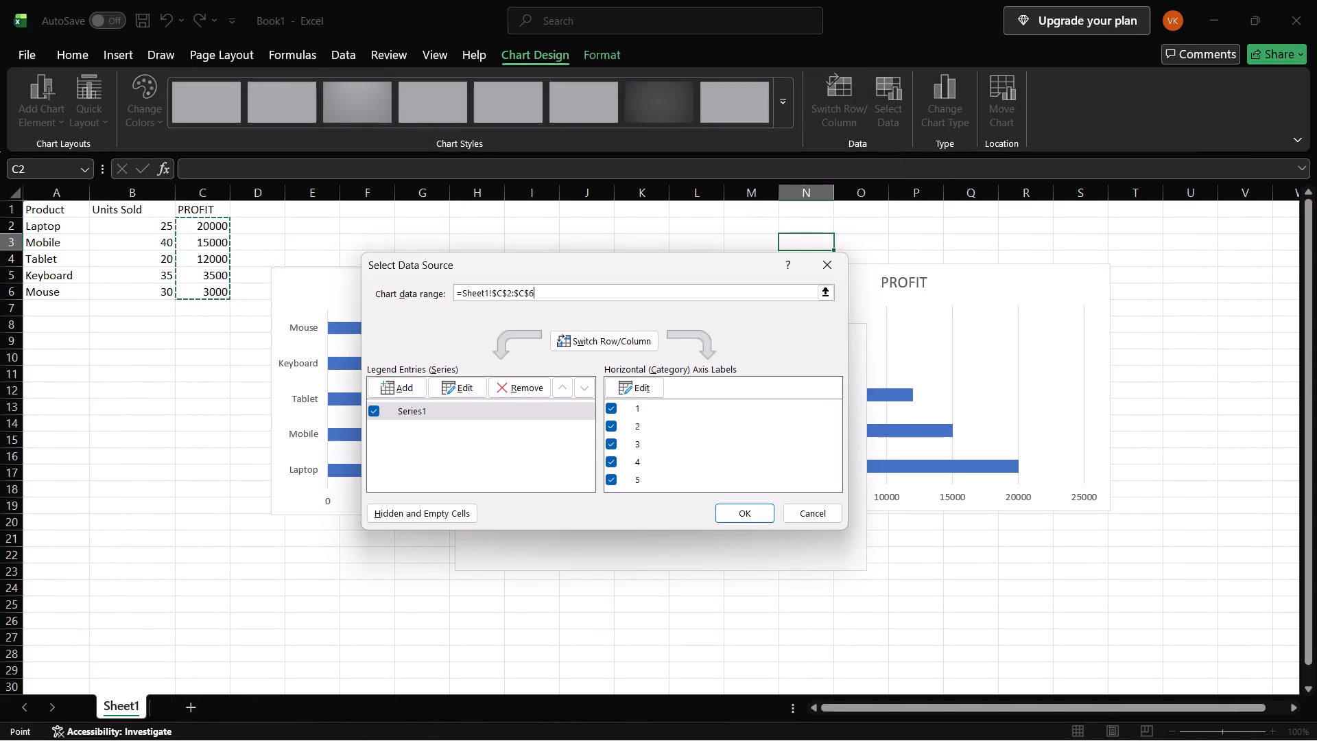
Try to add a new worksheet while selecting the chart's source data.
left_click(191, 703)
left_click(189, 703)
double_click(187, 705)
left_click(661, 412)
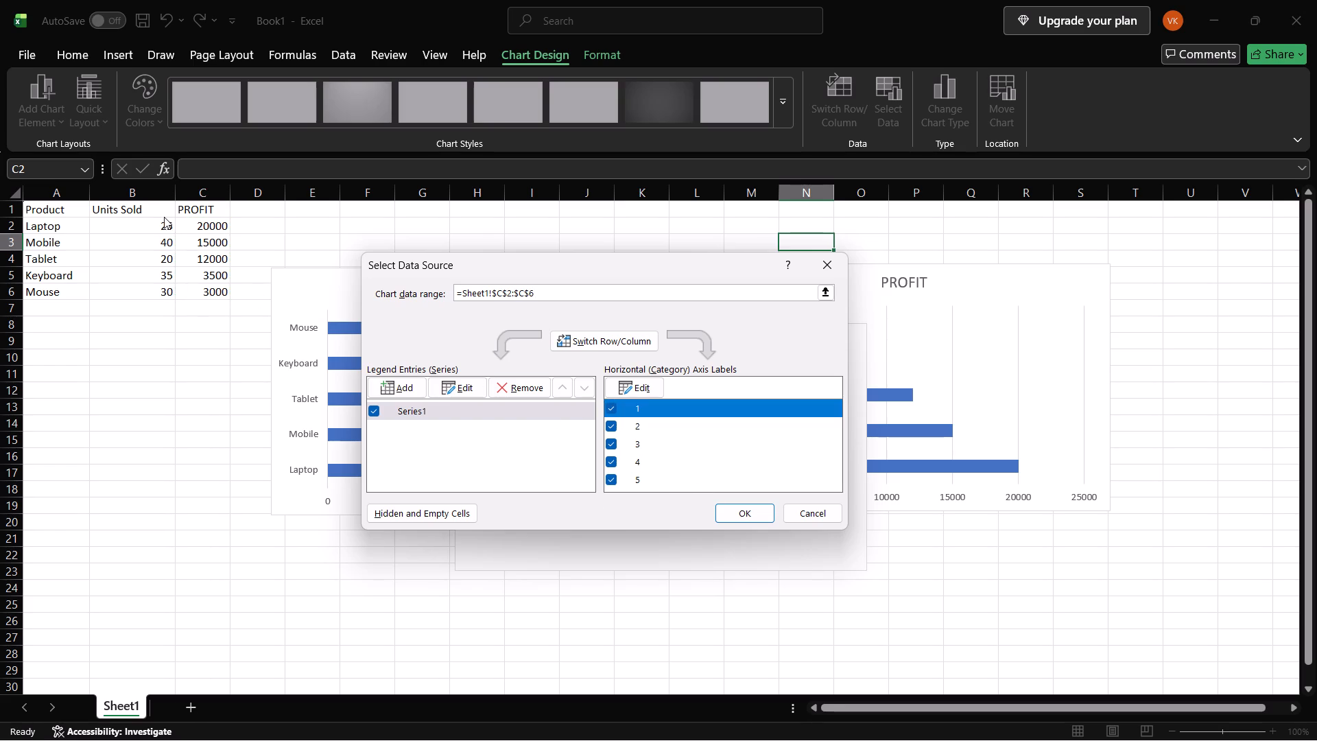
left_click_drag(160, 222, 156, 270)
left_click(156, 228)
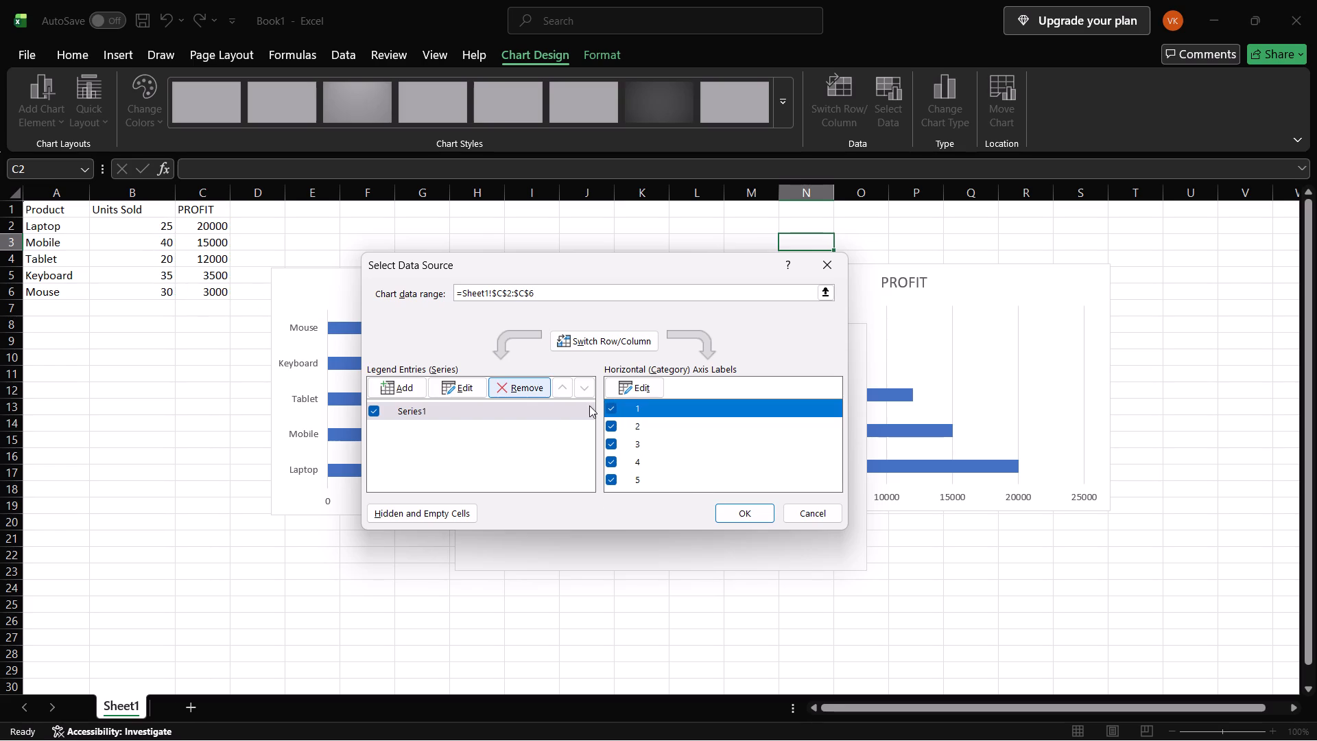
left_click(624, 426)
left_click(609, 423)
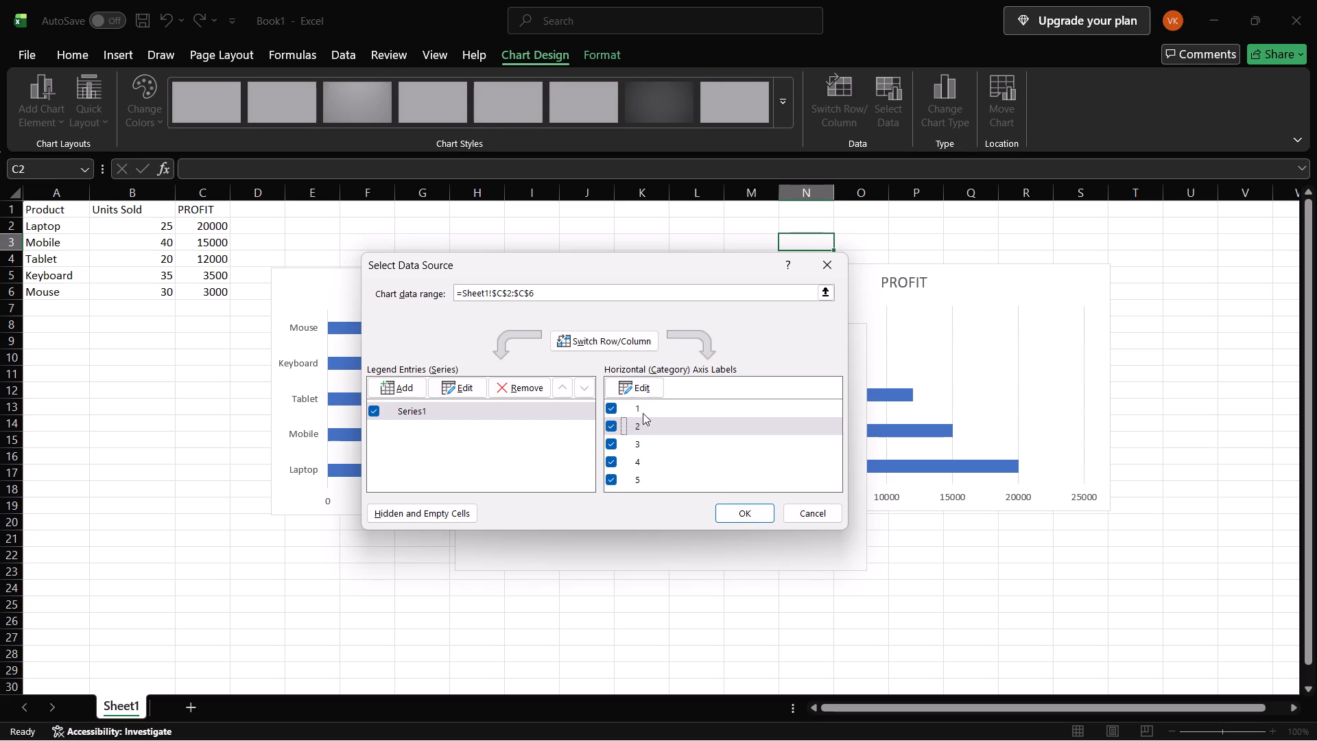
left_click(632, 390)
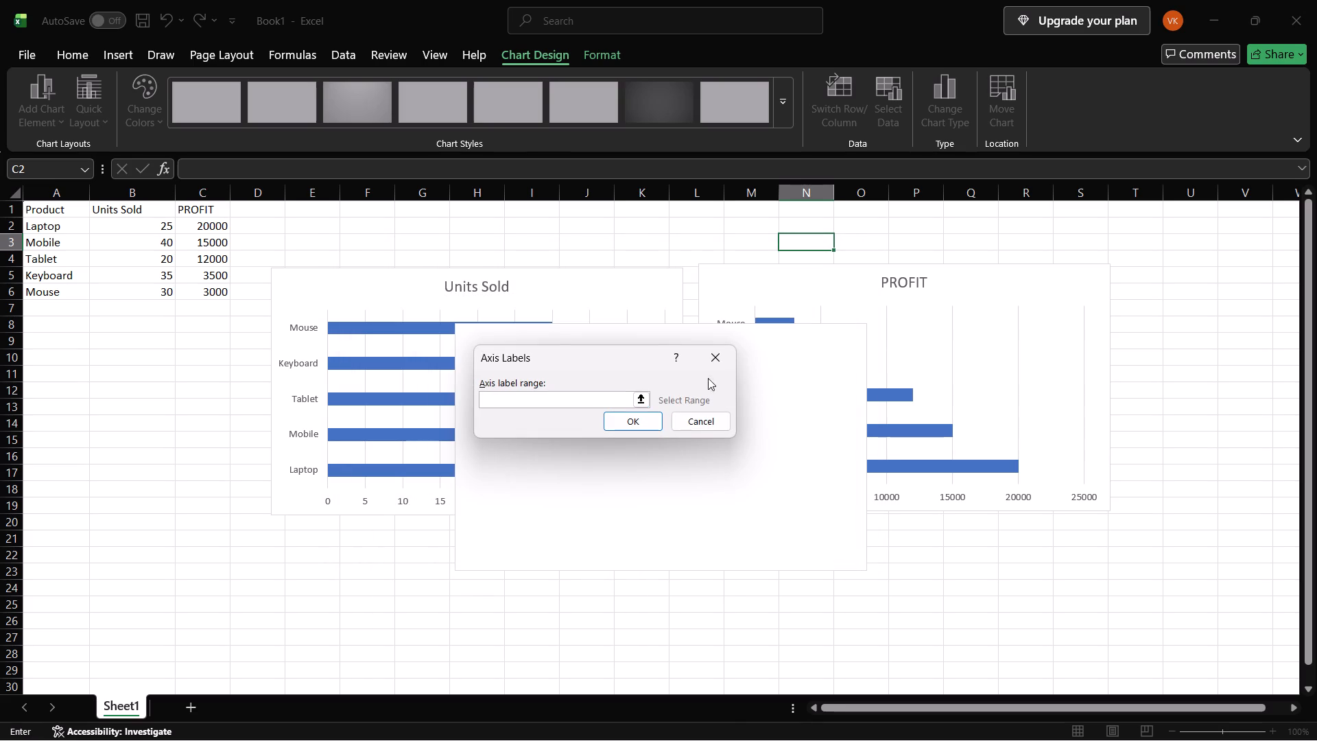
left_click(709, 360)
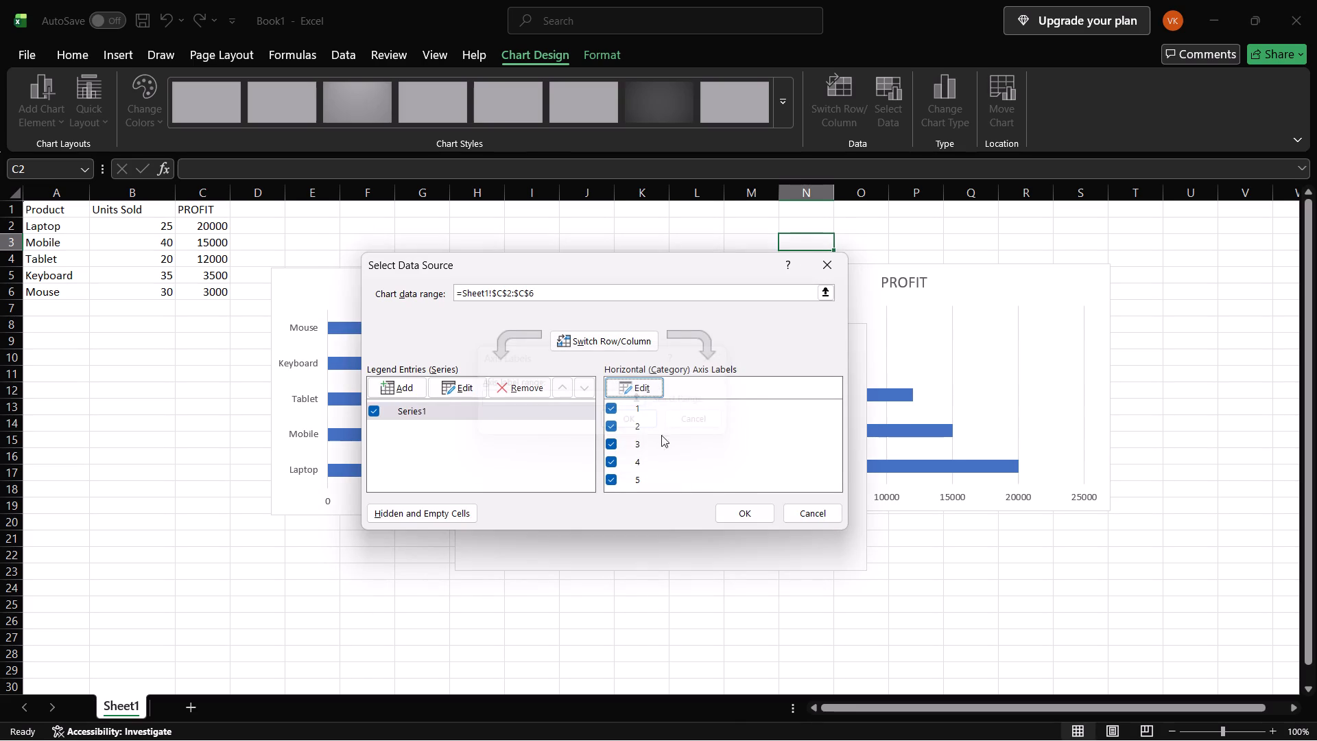
Apply the Sheet1 C2:C6 data range to the blank chart.
left_click(735, 508)
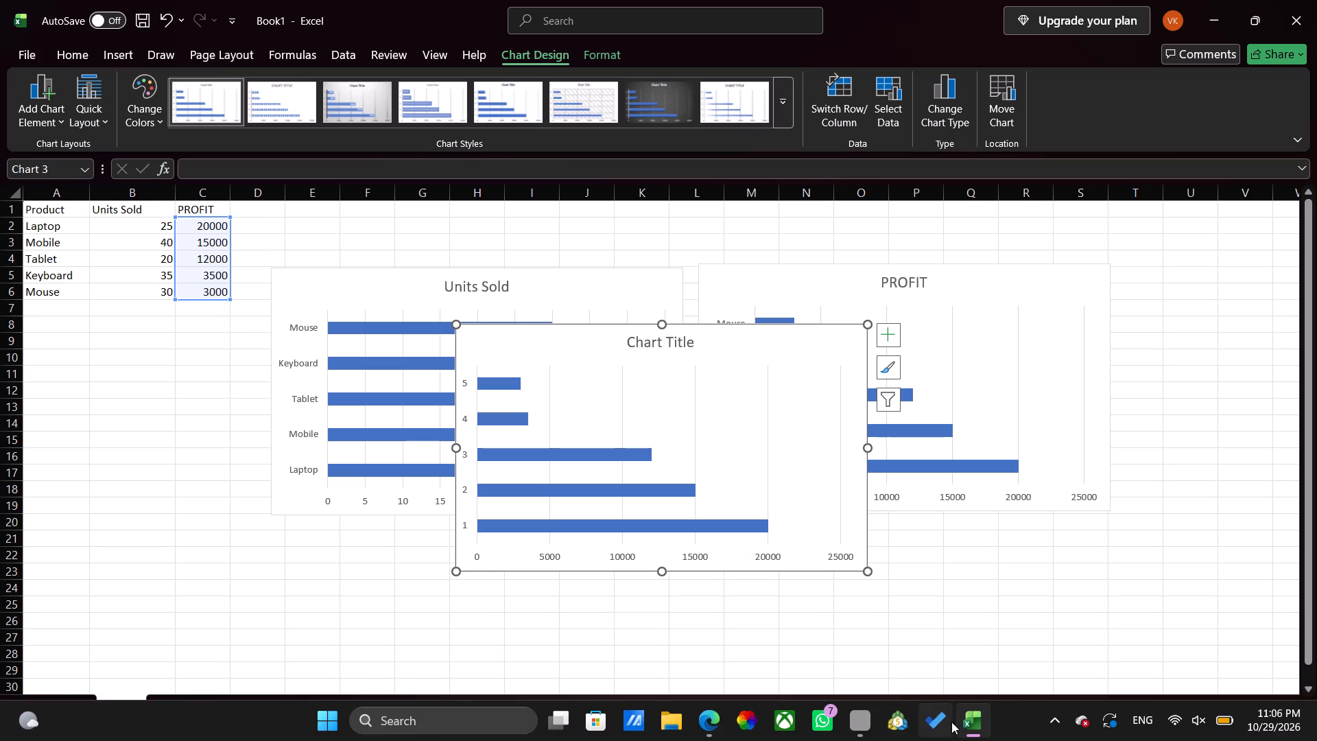
Reread section 6(c) Data from Different Ranges in daspracticals.pdf in Edge and return to the Excel workbook.
left_click(718, 718)
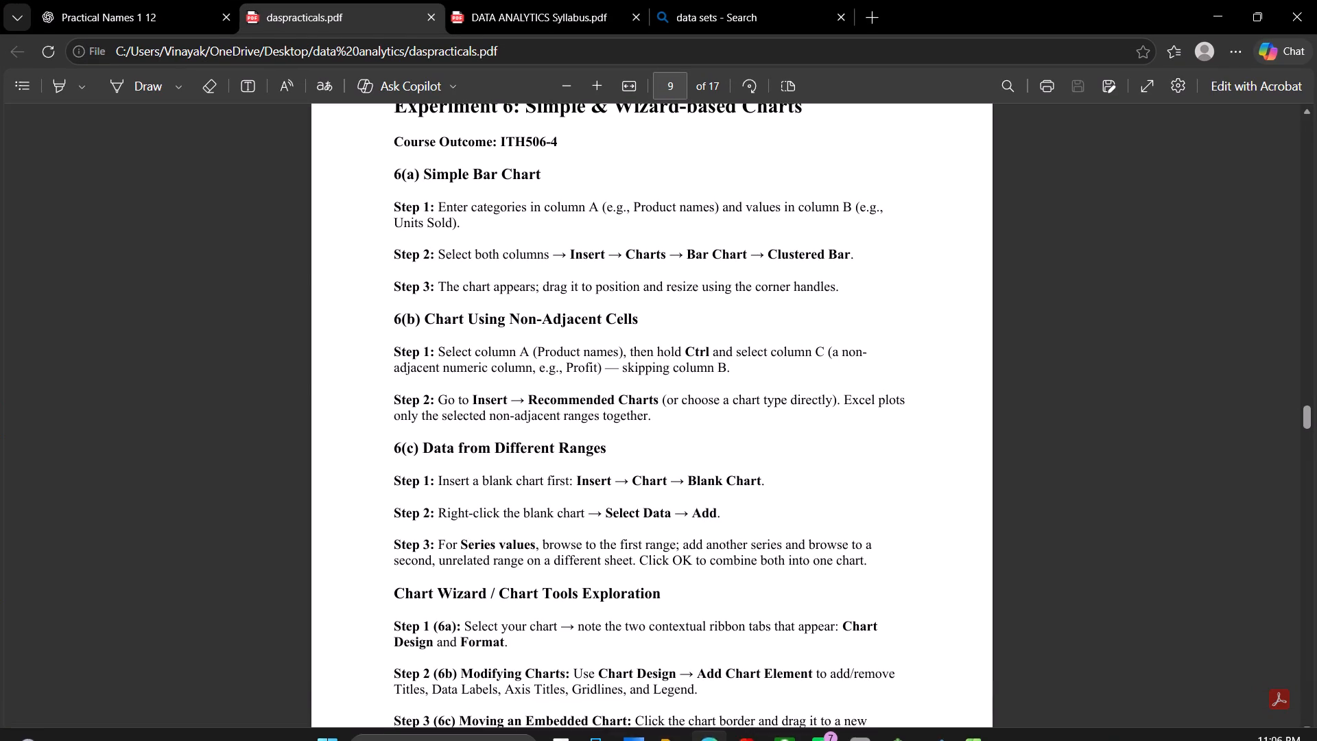
left_click_drag(608, 456, 357, 449)
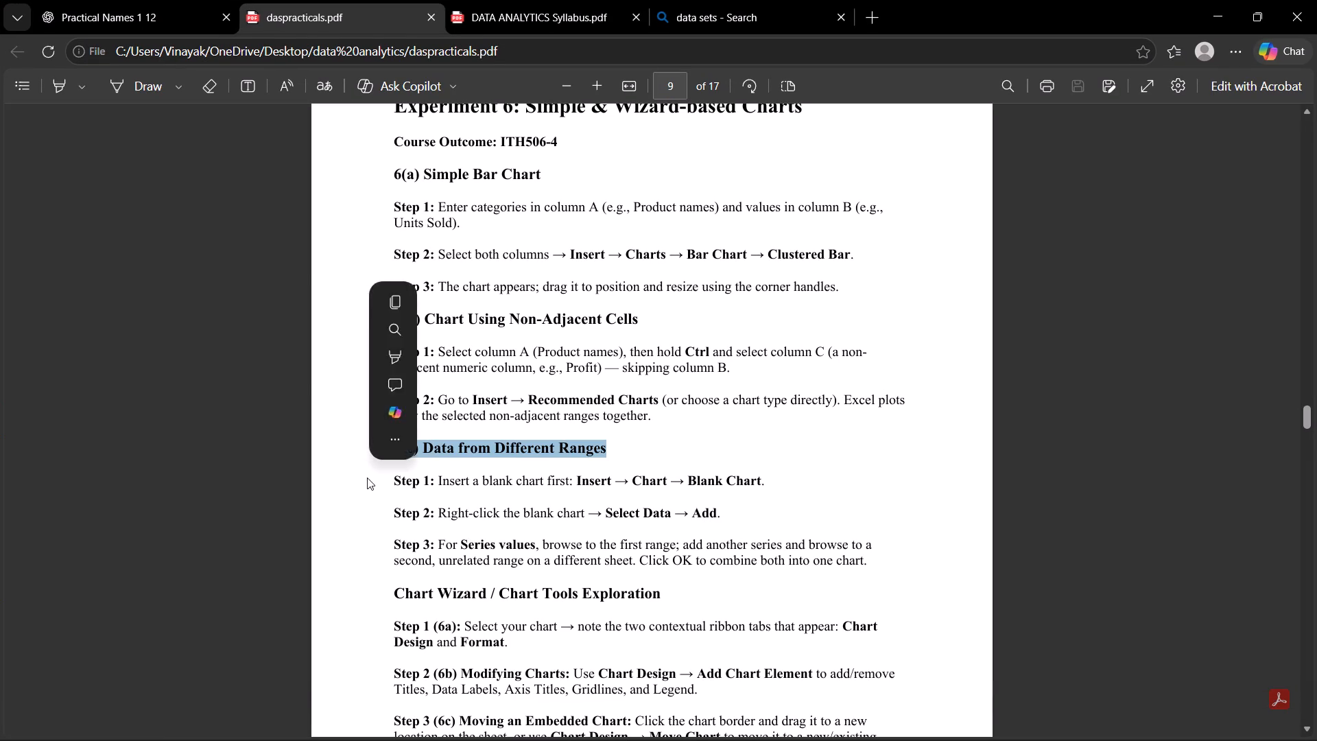
left_click(367, 478)
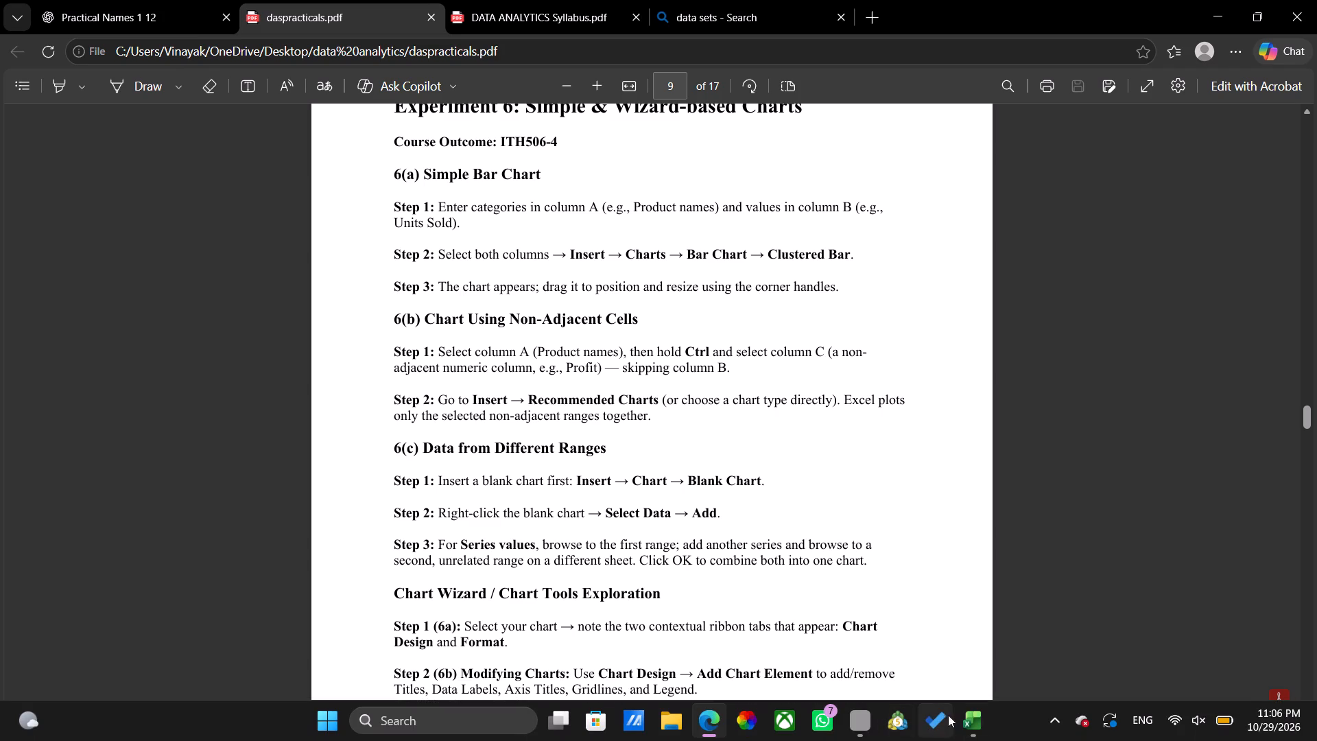
left_click(960, 713)
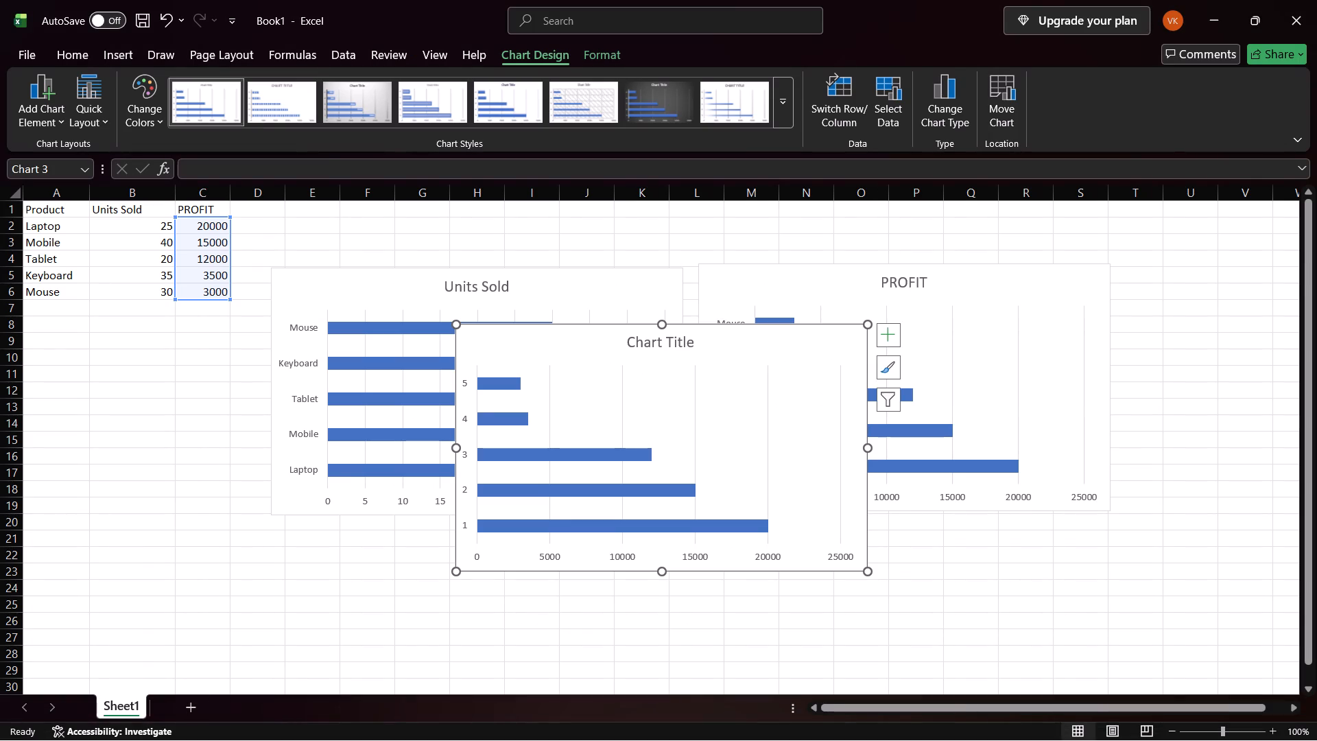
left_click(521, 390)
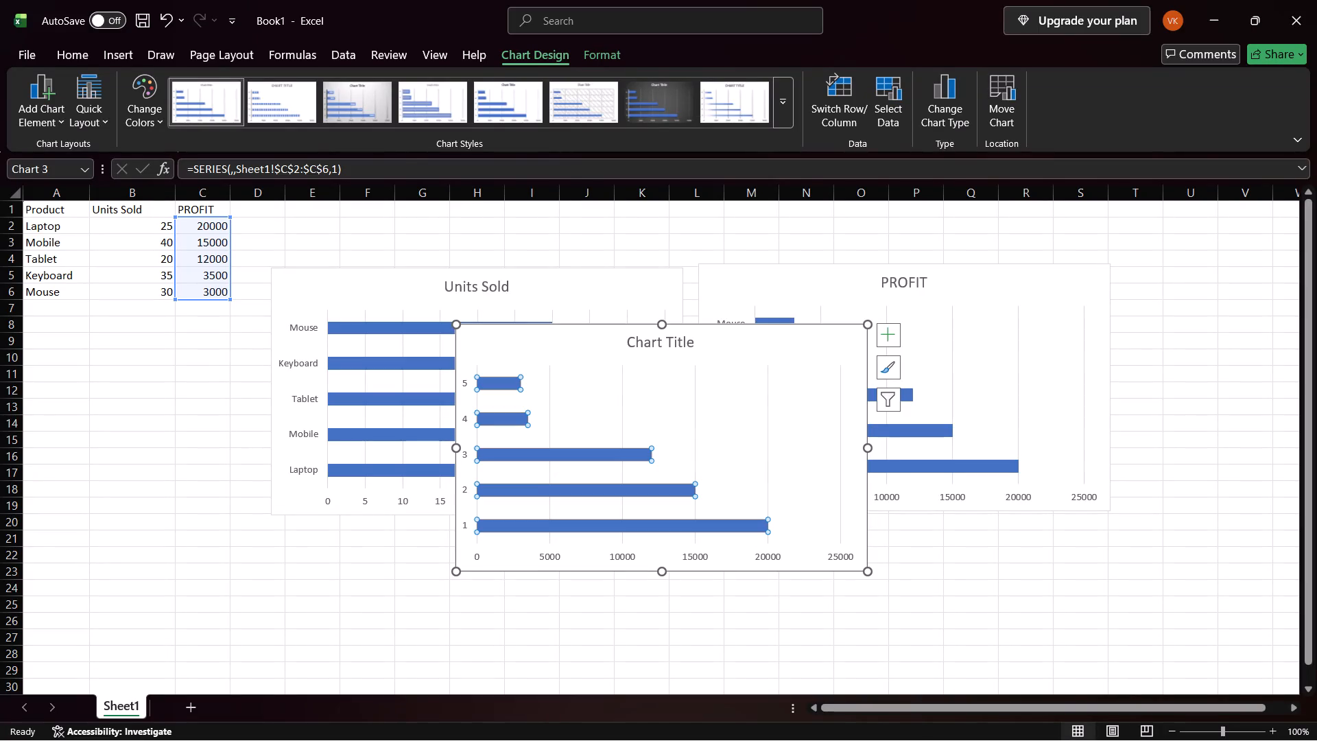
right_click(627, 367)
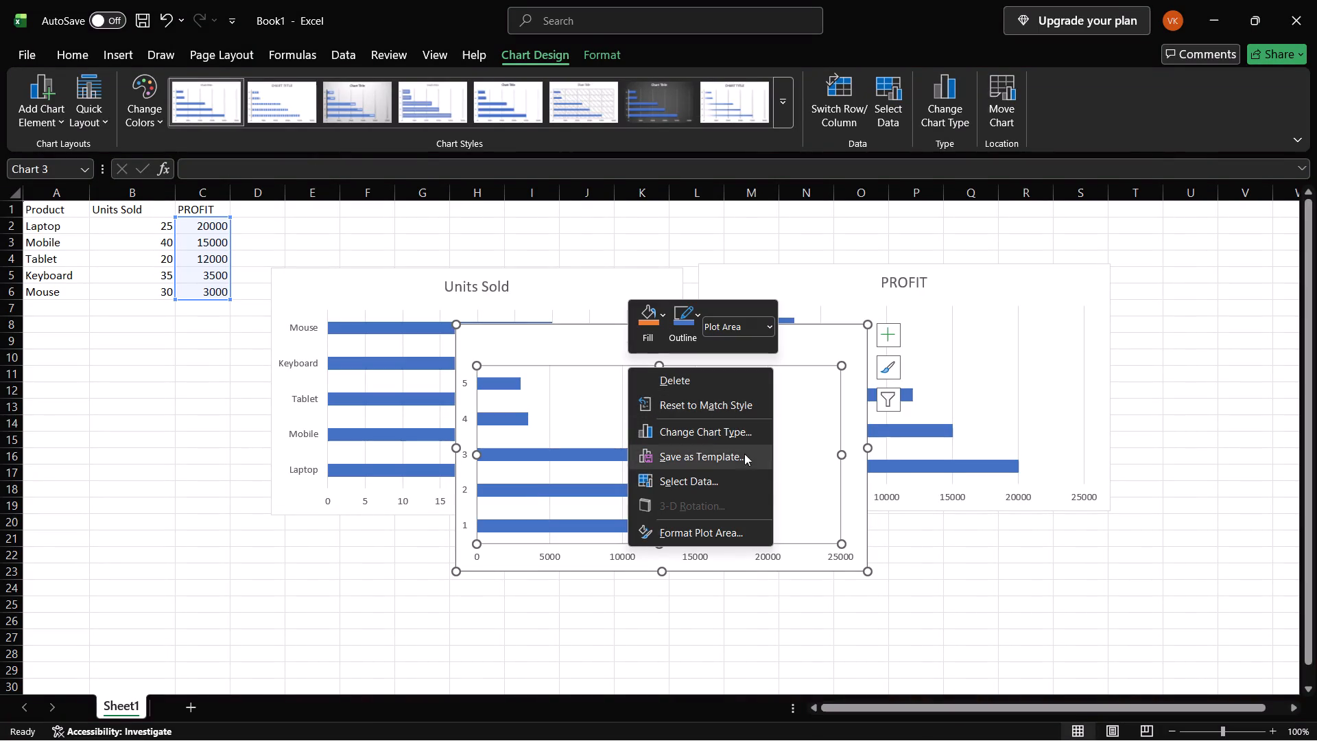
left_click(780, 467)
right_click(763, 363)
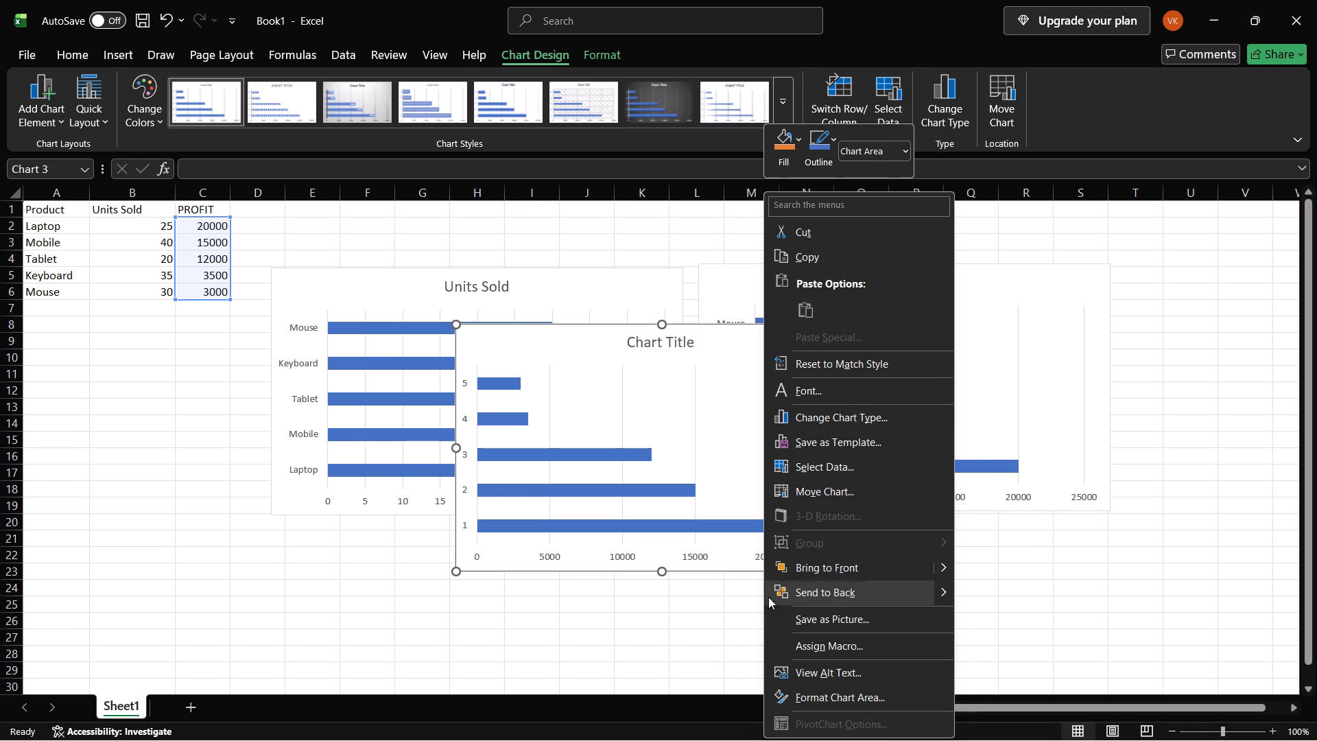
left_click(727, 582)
Add a new worksheet and copy the product table A1:C6 from Sheet1 into it, starting at A1.
left_click(200, 709)
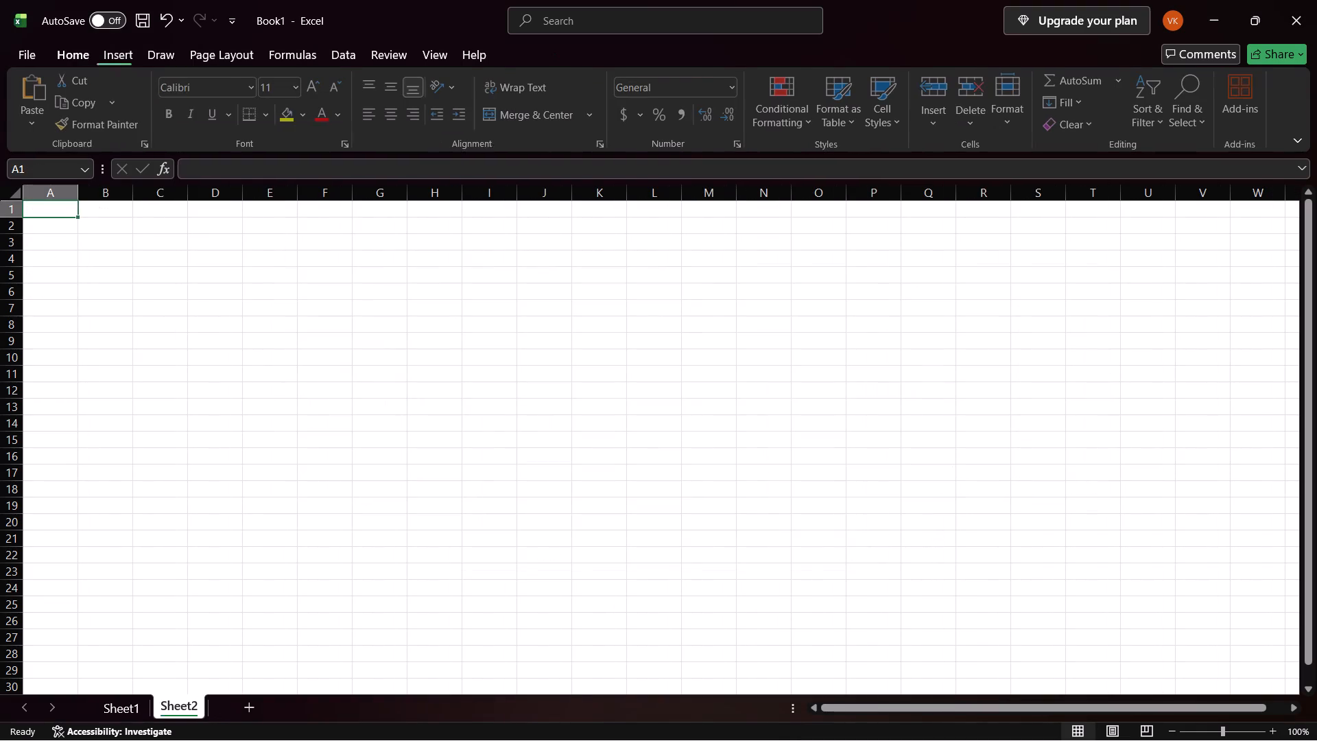
left_click(137, 705)
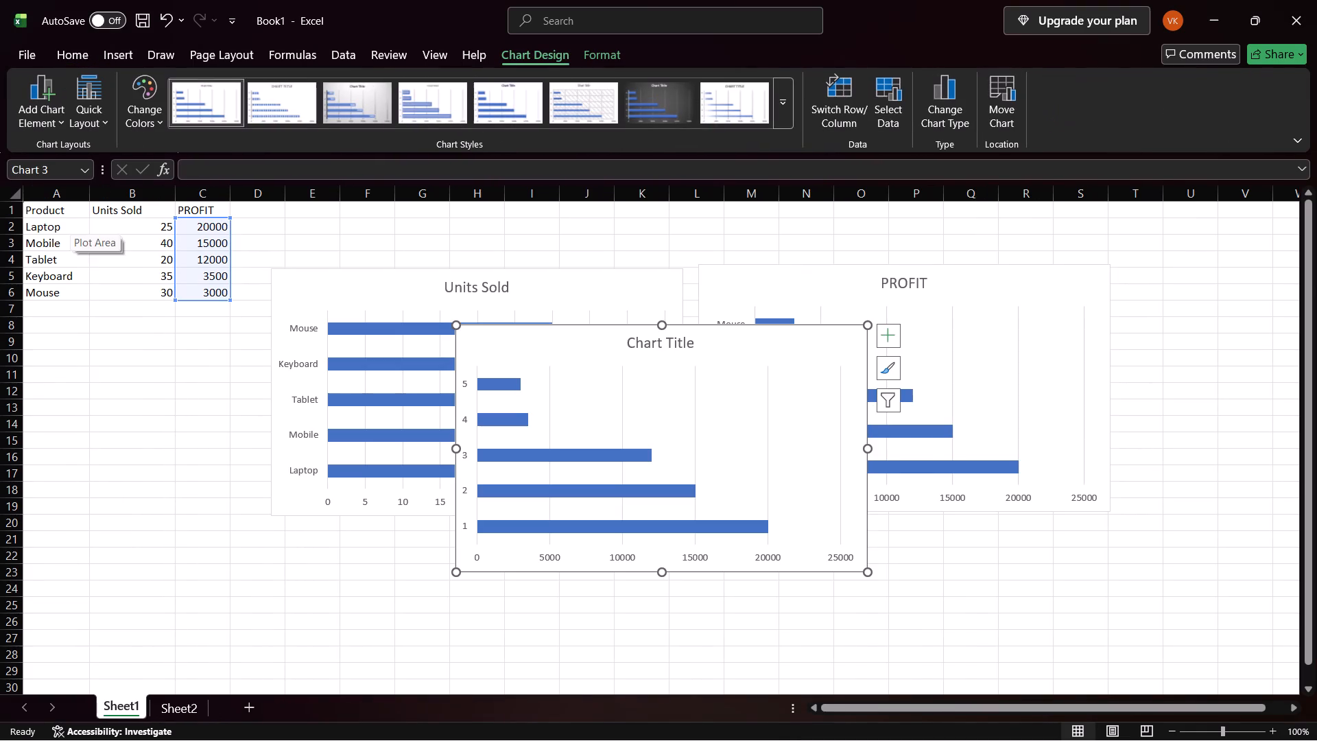
left_click_drag(47, 210, 213, 297)
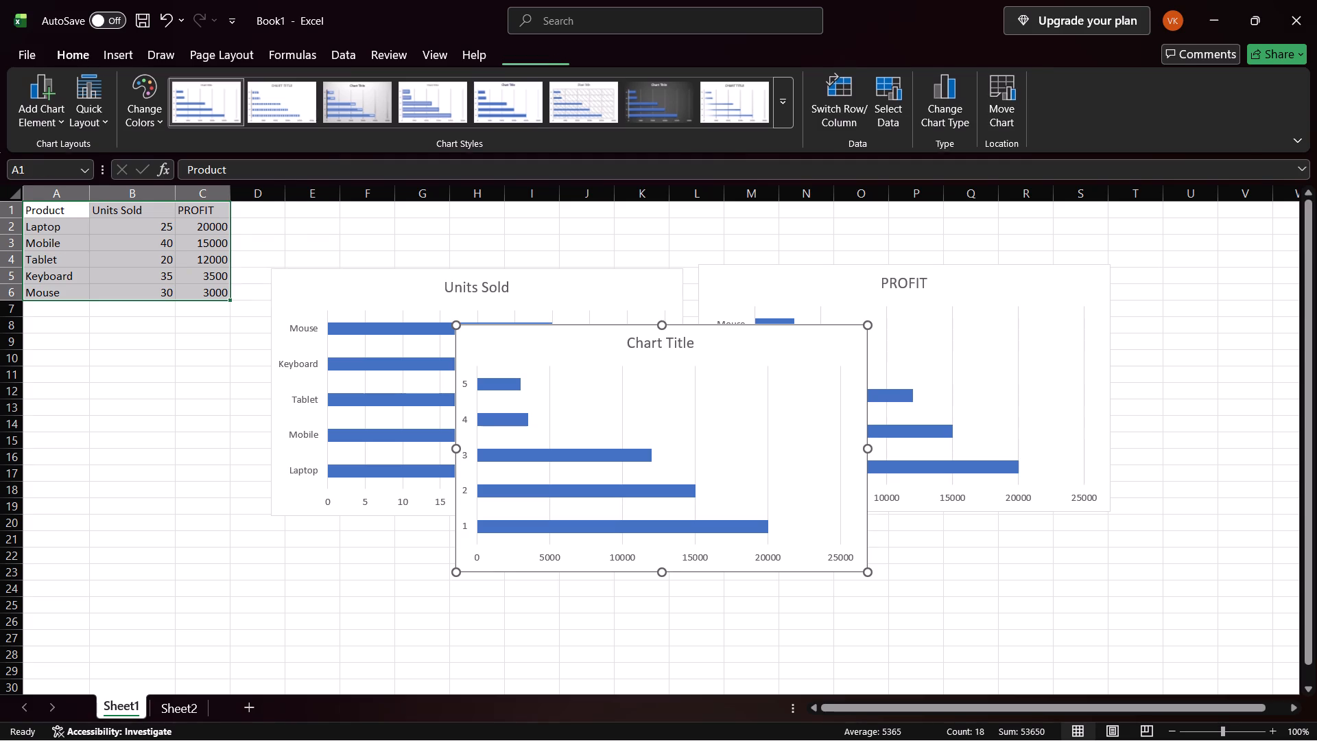
key("ctrl+c")
key("alt+Tab")
key("alt+Tab")
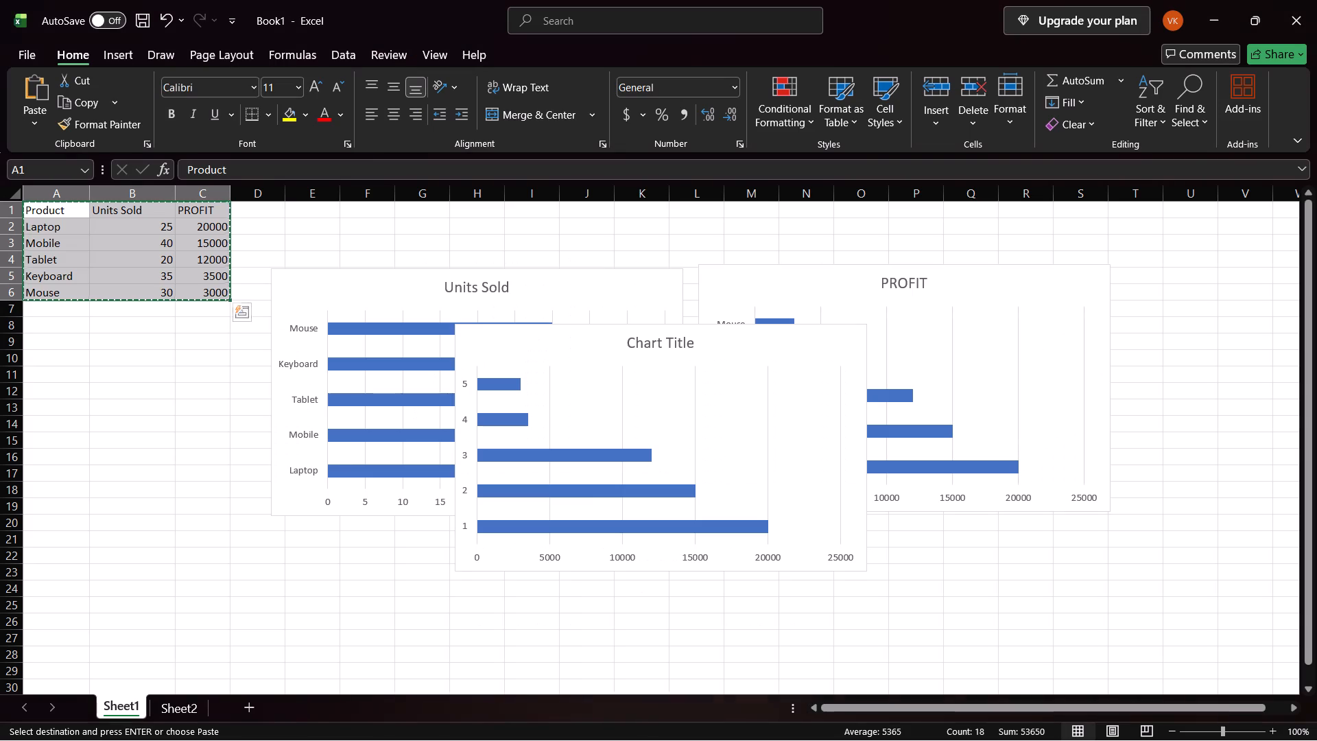
left_click(169, 710)
key("ctrl+v")
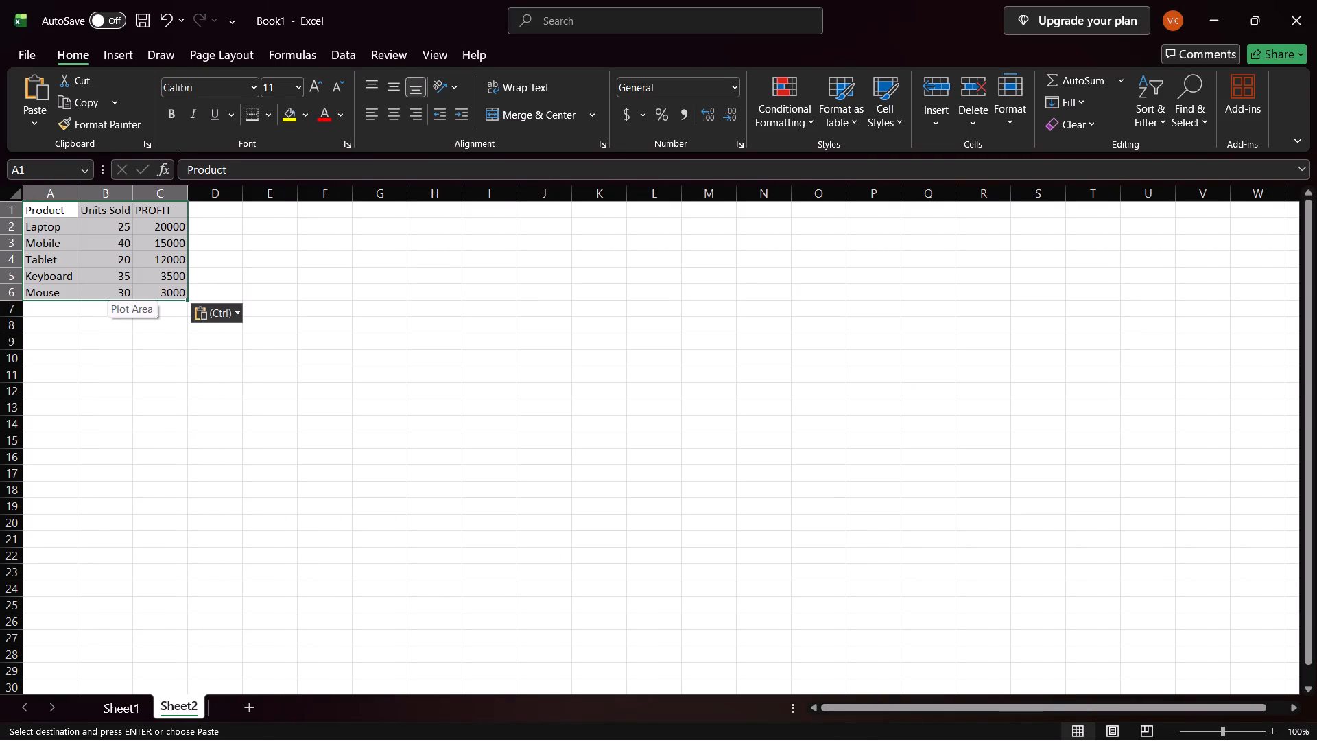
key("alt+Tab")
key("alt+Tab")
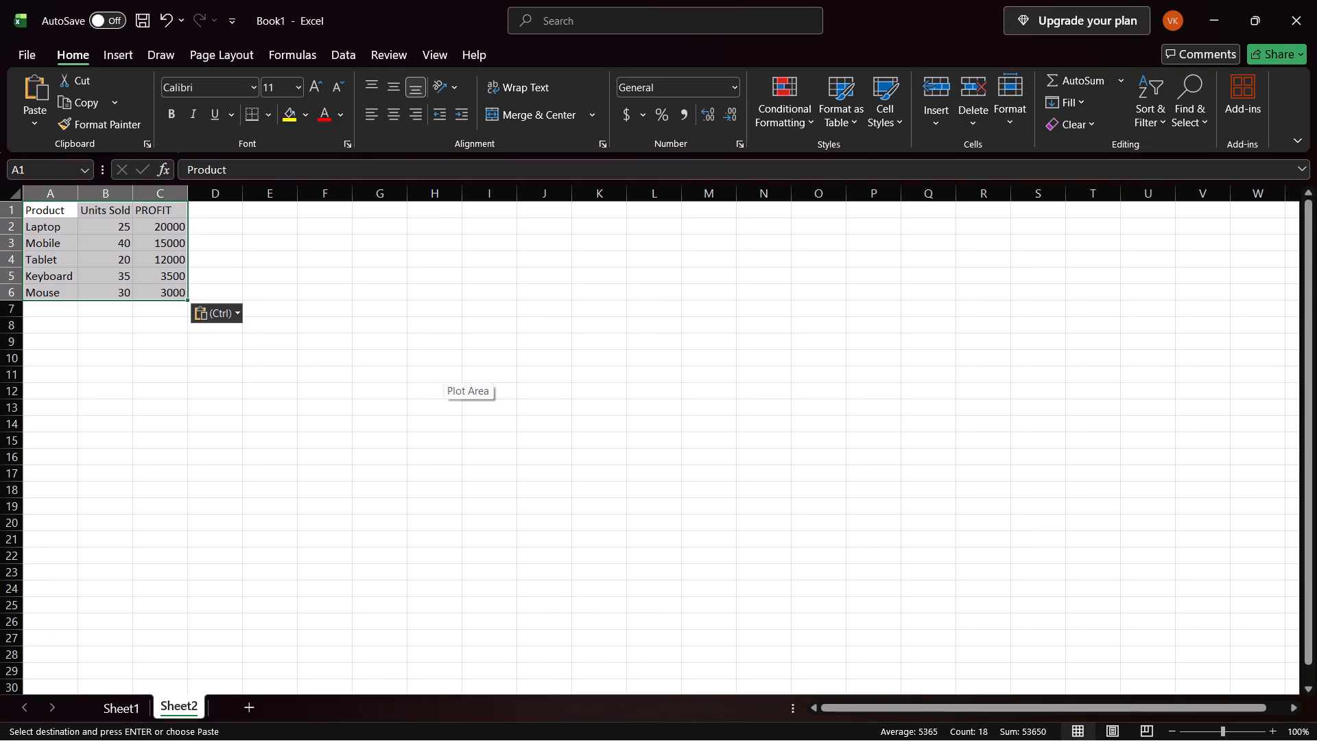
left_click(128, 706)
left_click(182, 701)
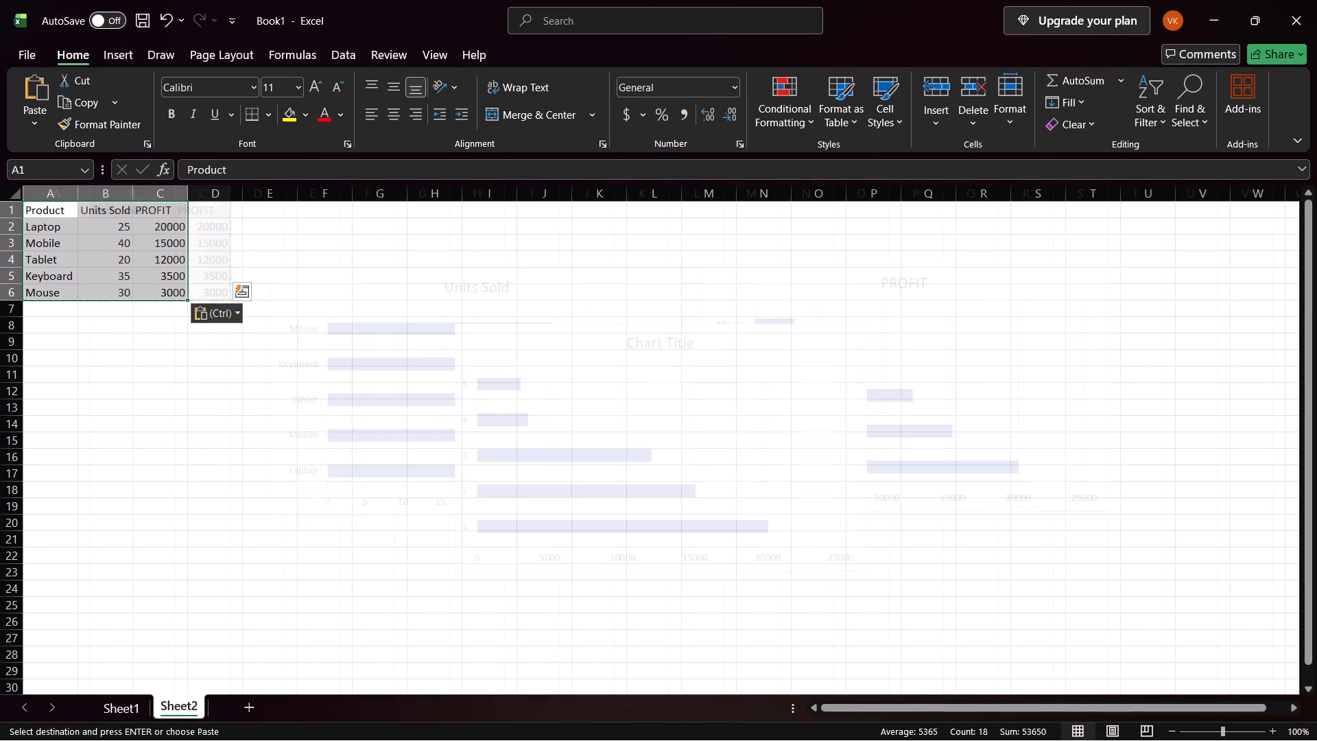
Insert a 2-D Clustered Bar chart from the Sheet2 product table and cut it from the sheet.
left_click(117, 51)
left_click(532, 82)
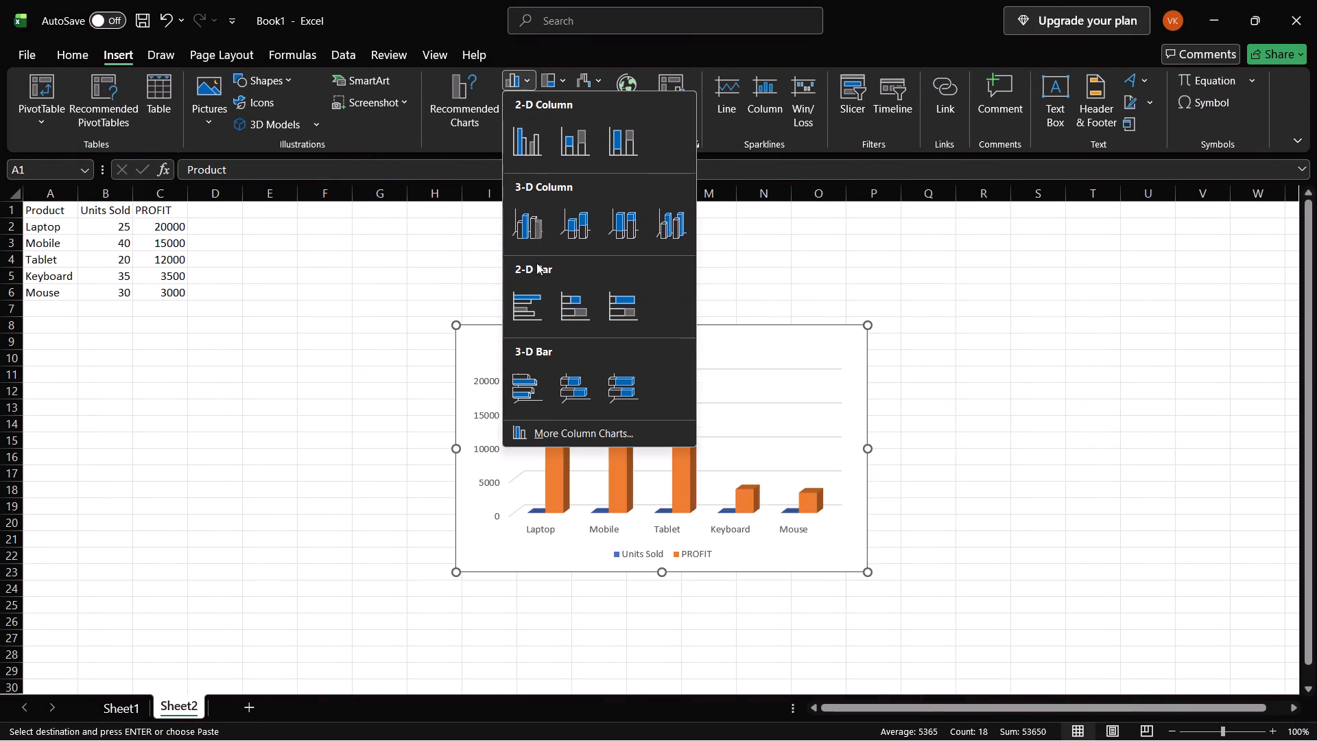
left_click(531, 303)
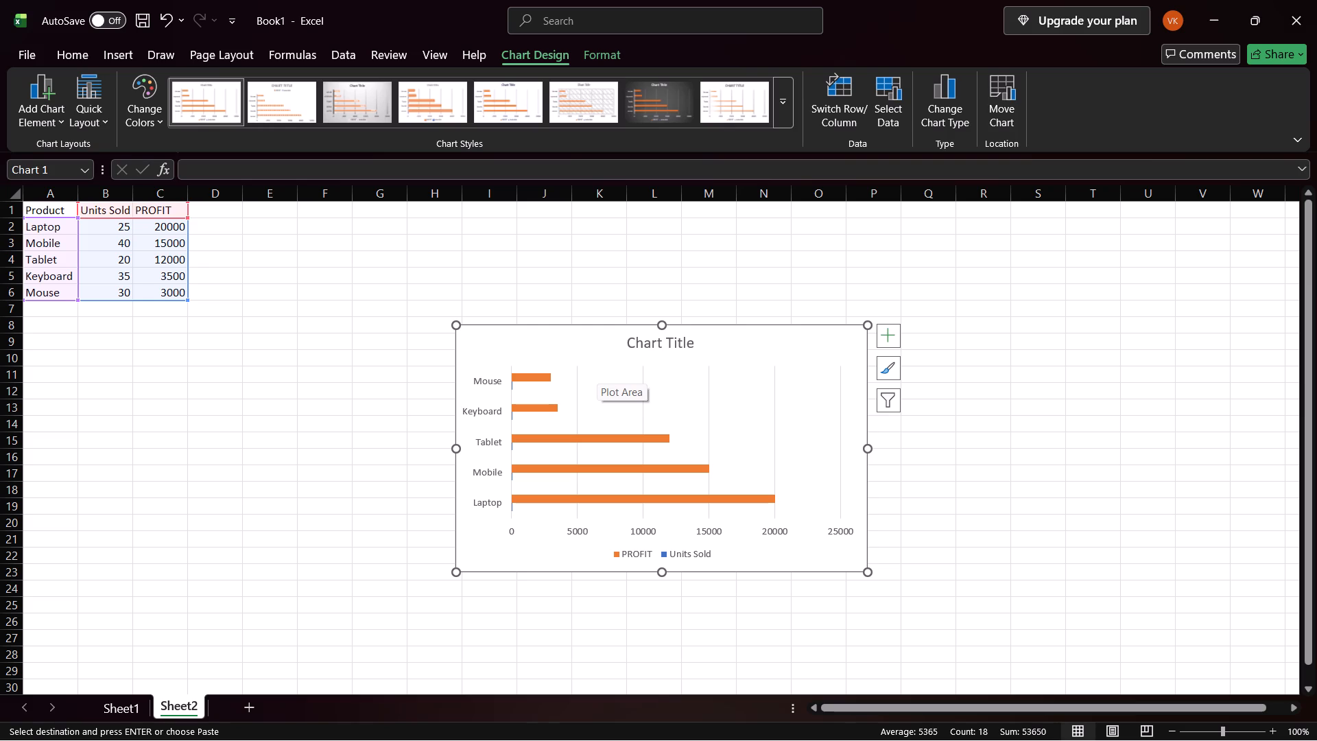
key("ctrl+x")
From empty cell G6 on Sheet2, insert a blank 2-D Clustered Bar chart with no source data.
left_click(405, 287)
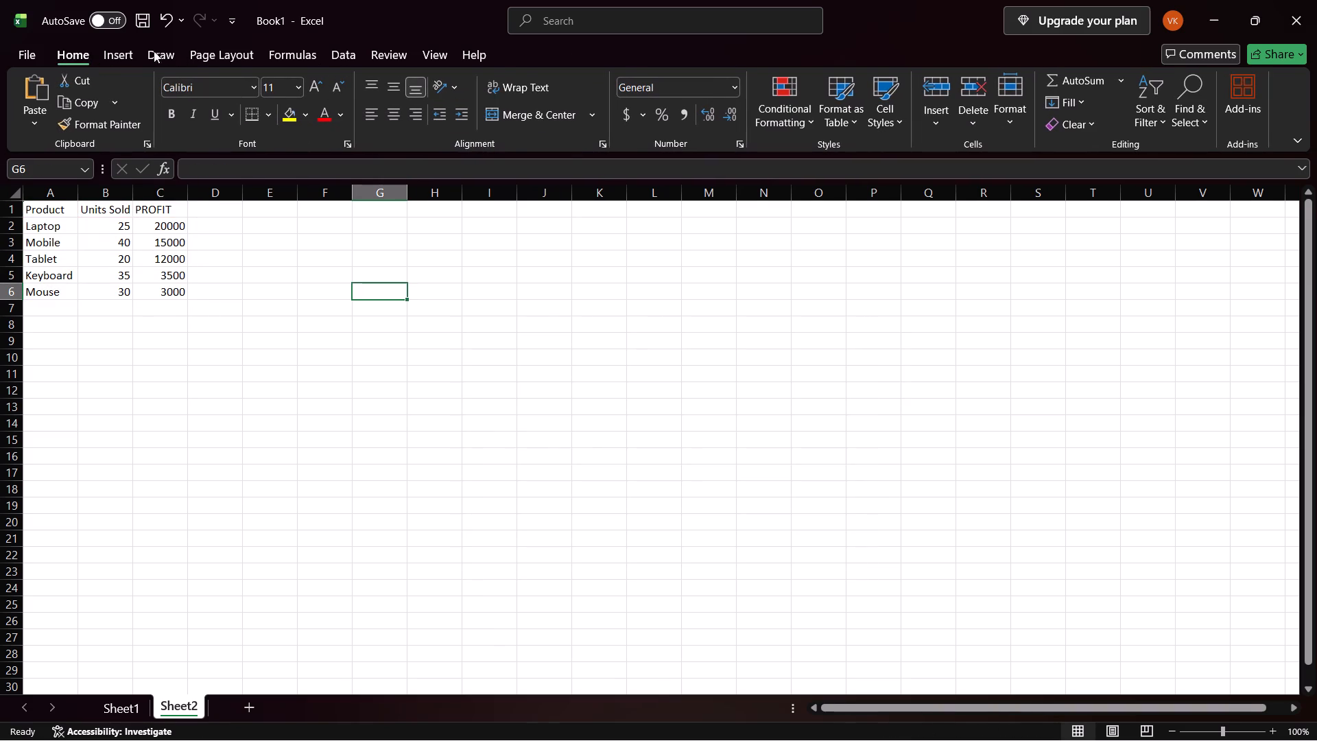
left_click(143, 53)
left_click(123, 56)
left_click(505, 84)
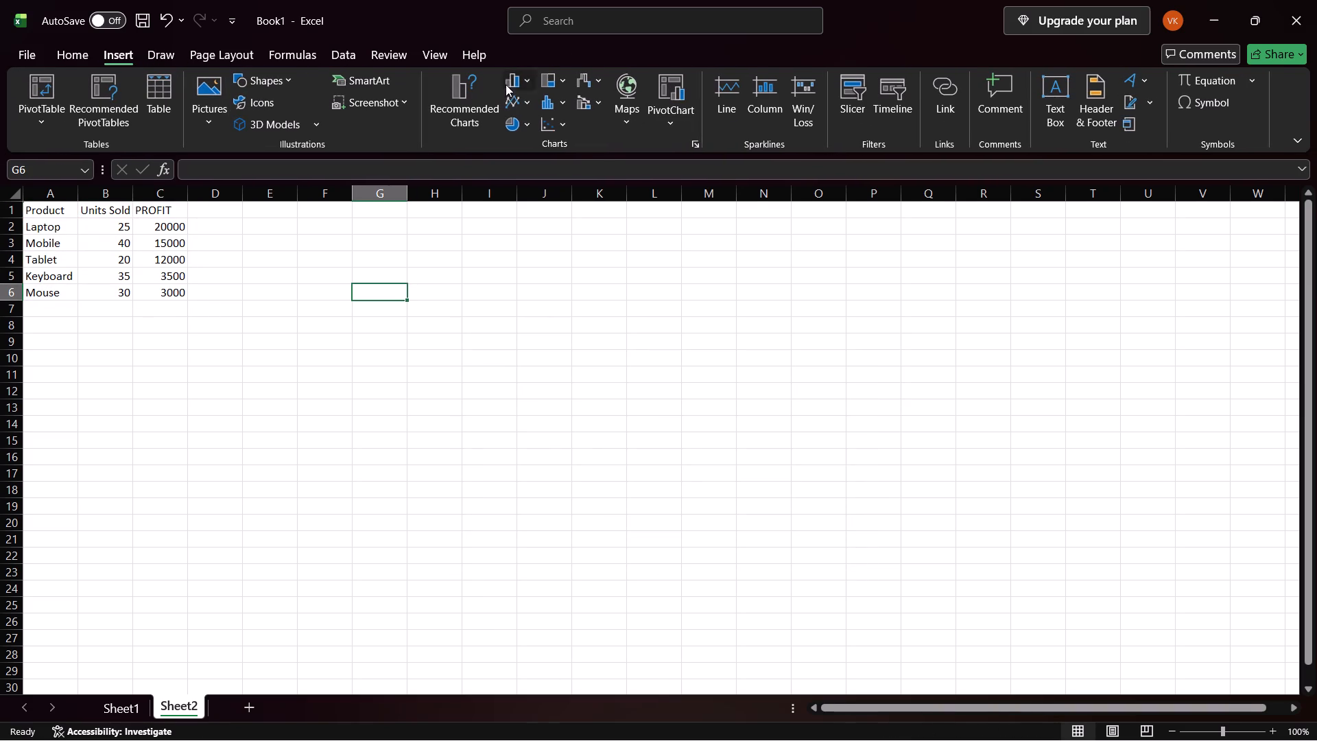
left_click(528, 294)
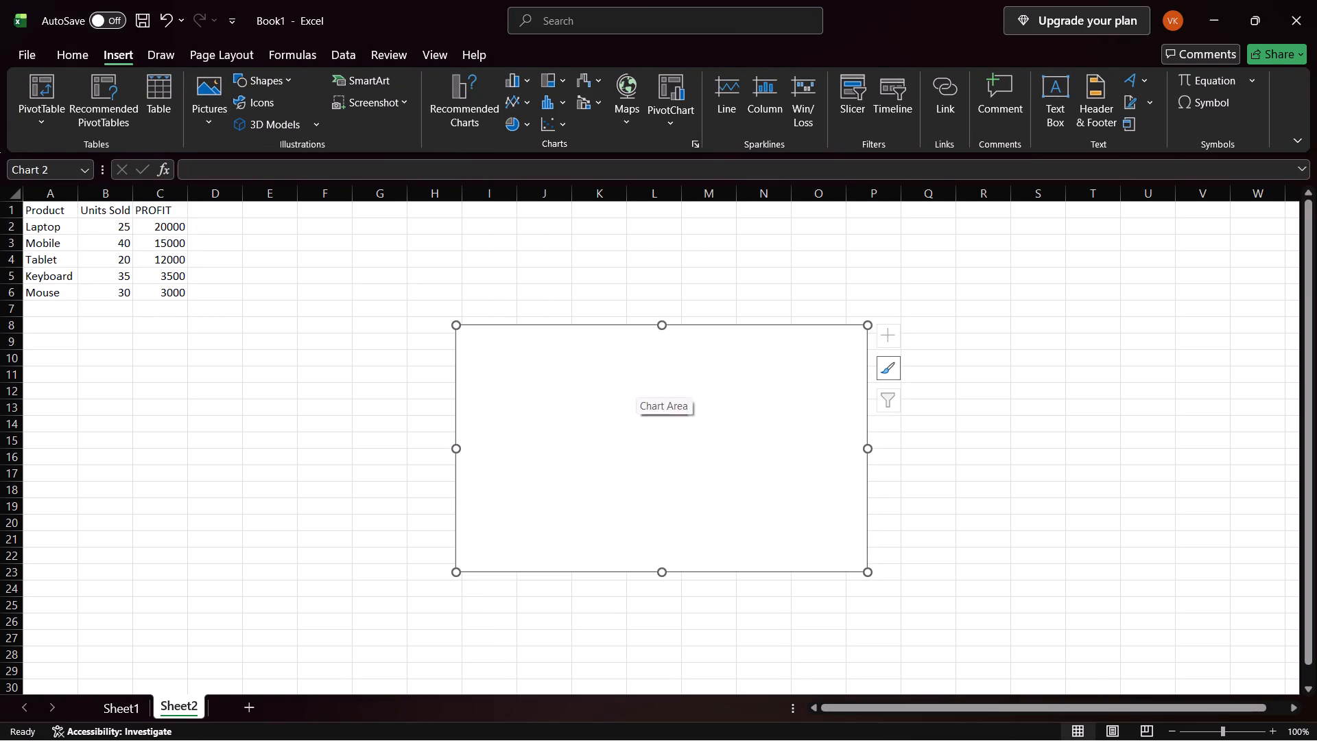
Set the blank chart's data range to the PROFIT column, C1:C6 on Sheet2, in Select Data.
right_click(636, 384)
left_click(709, 364)
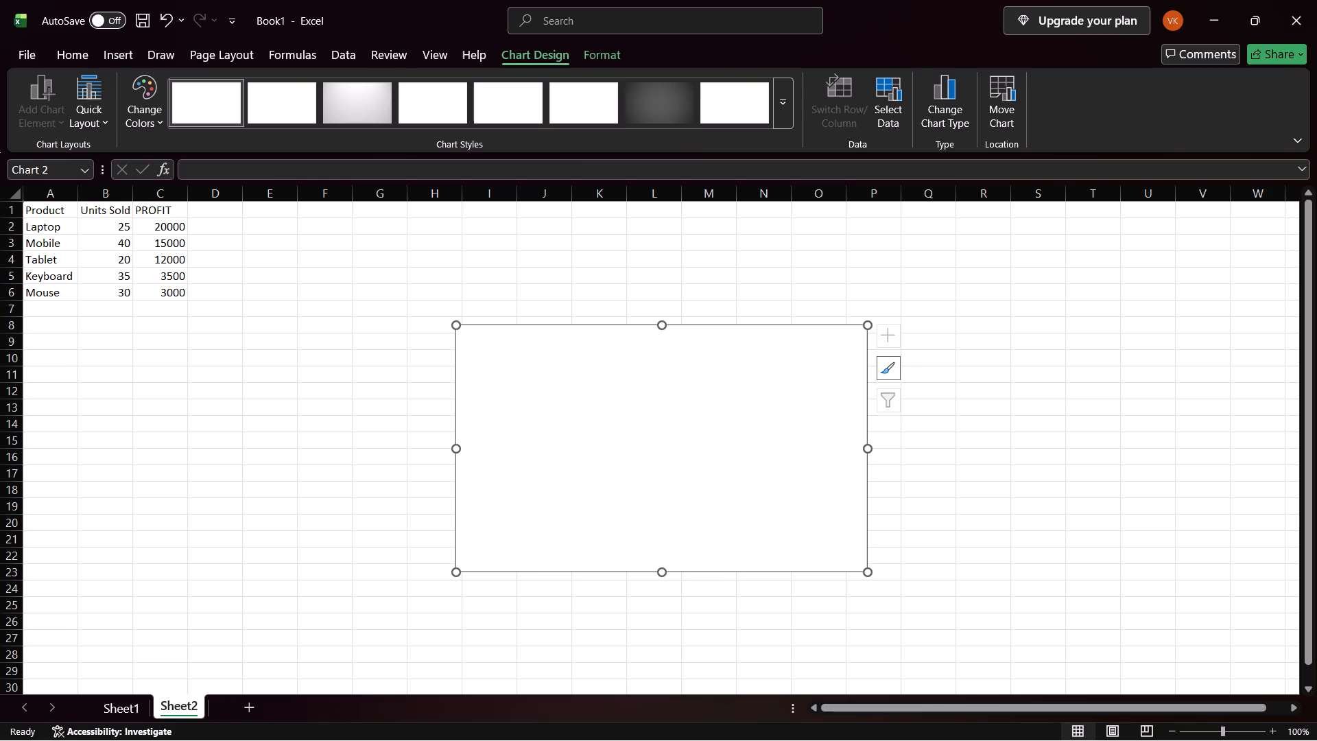
left_click(723, 356)
right_click(715, 368)
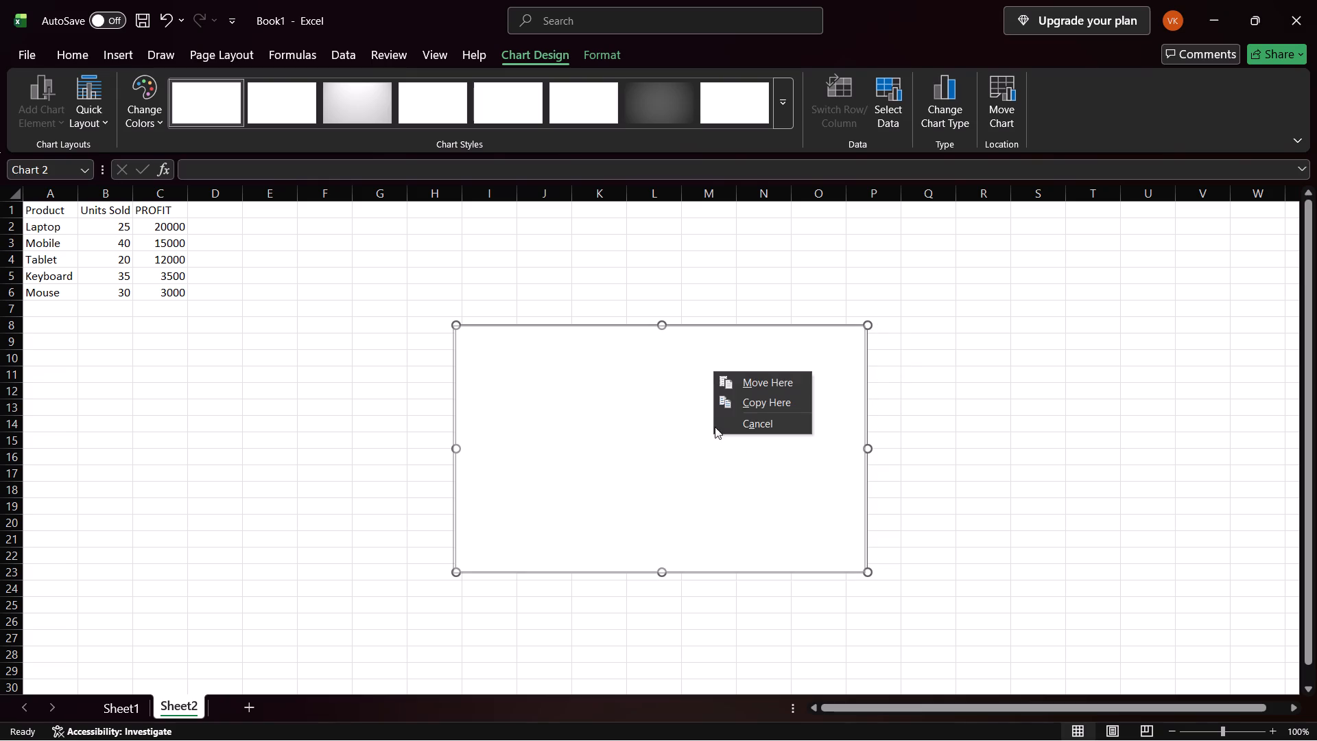
left_click(618, 416)
right_click(641, 373)
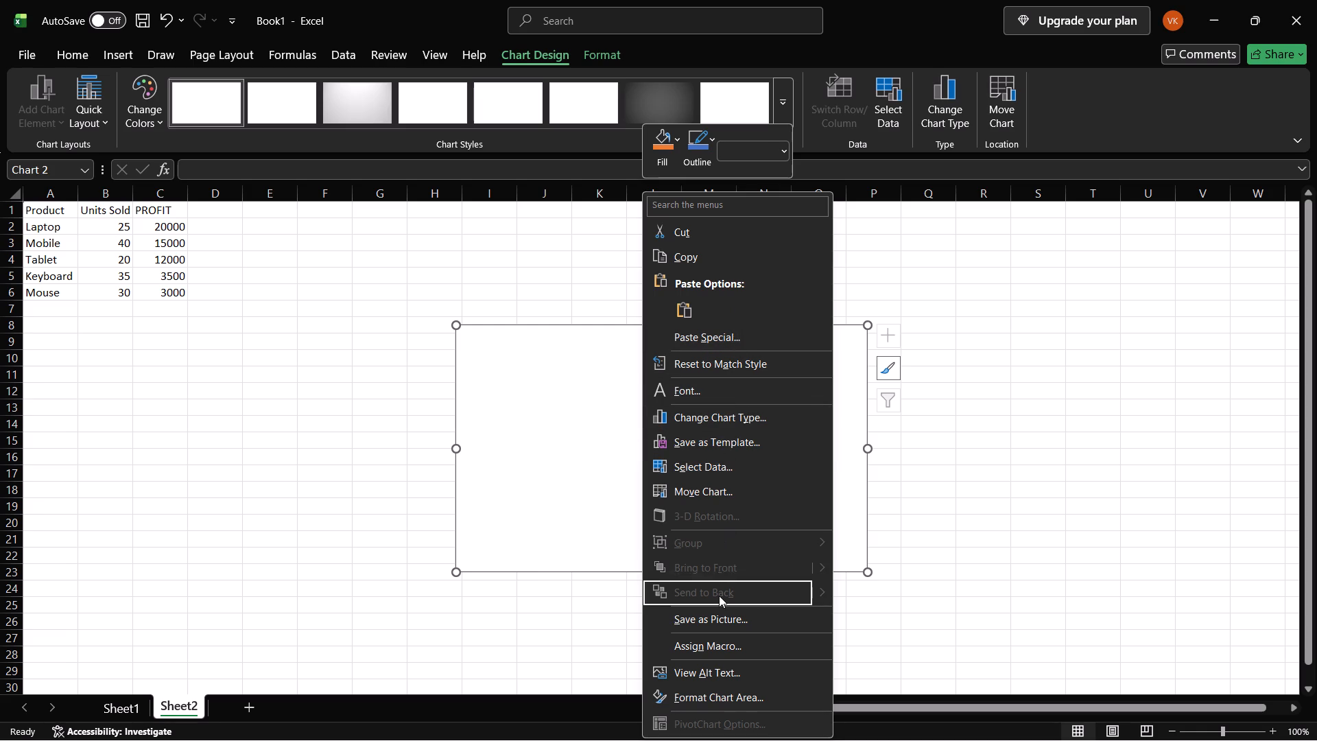
scroll(719, 596, "down", 2)
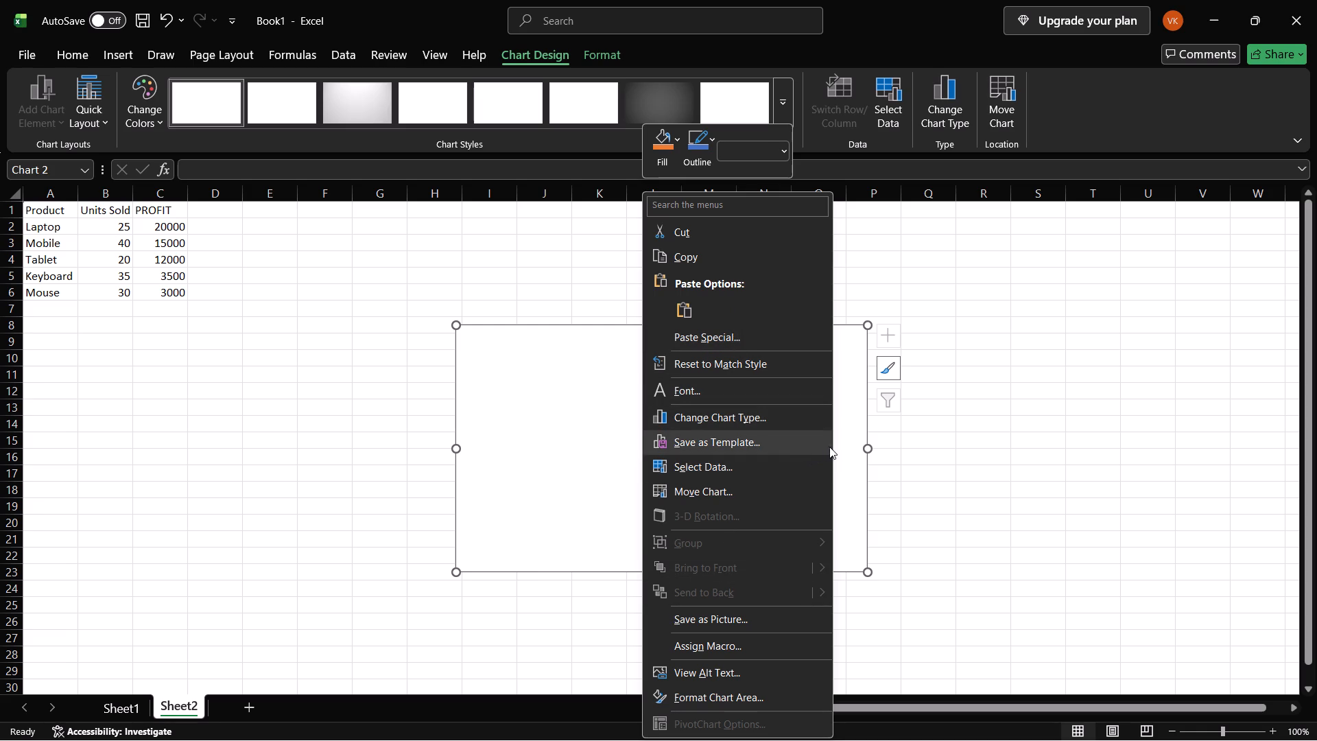
left_click(745, 462)
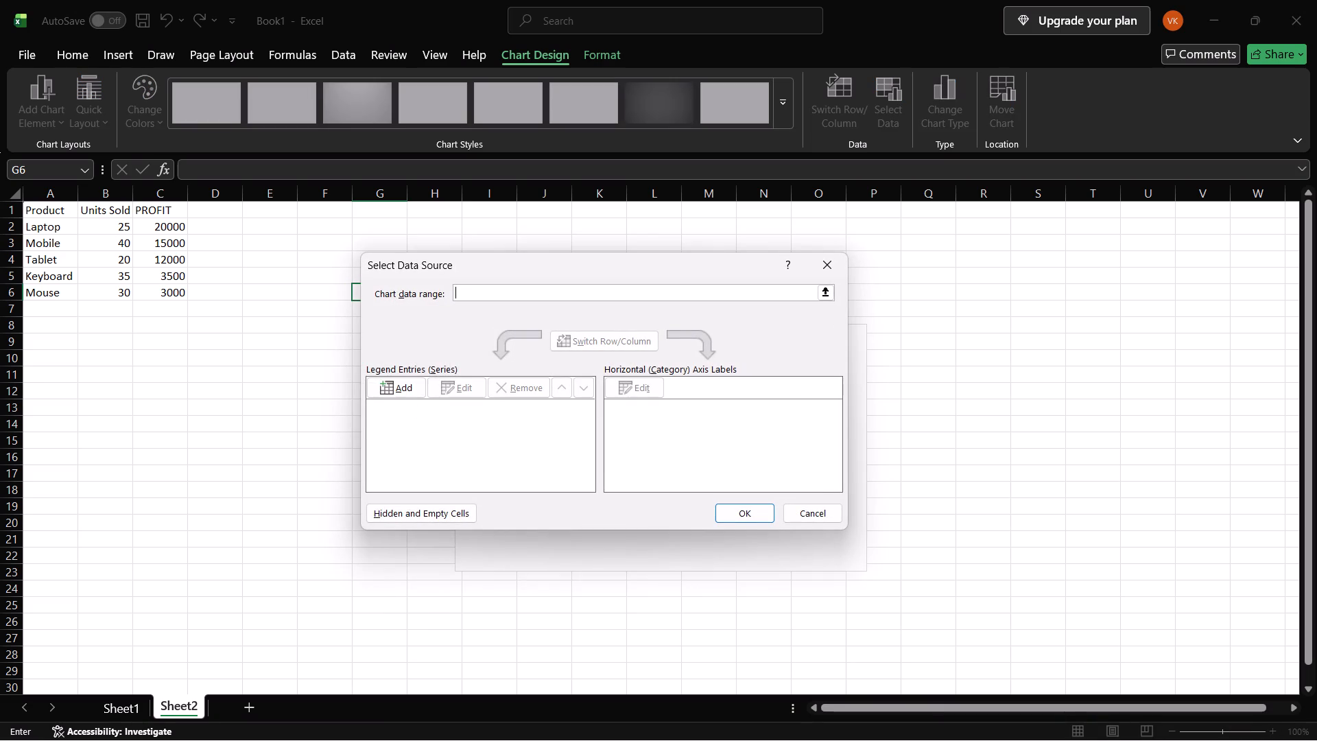
left_click_drag(161, 211, 161, 281)
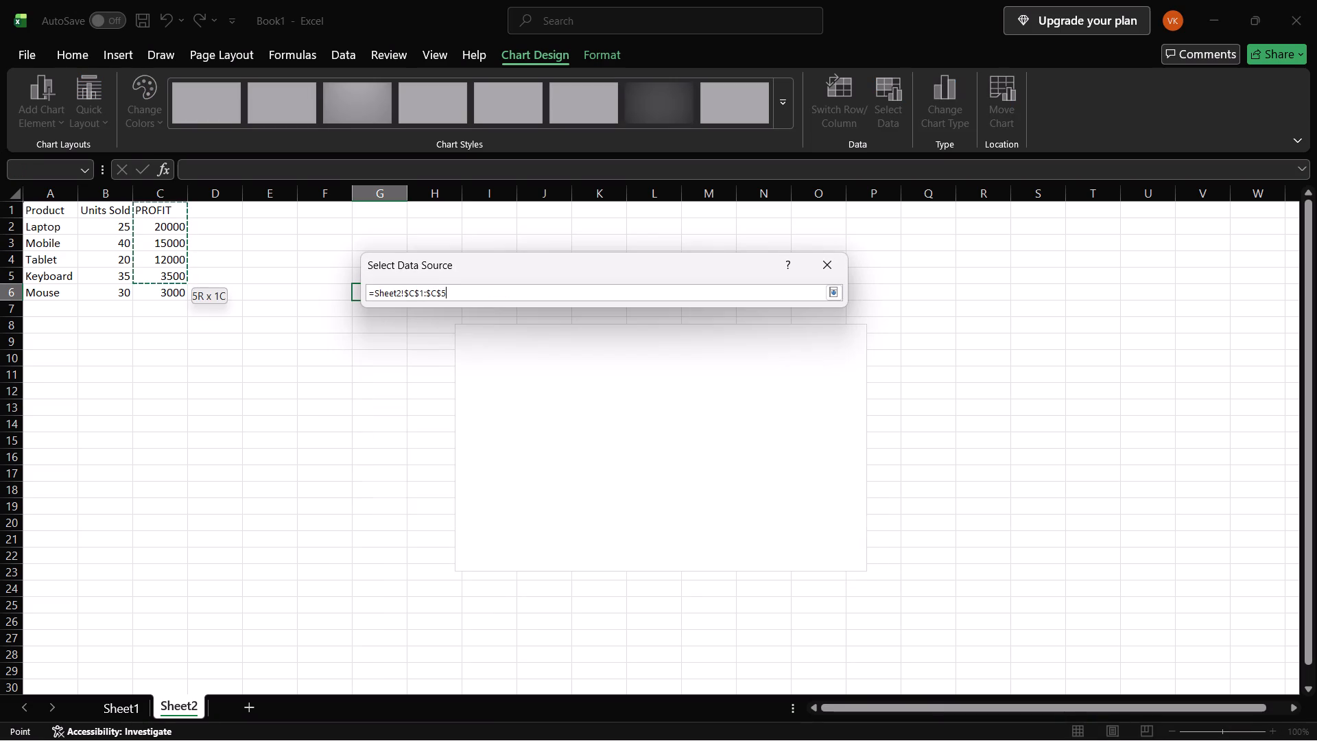
left_click_drag(161, 281, 161, 284)
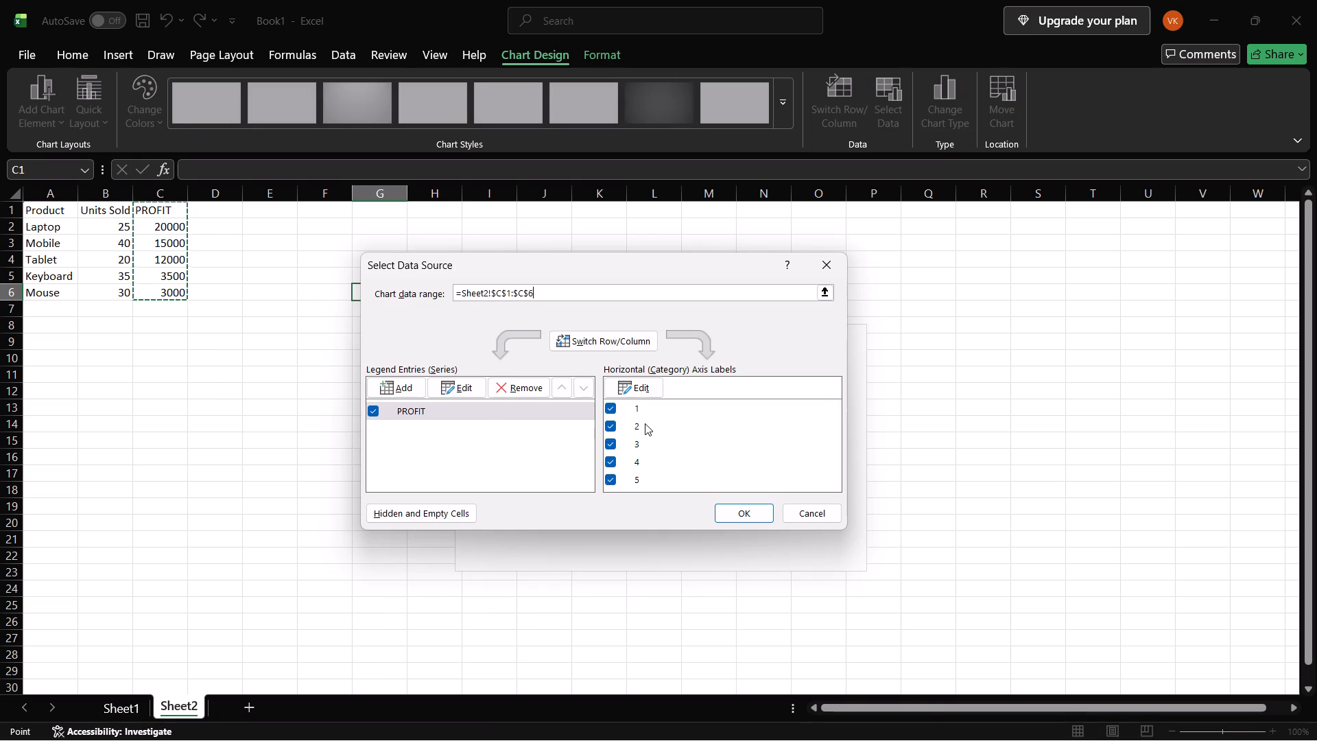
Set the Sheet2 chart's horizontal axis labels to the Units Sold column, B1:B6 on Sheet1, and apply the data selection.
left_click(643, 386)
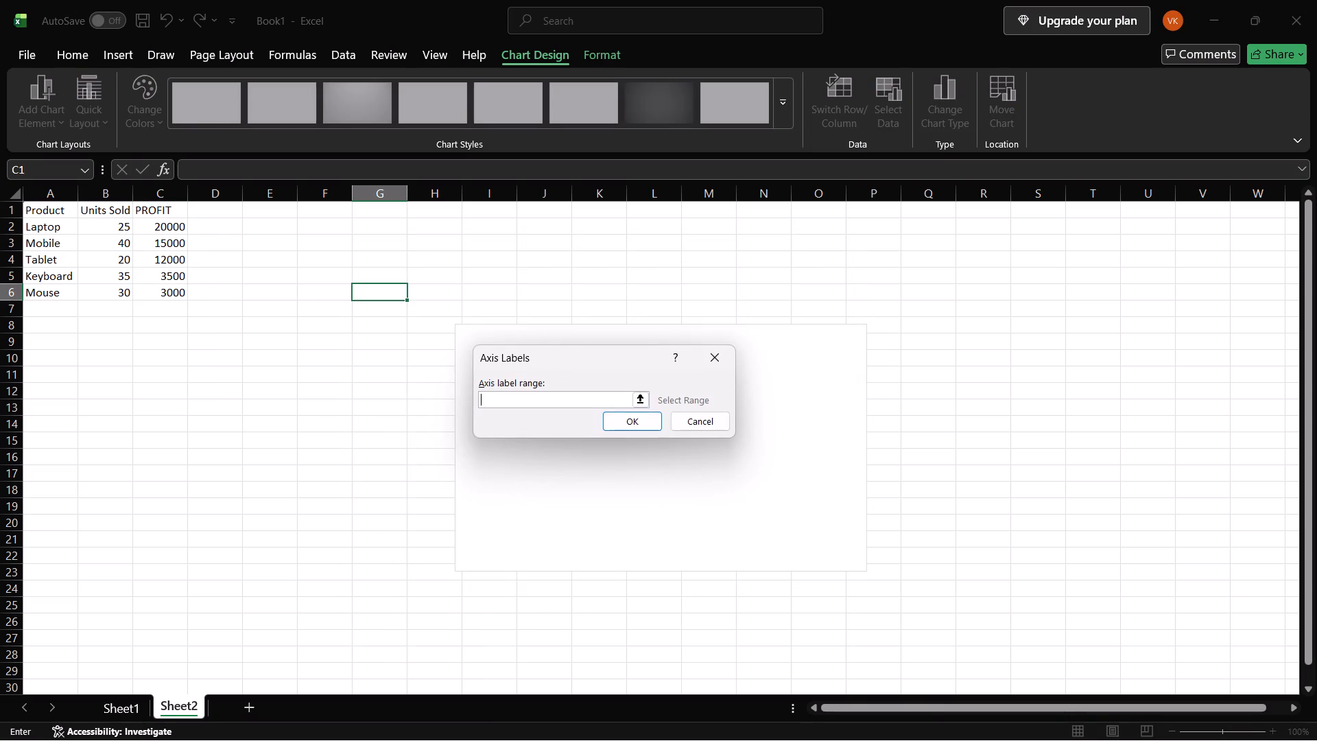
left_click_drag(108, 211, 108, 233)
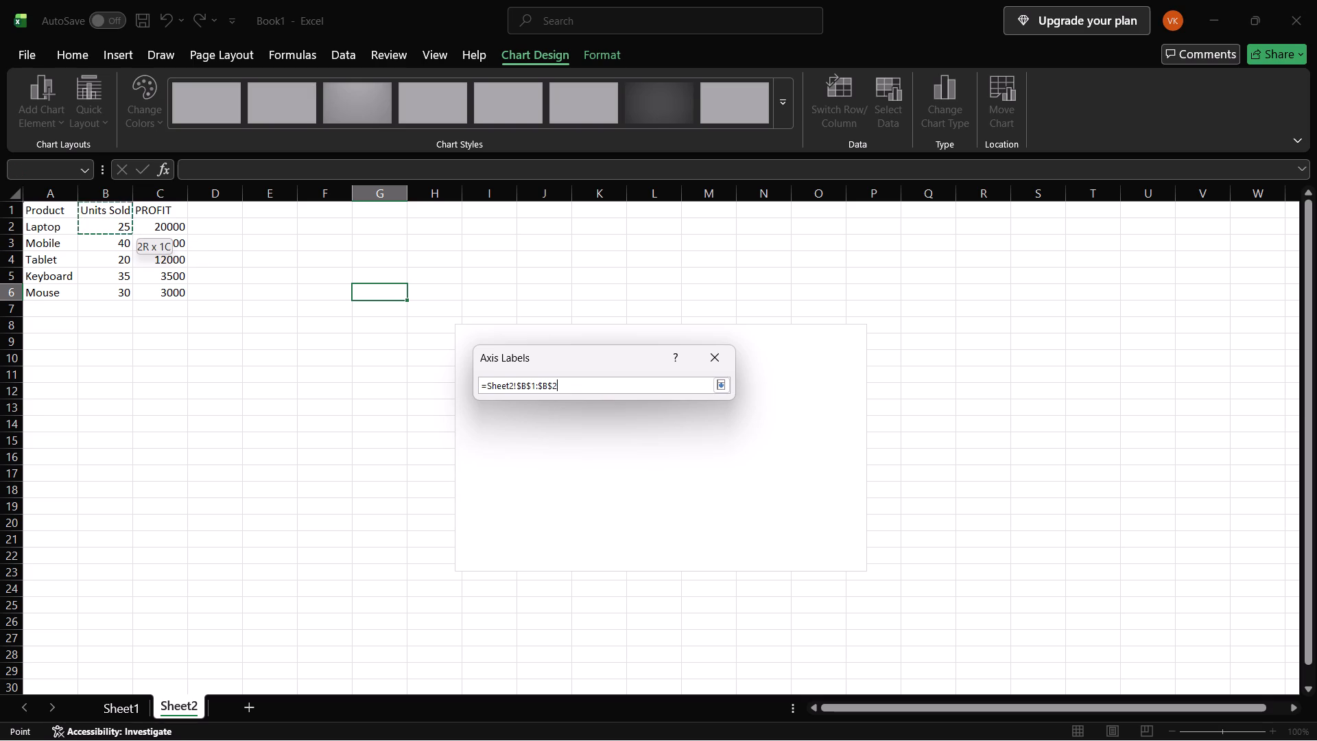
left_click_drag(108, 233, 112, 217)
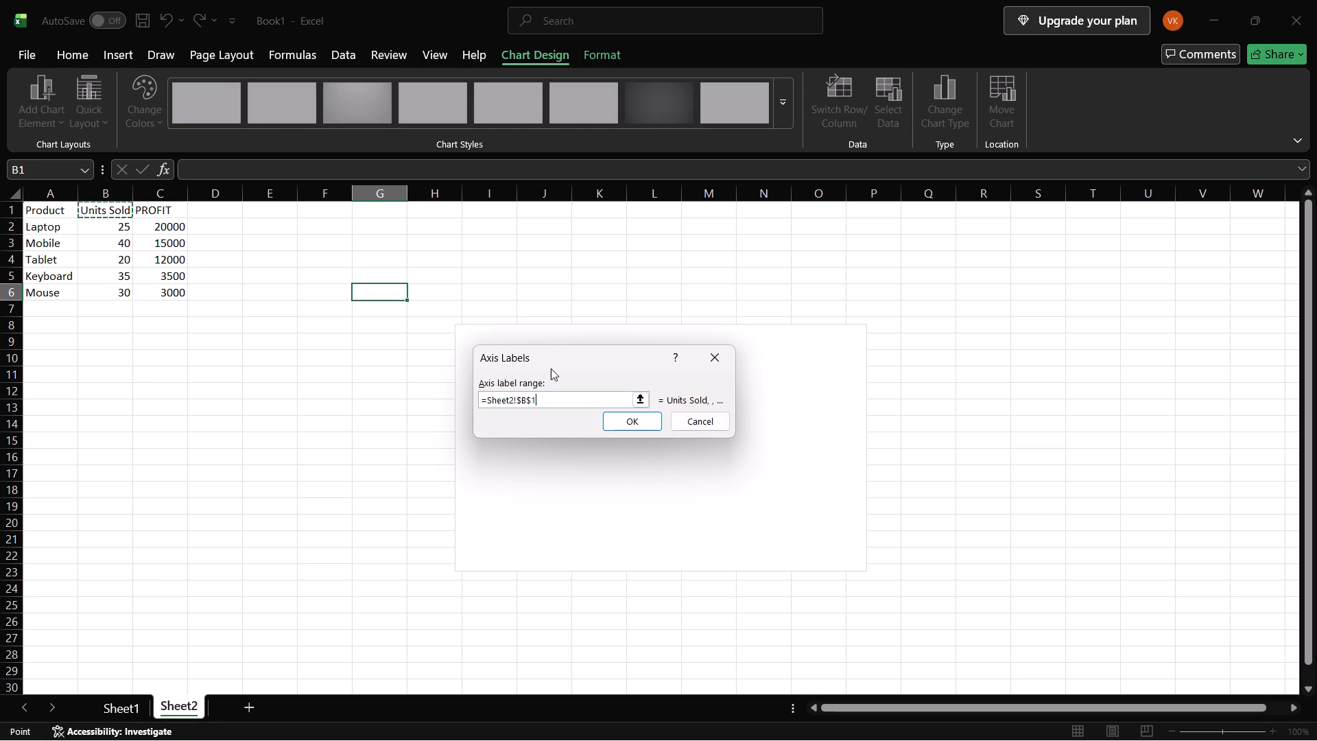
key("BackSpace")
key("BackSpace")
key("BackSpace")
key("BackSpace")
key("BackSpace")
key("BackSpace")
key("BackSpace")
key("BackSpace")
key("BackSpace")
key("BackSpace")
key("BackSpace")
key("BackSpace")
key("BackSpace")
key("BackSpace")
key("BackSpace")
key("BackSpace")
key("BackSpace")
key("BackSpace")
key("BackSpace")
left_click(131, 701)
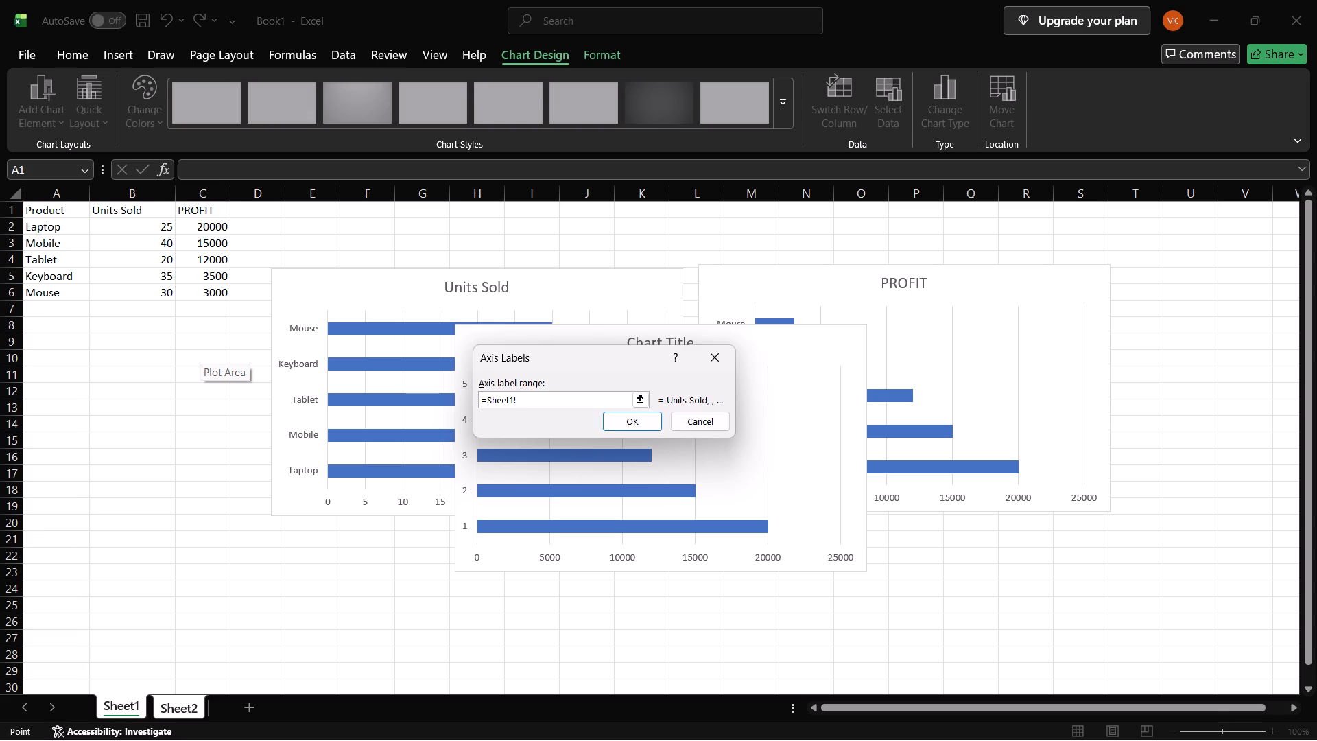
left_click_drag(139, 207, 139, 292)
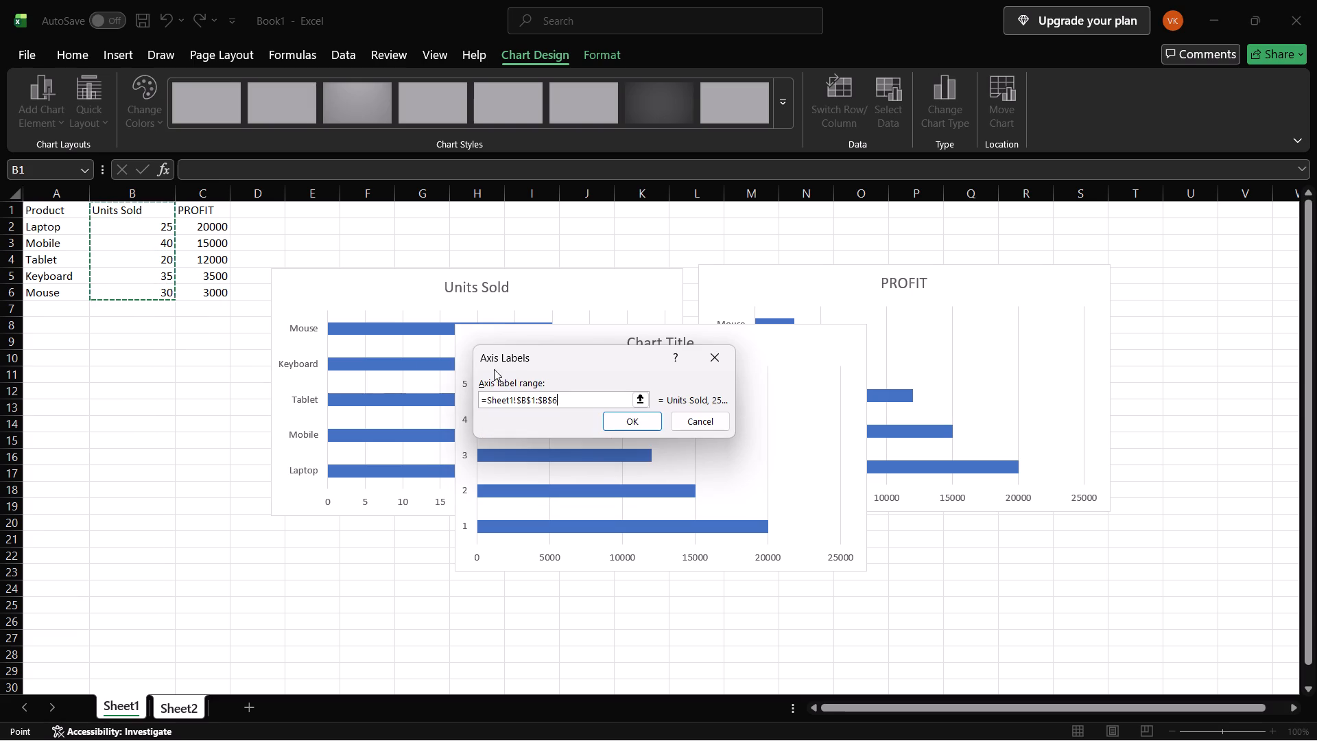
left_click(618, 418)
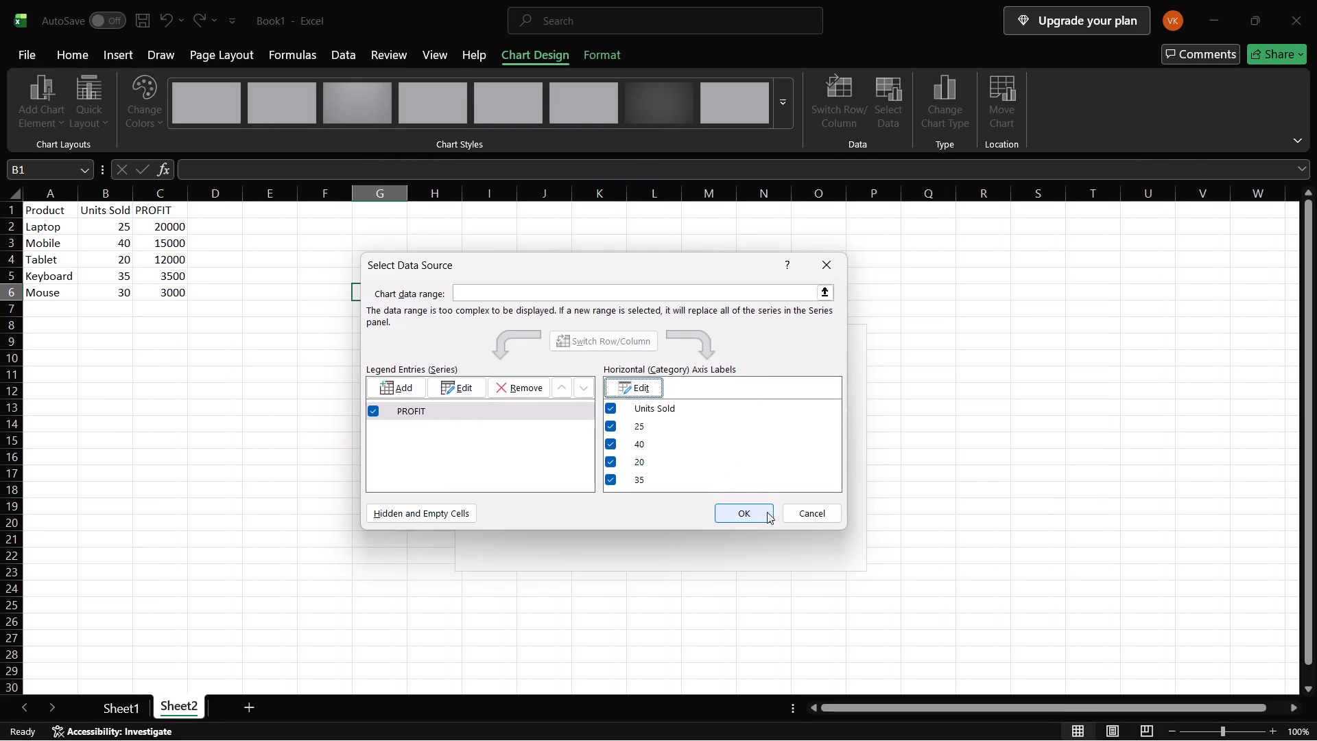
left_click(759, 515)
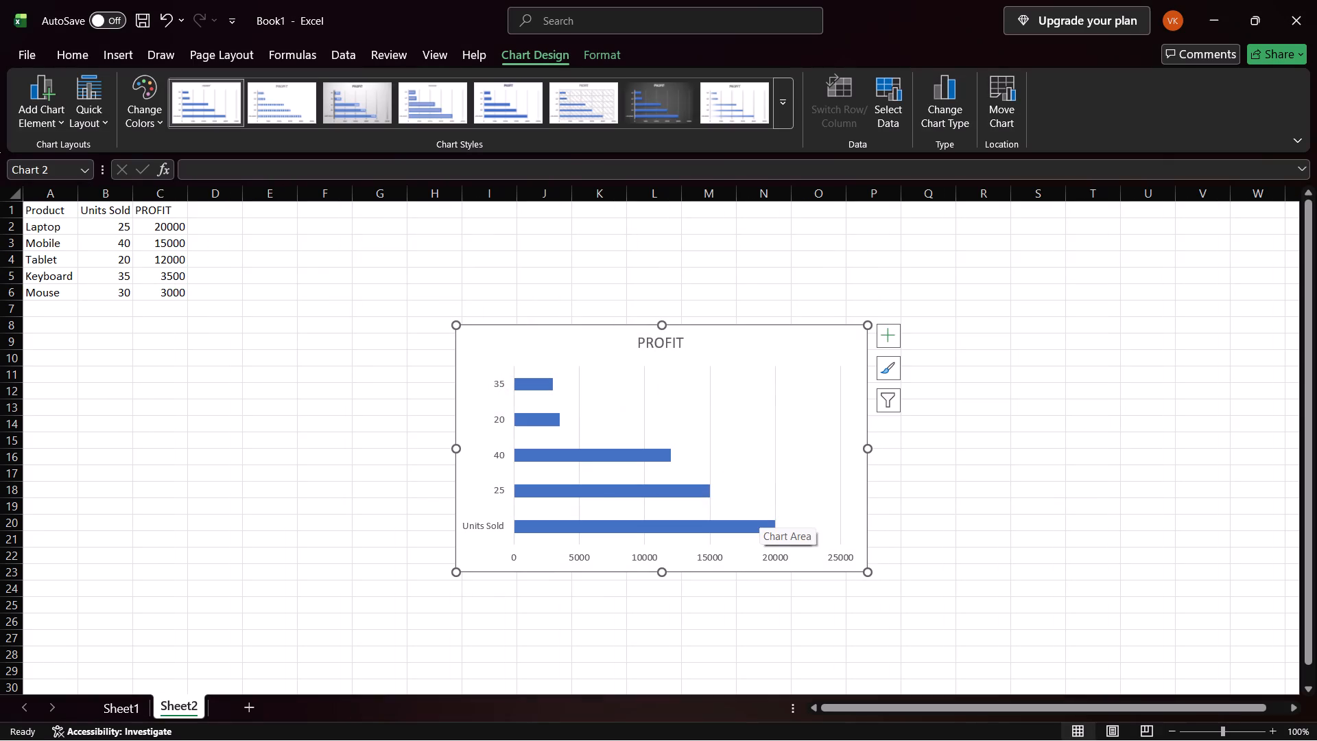
On Sheet2, set Units Sold to 50 for Laptop, 80 for Mobile, 40 for Tablet, 70 for Keyboard and 60 for Mouse.
left_click(114, 709)
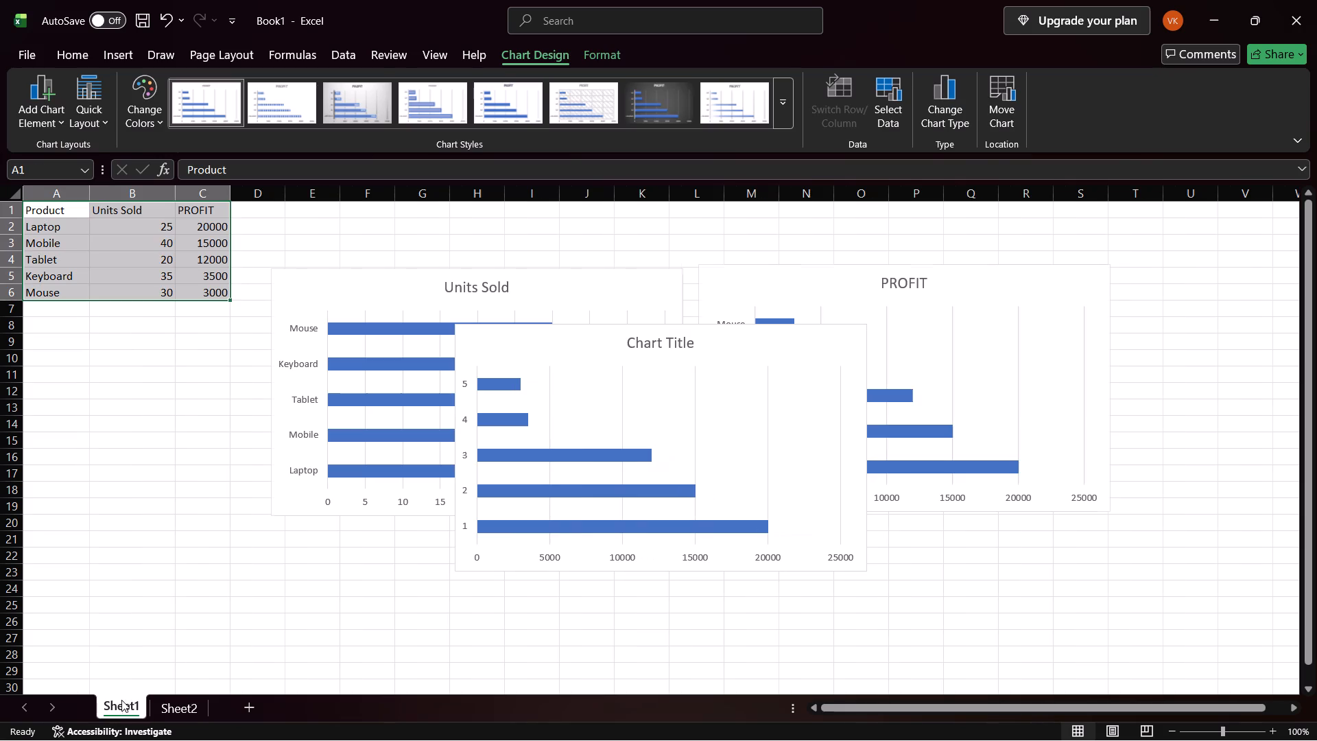
left_click(185, 703)
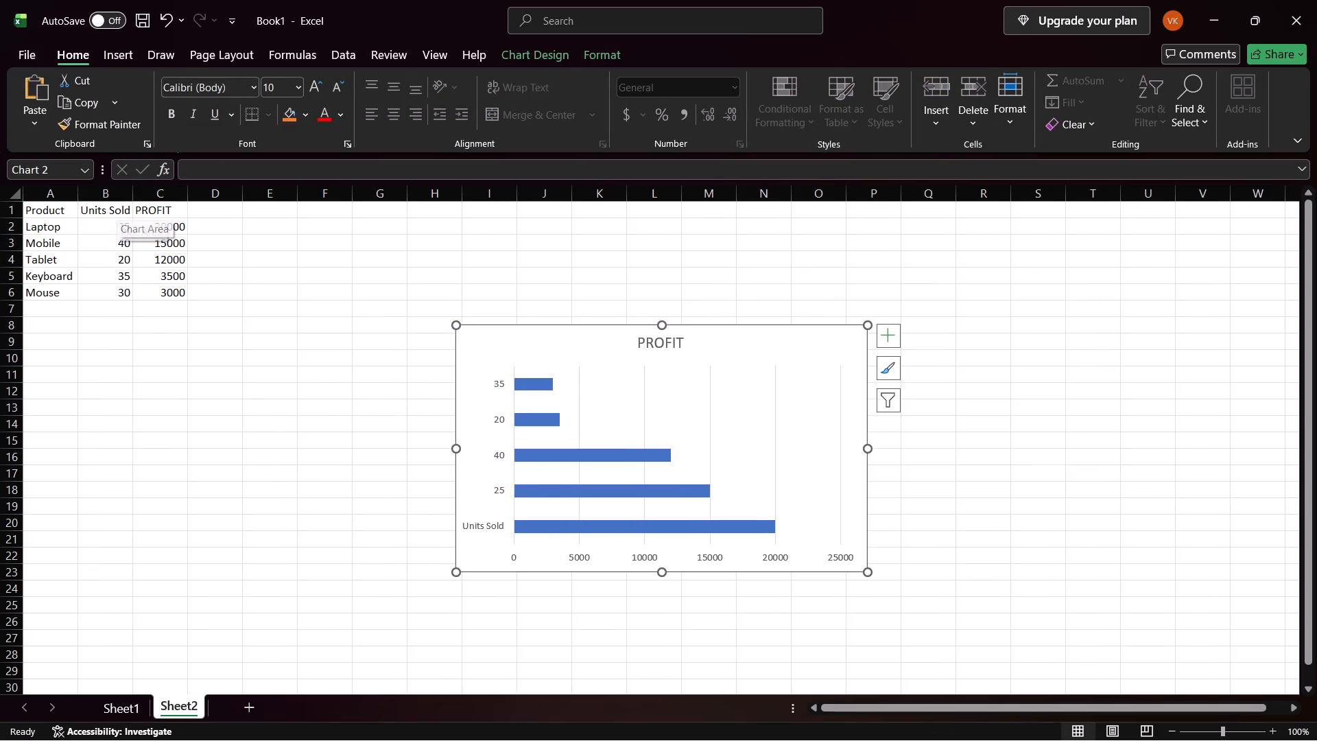
left_click(119, 231)
double_click(123, 232)
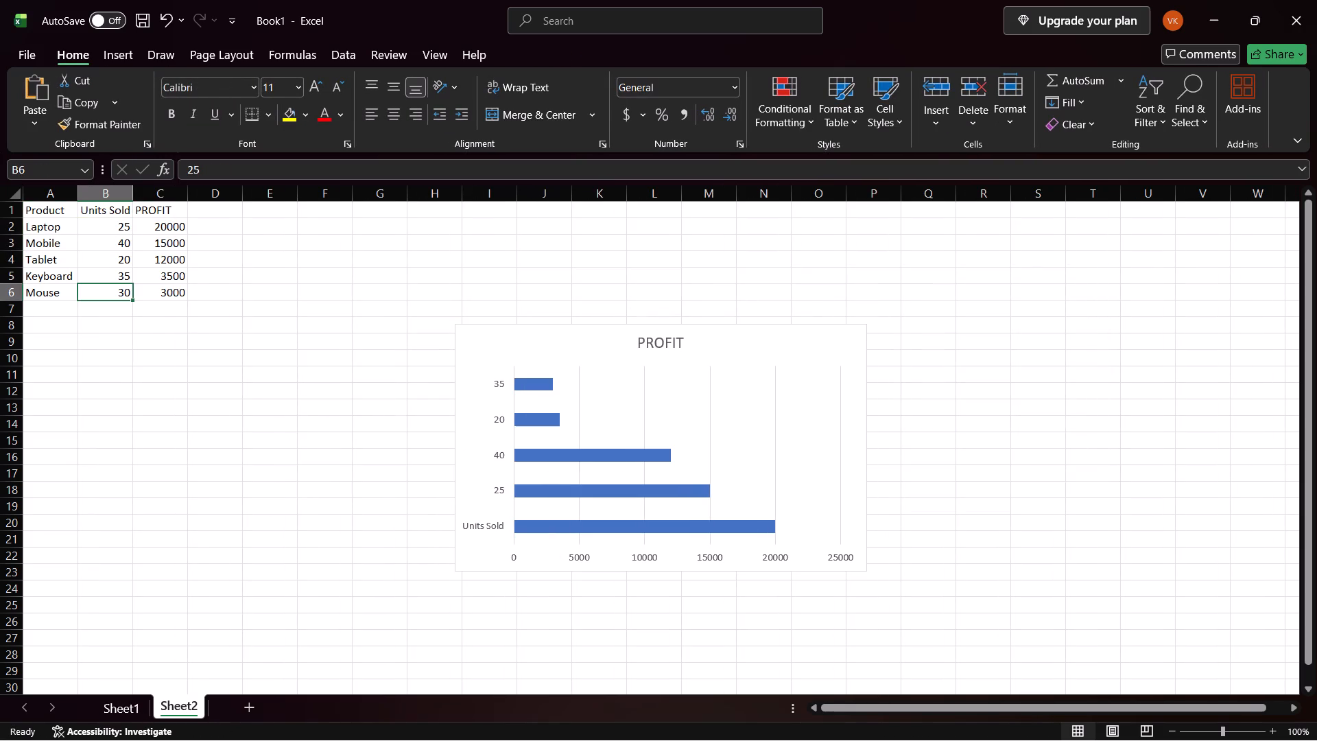
triple_click(117, 226)
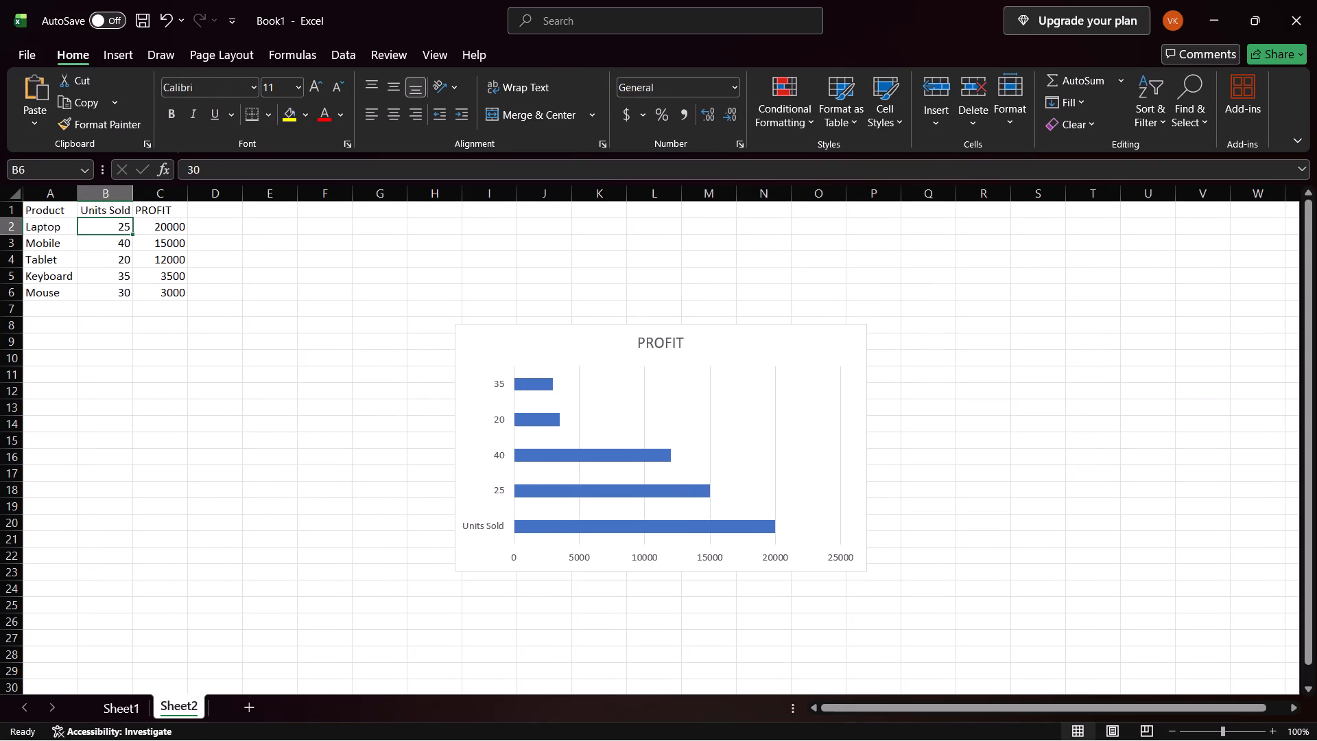
double_click(118, 226)
type("50")
triple_click(117, 240)
left_click(118, 240)
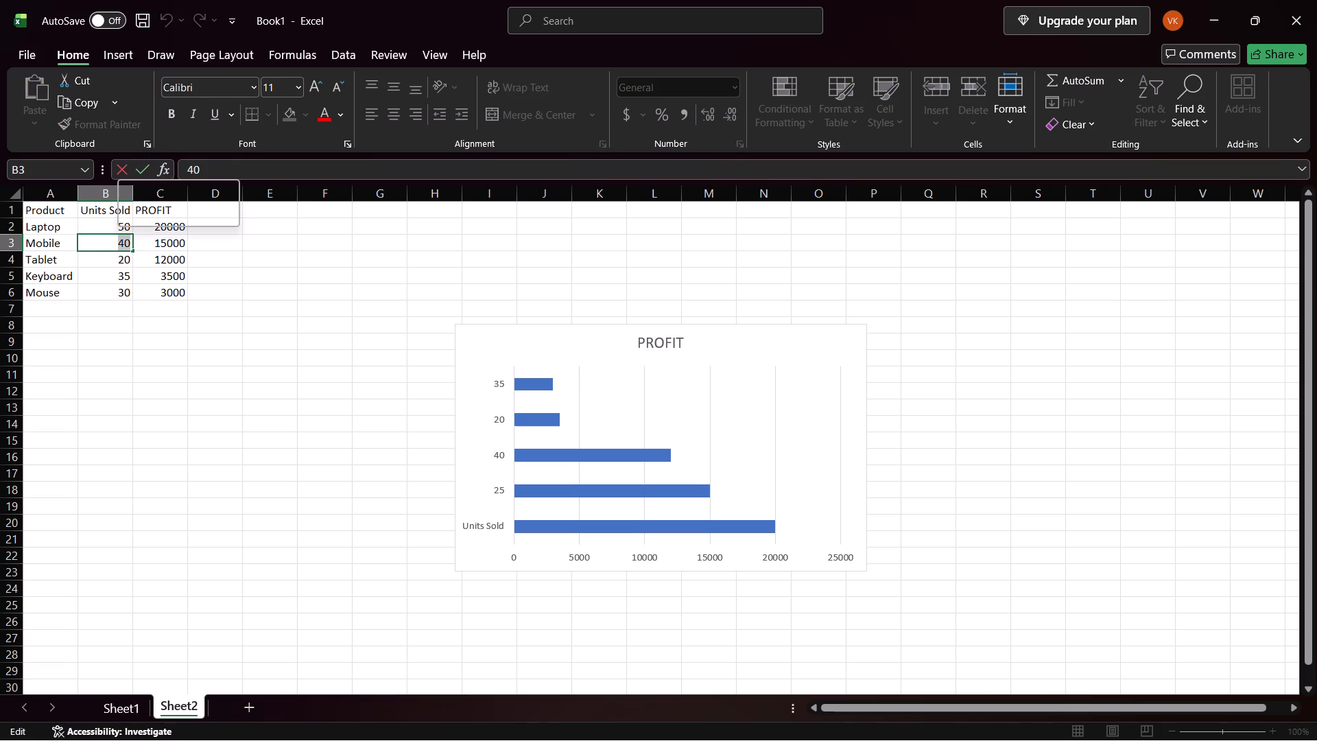
type("80")
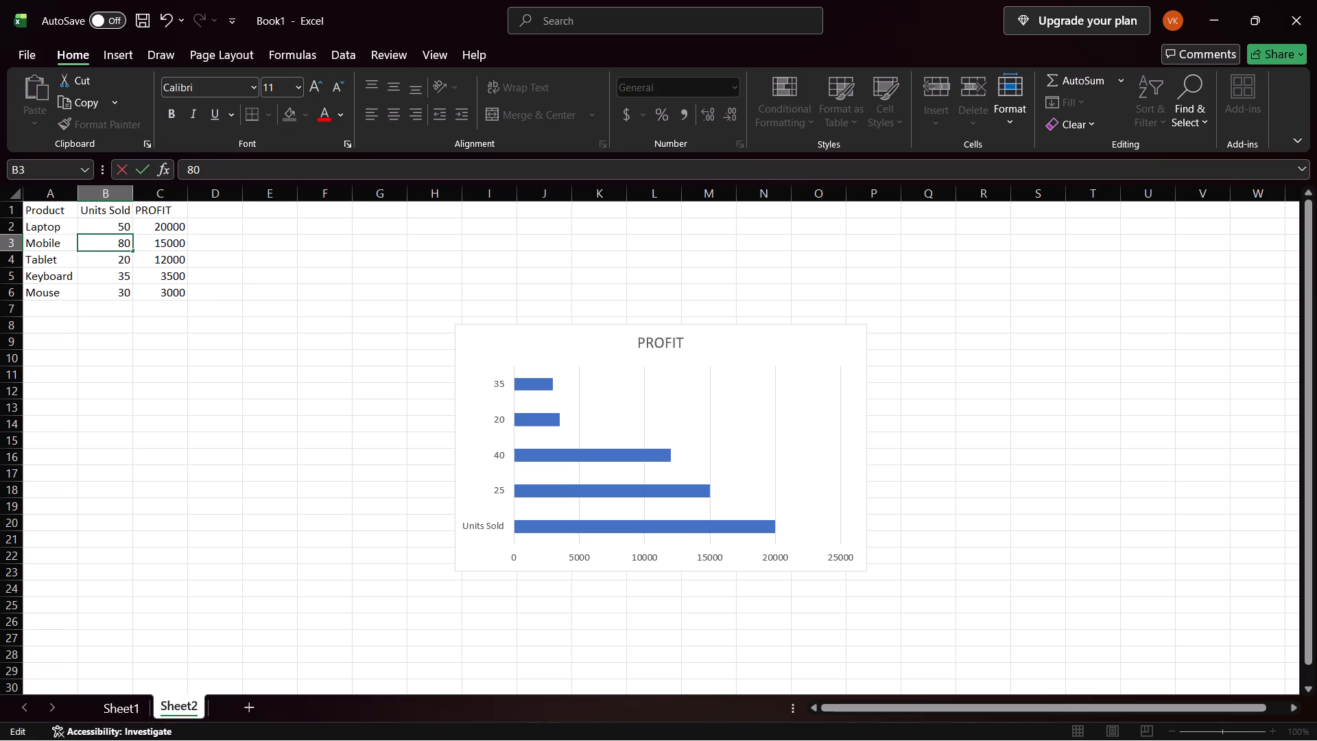
triple_click(115, 255)
double_click(115, 256)
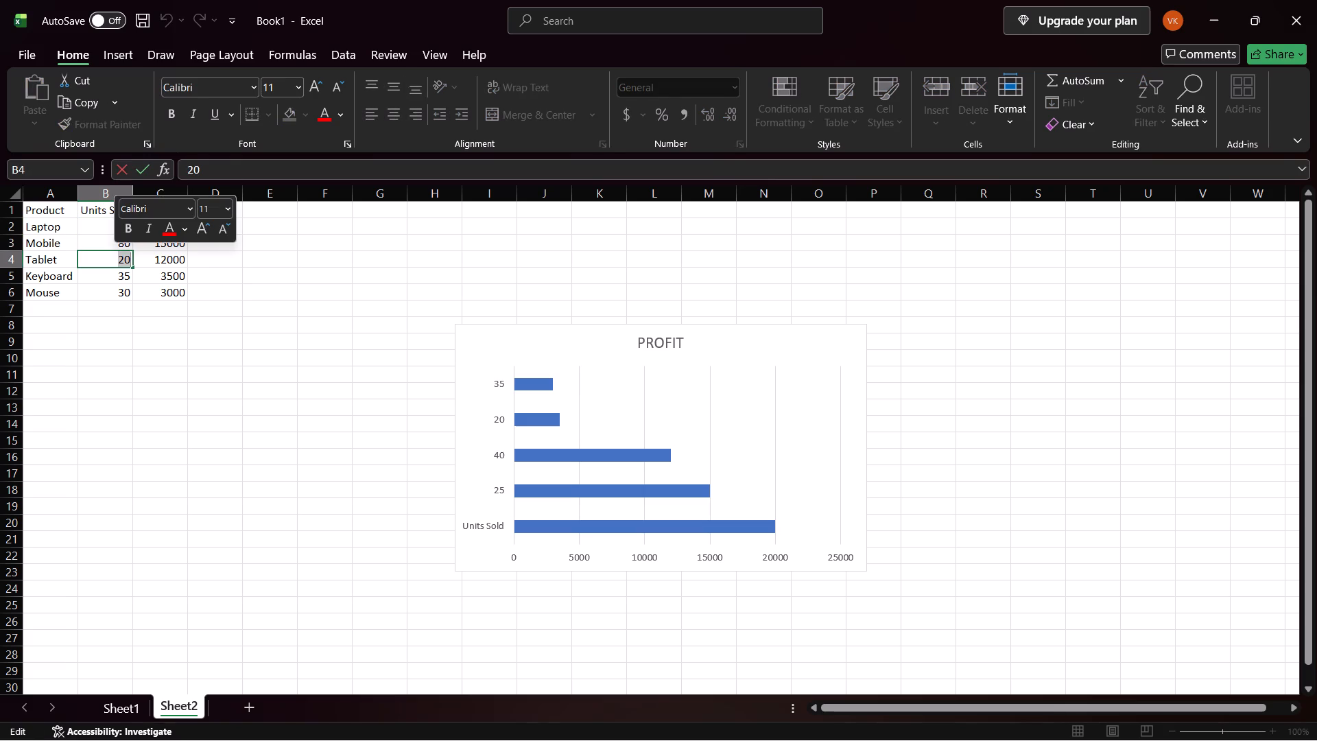
type("40")
key("BackSpace")
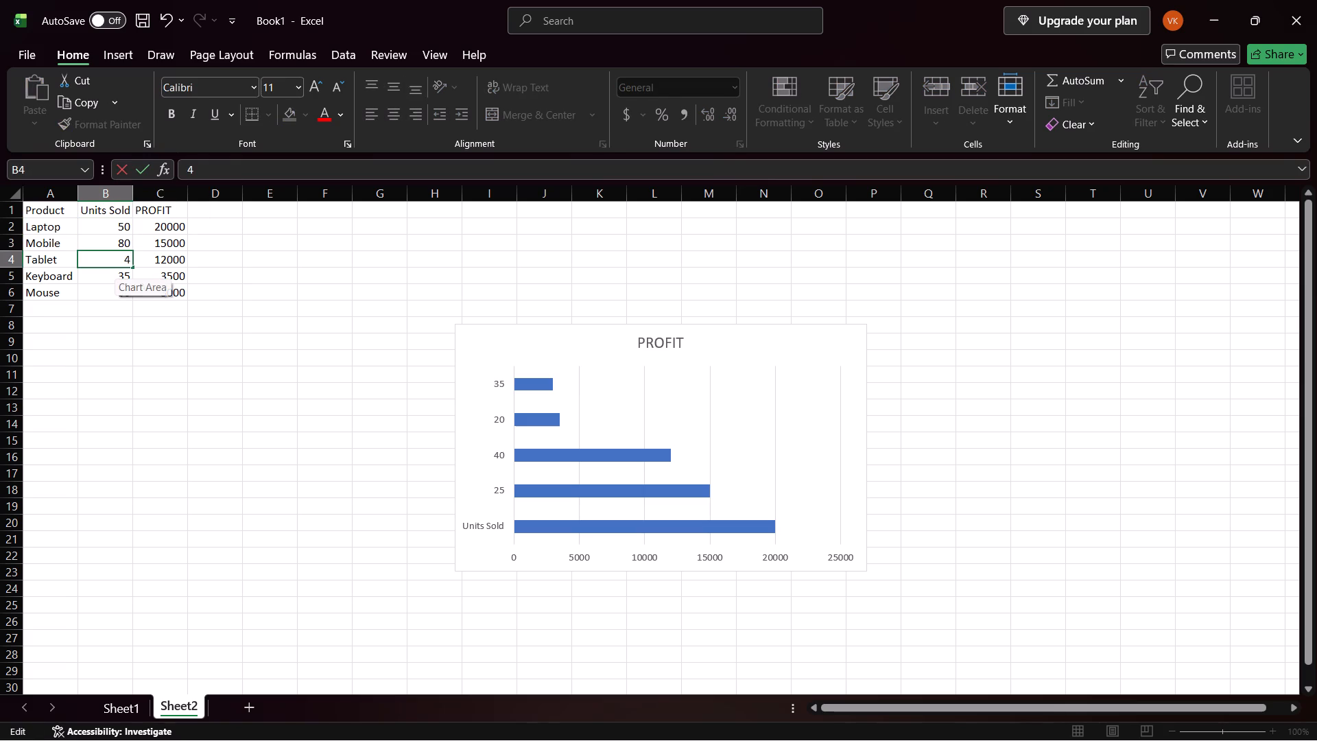
key("0")
triple_click(115, 274)
double_click(115, 274)
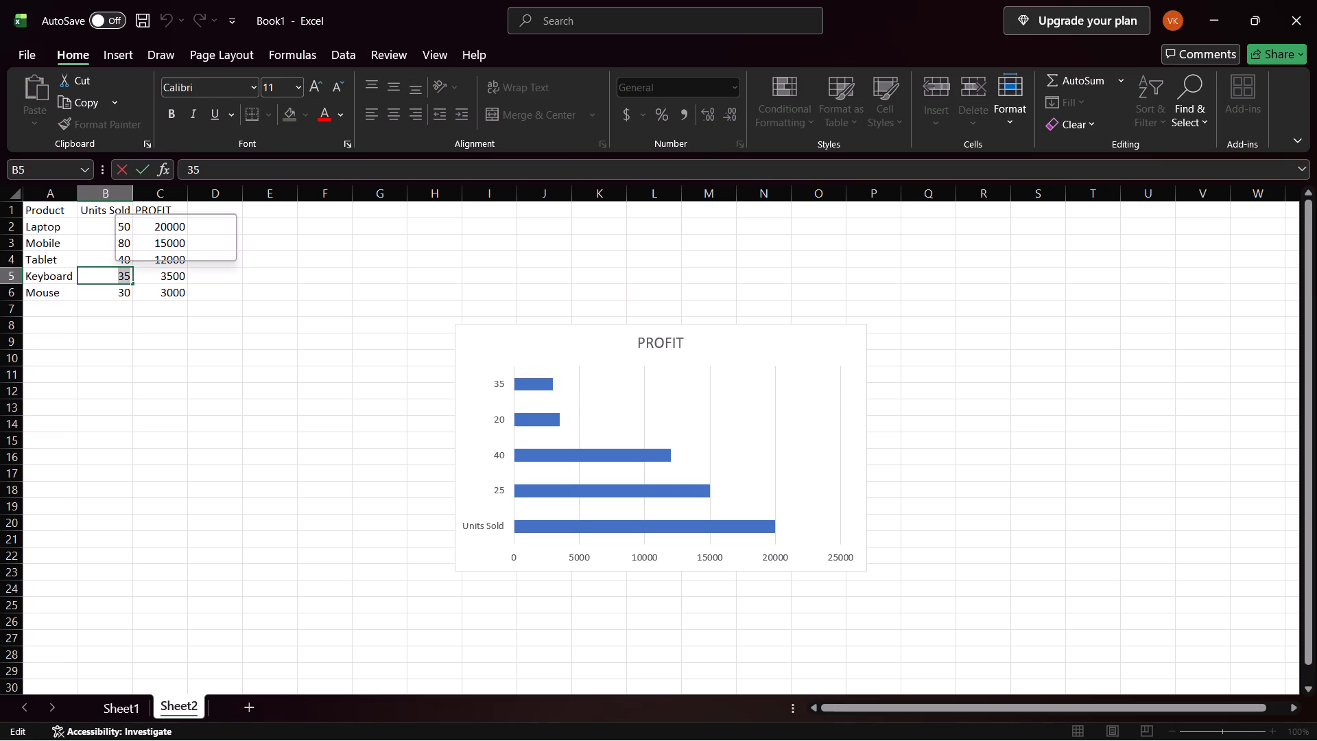
type("70")
left_click(115, 287)
triple_click(115, 291)
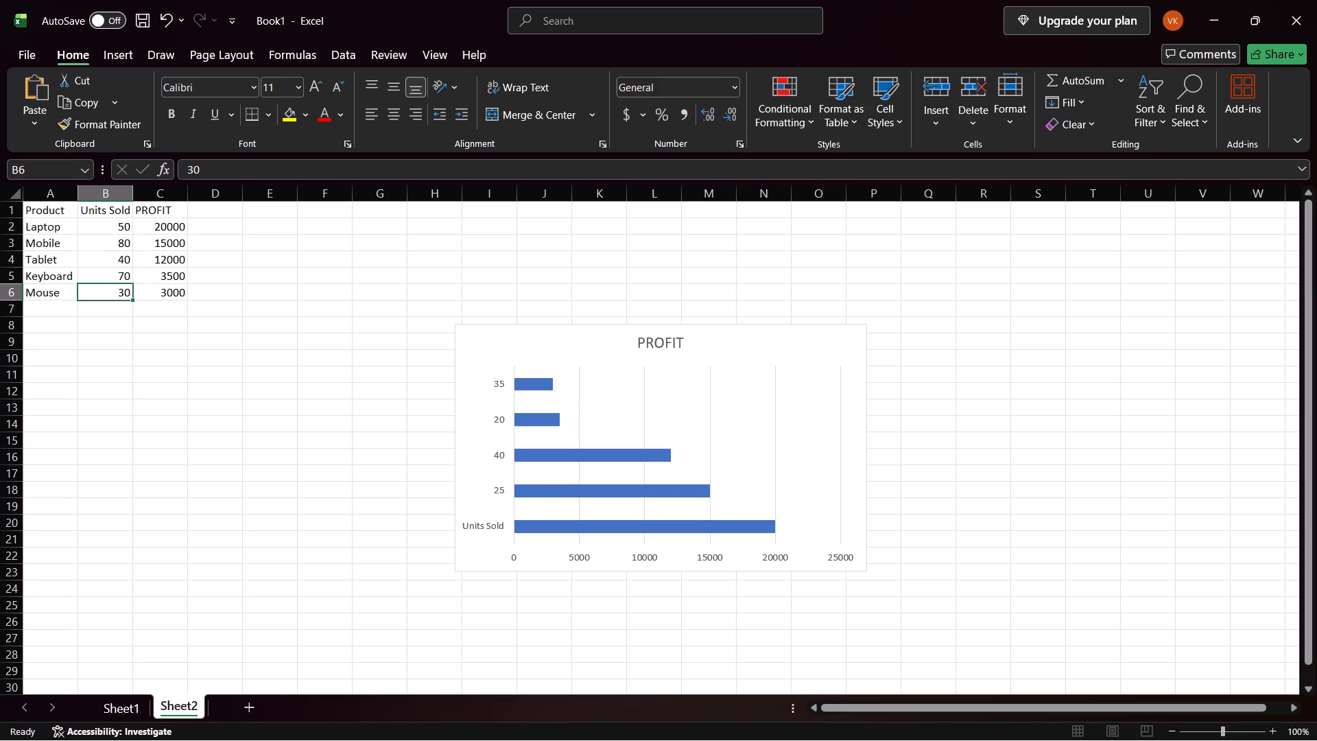
left_click(115, 291)
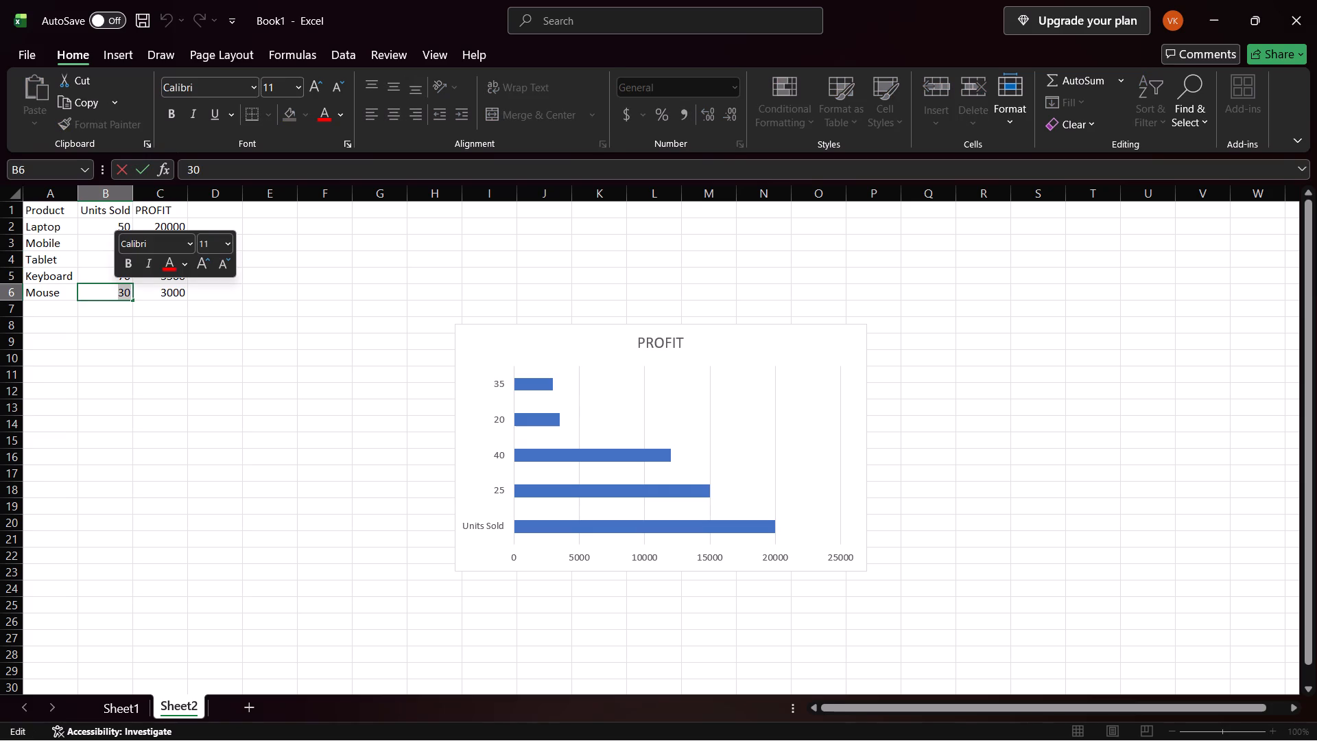
type("60")
left_click(165, 319)
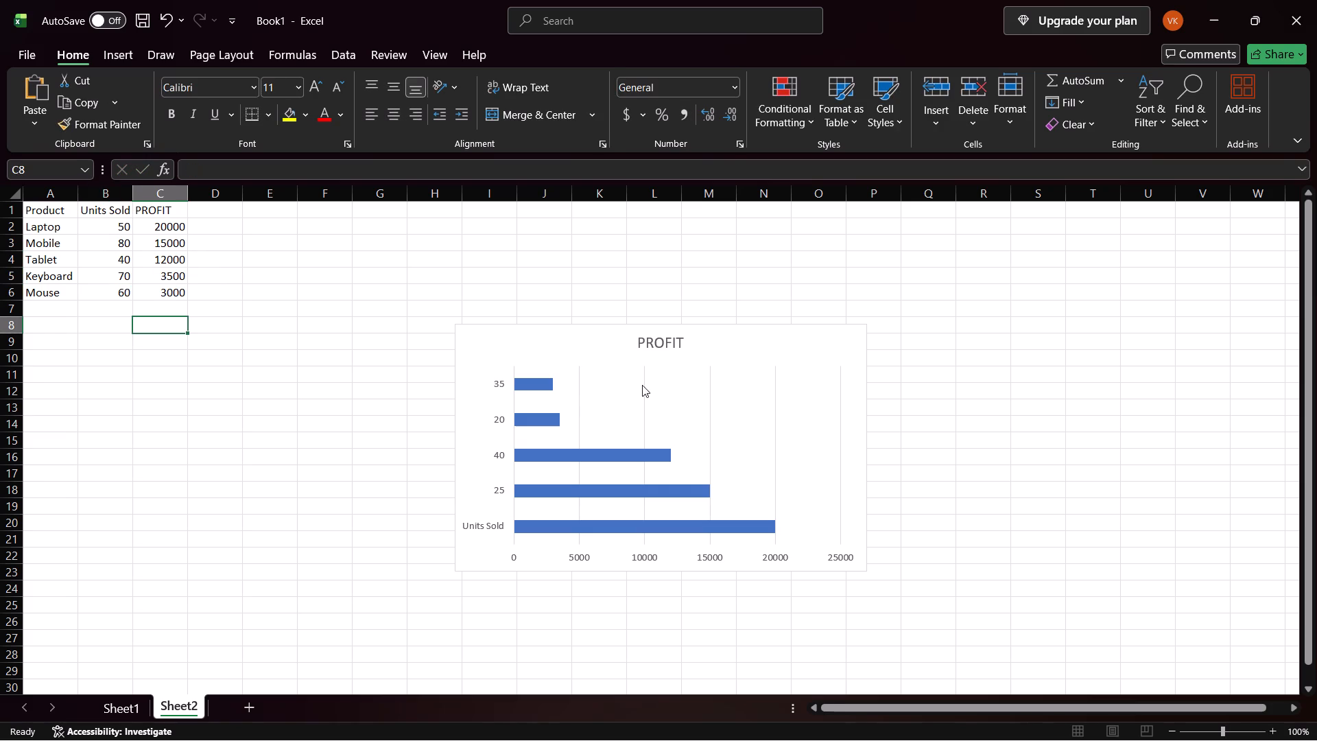
Cut the PROFIT chart from Sheet2 and the overlapping "Chart Title" bar chart from Sheet1.
left_click(648, 355)
key("ctrl+x")
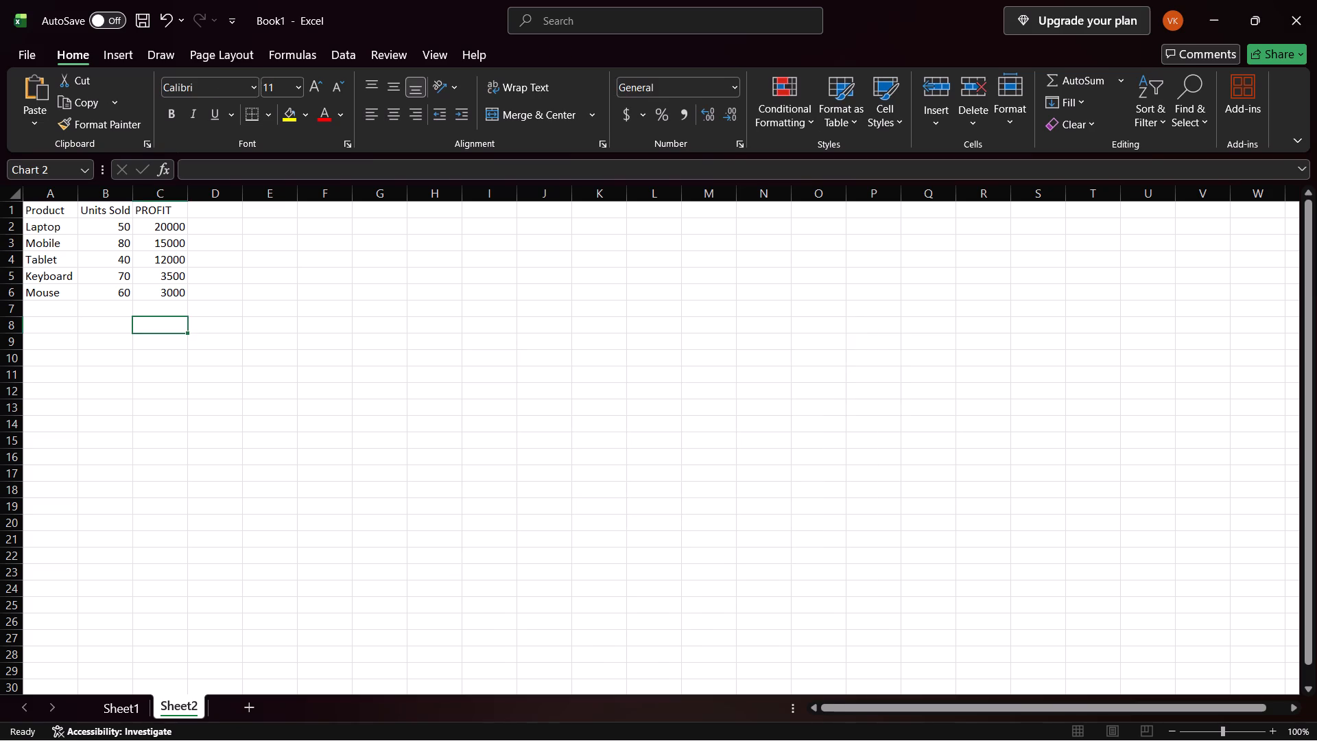
left_click(125, 707)
left_click(623, 375)
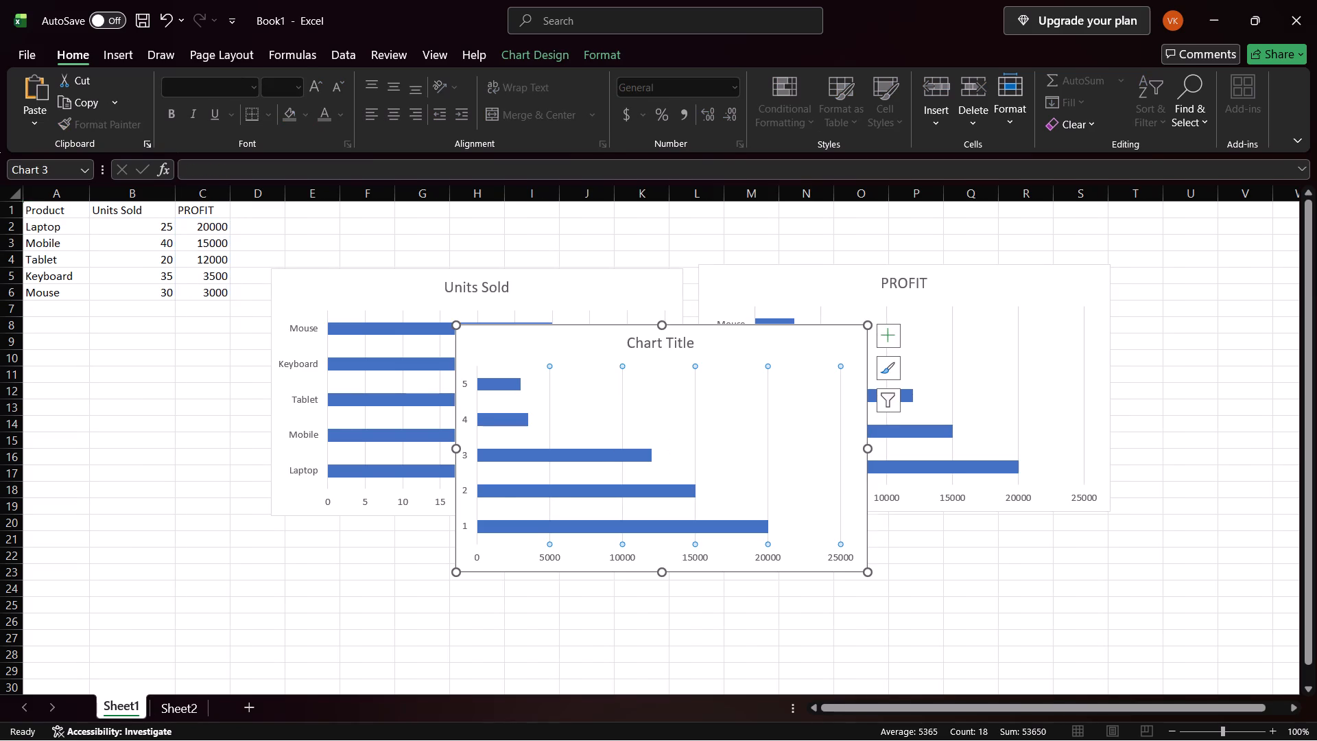
key("ctrl+x")
From empty cell E2 on Sheet1, insert a 2-D Clustered Bar chart with the PROFIT column, C1:C6, as its data range.
left_click(298, 223)
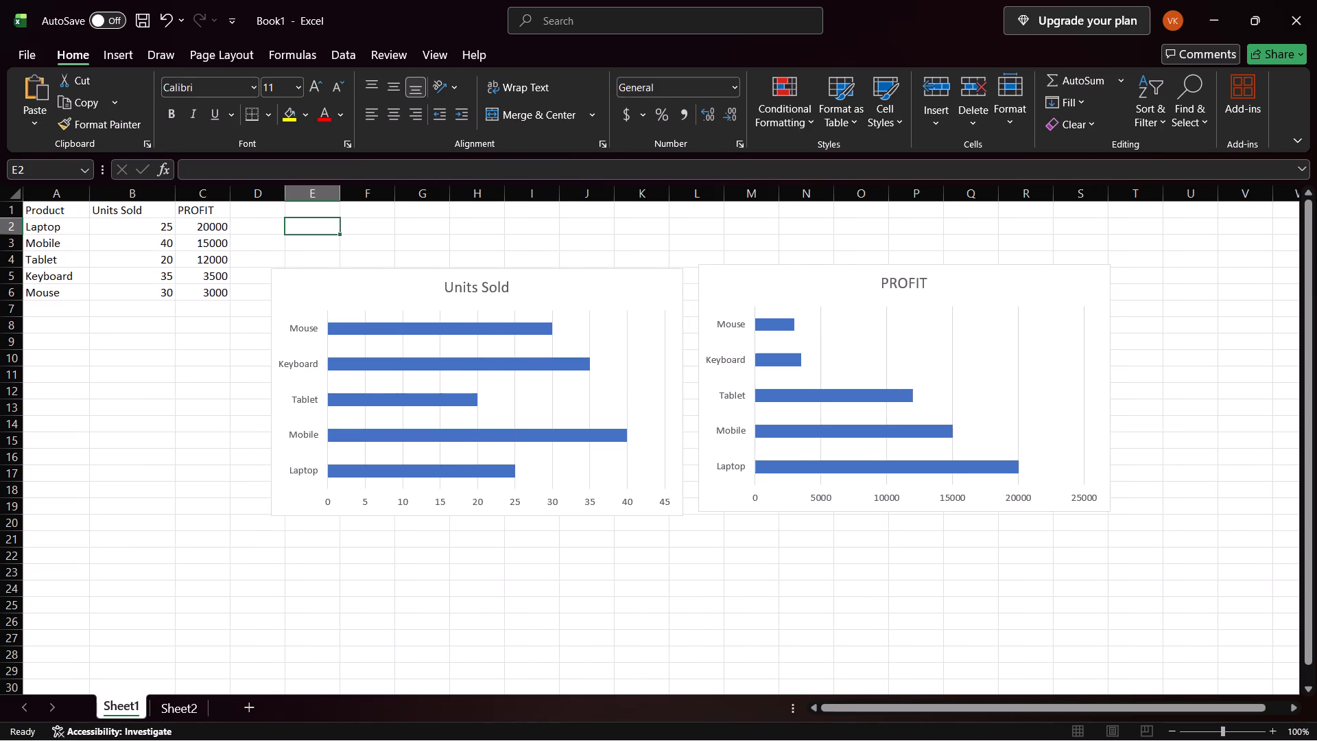
left_click(128, 50)
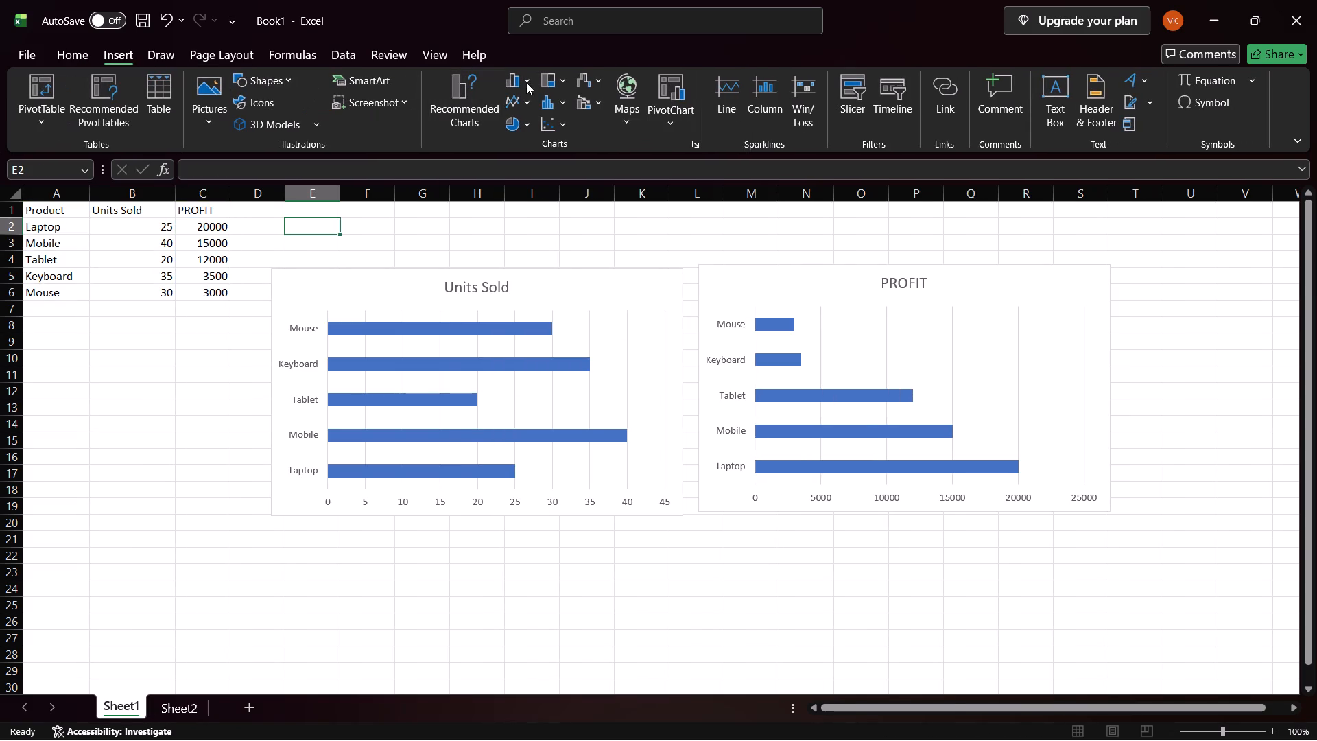
left_click(527, 82)
left_click(523, 302)
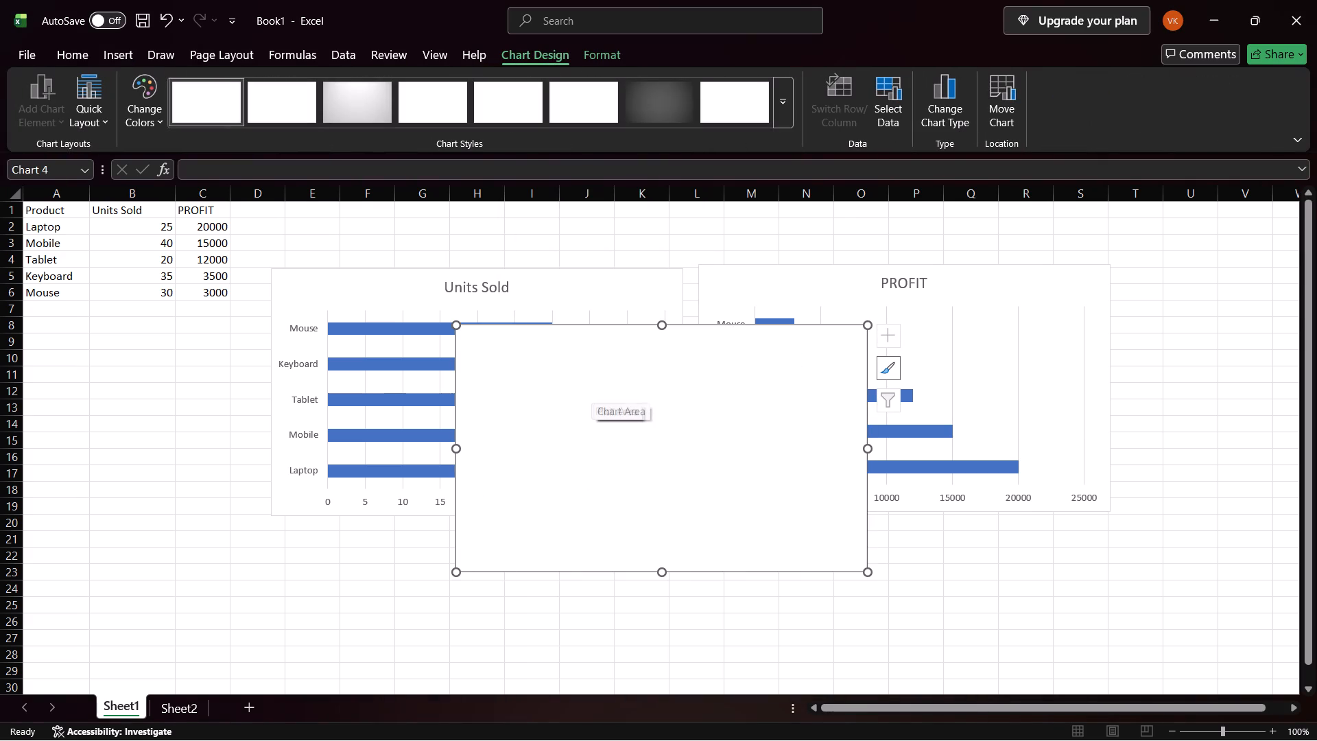
right_click(593, 390)
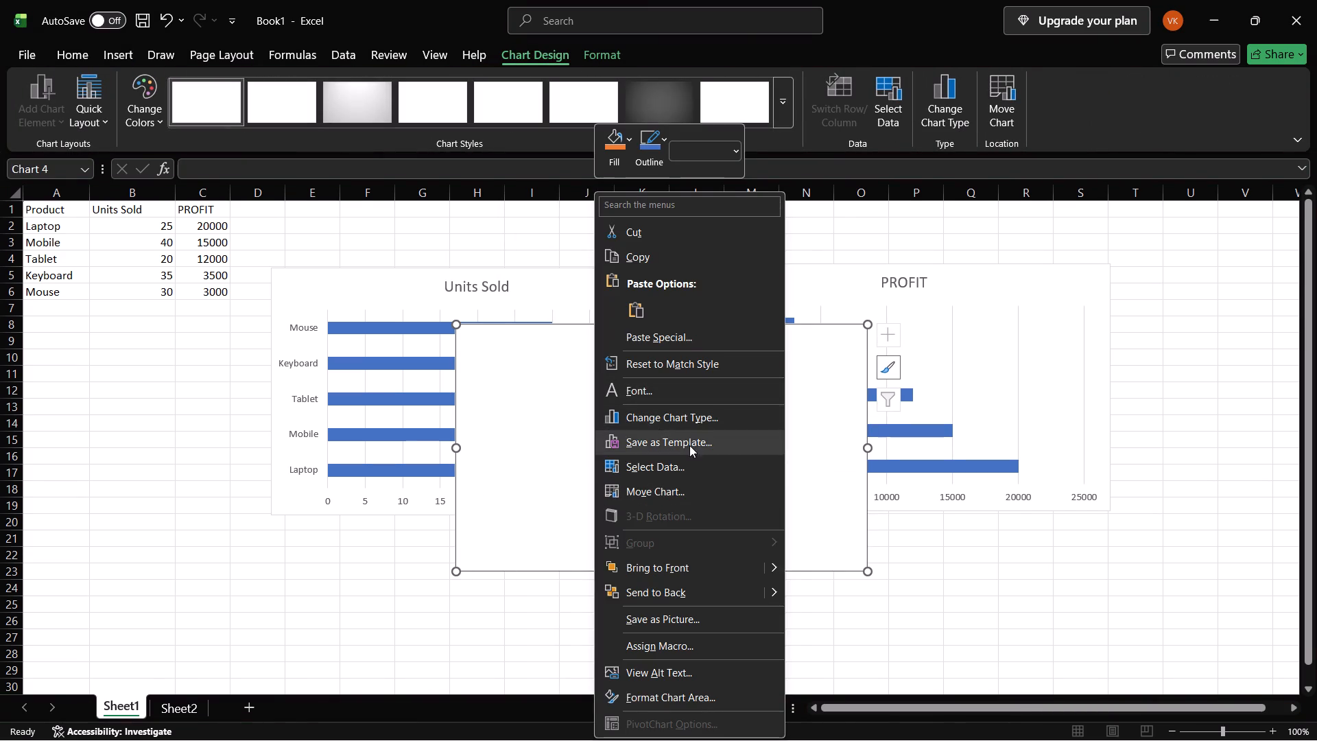
left_click(679, 459)
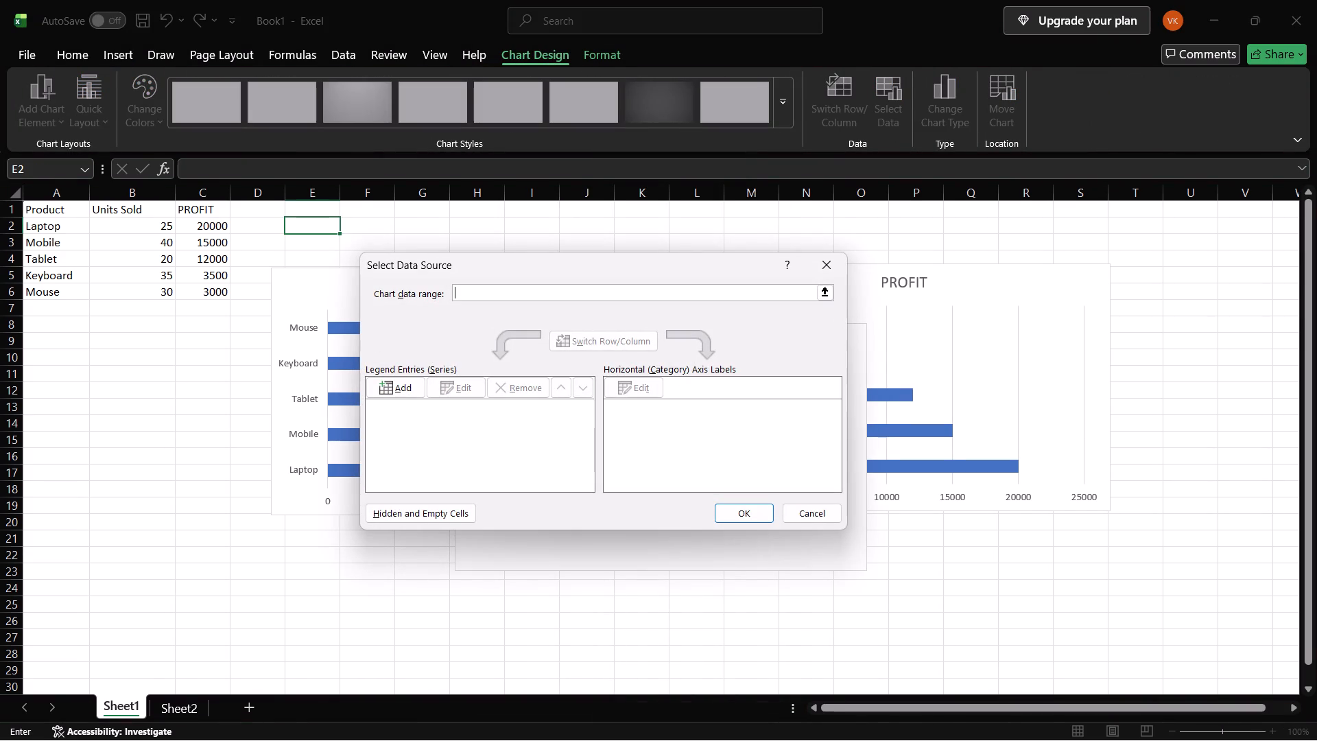
left_click_drag(197, 209, 210, 296)
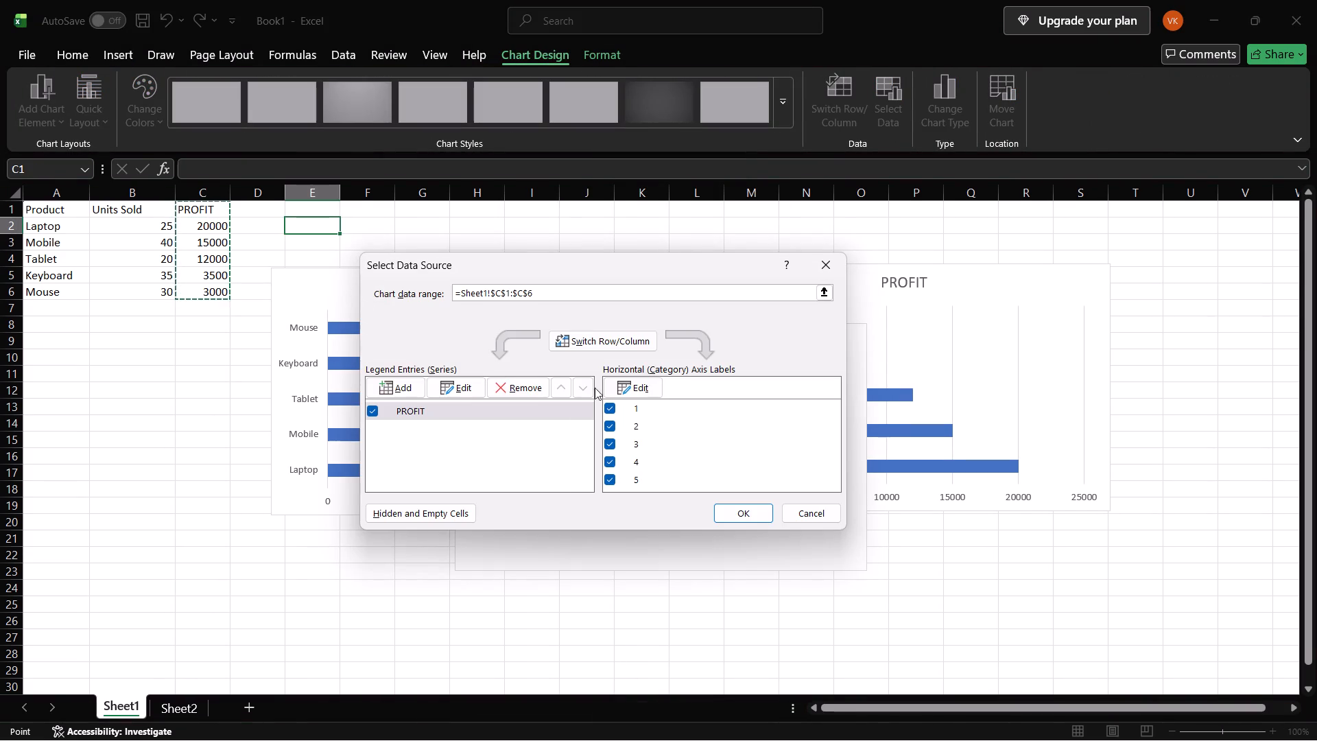
Set the new chart's horizontal axis labels to the Units Sold column, B1:B6 on Sheet2, and apply the data selection.
left_click(639, 392)
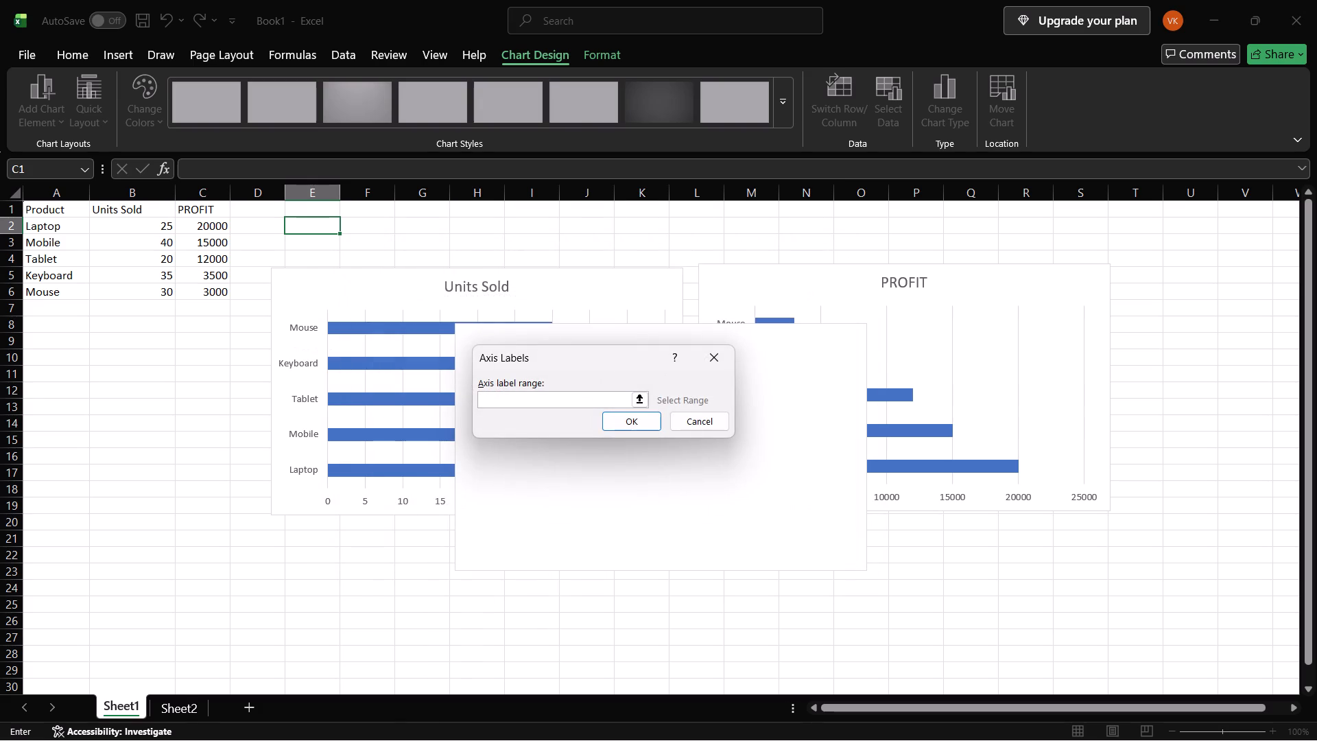
left_click(183, 702)
left_click_drag(110, 207, 117, 255)
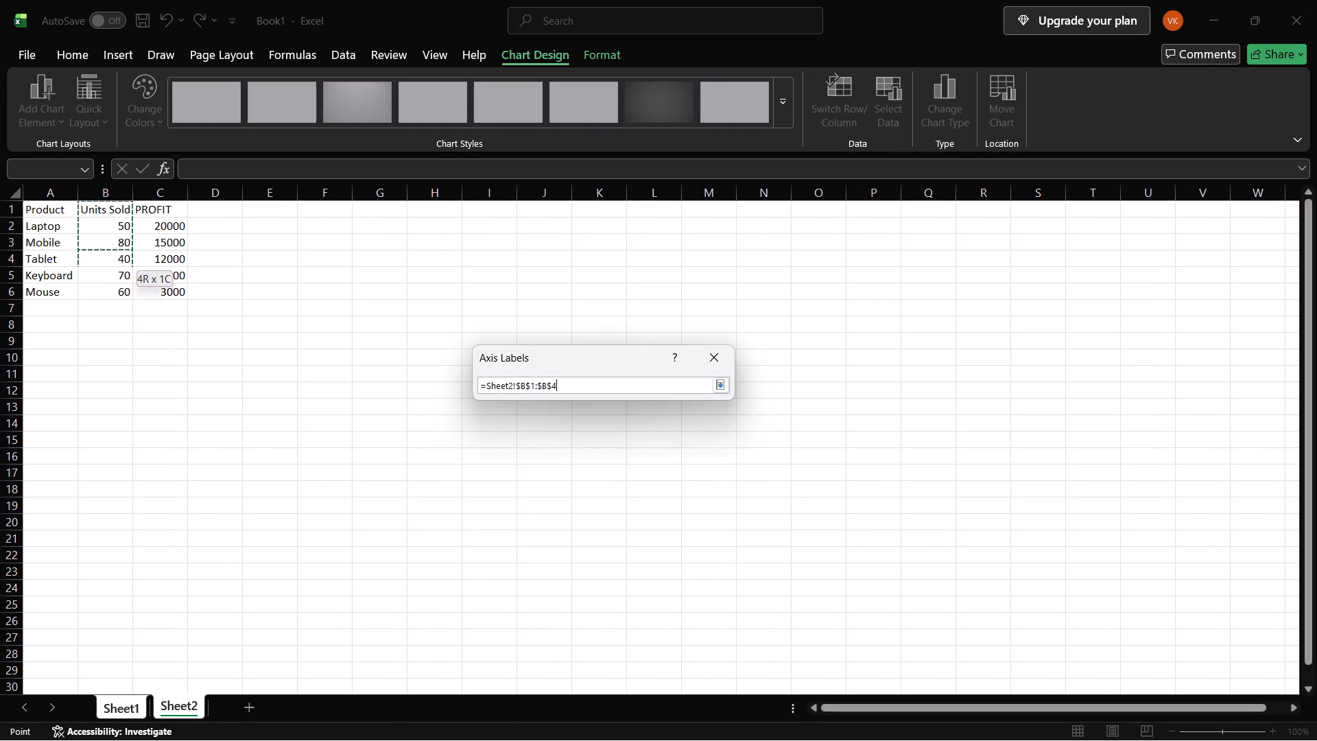
left_click_drag(117, 255, 118, 290)
left_click(634, 416)
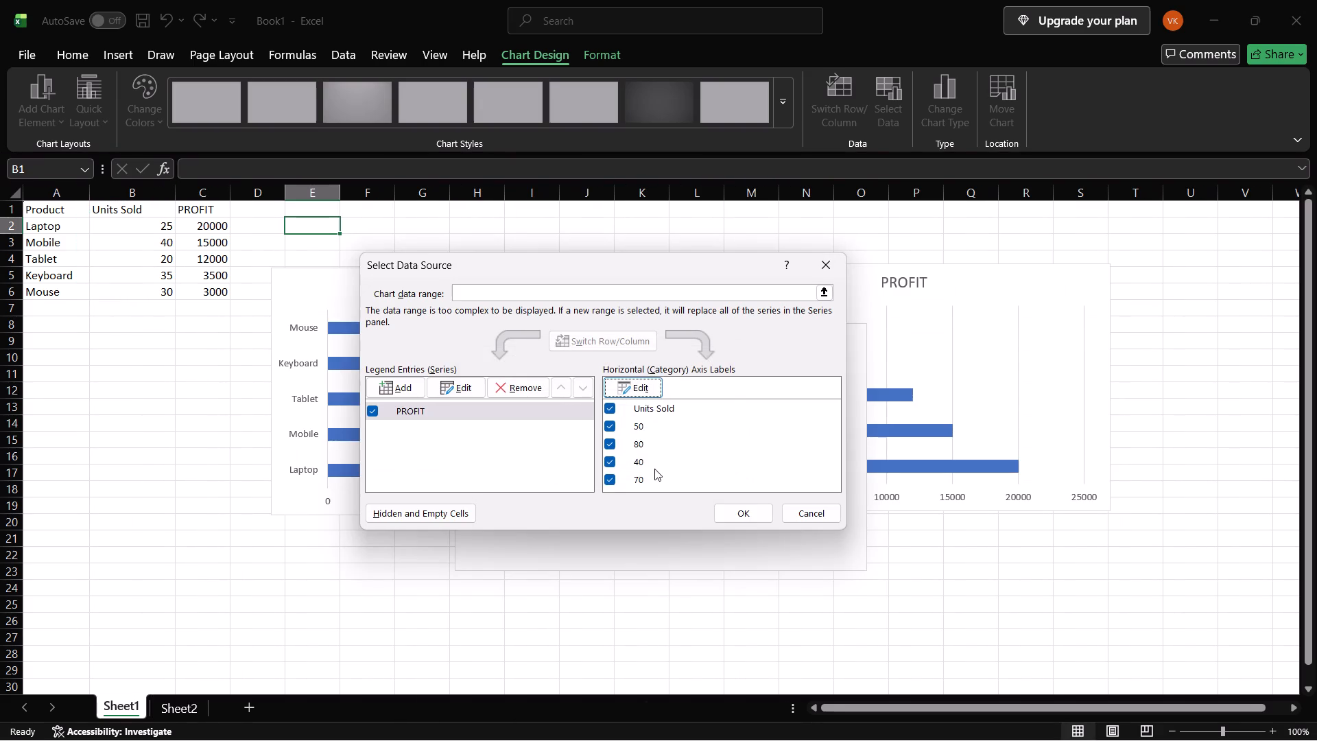
left_click(748, 504)
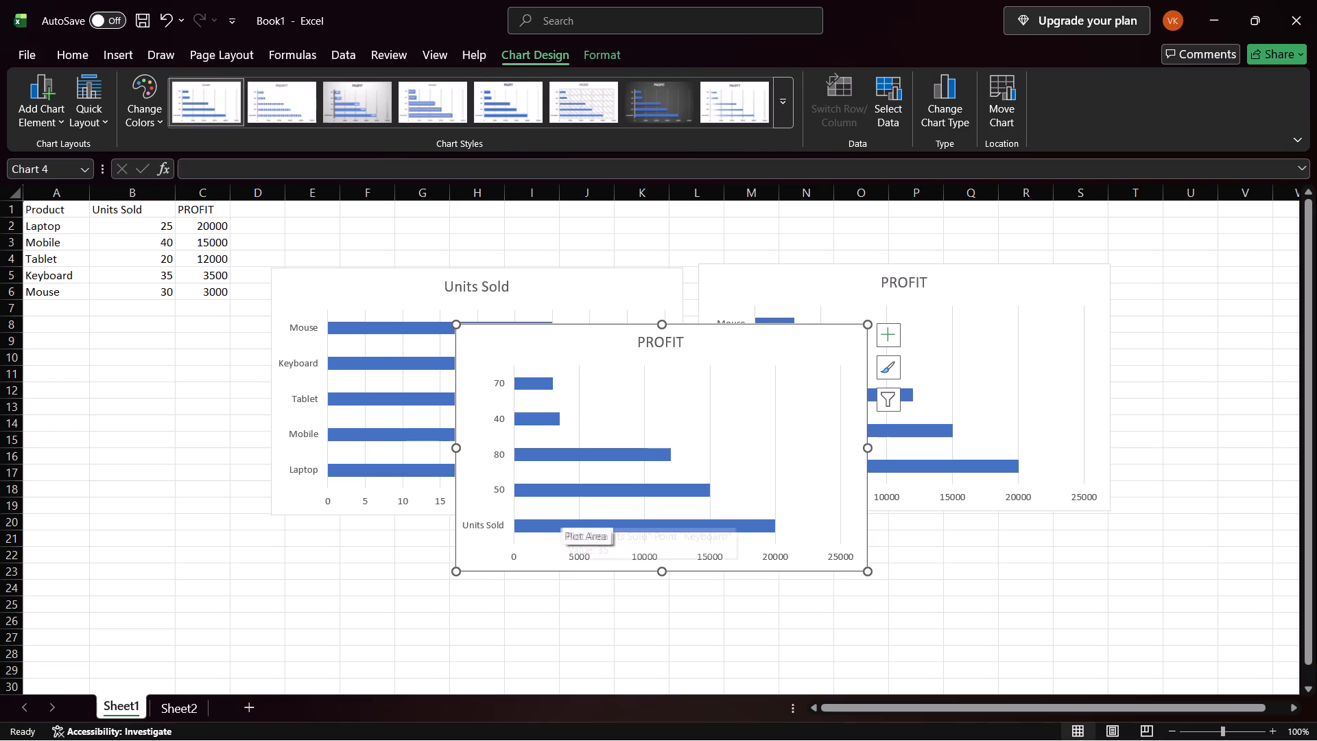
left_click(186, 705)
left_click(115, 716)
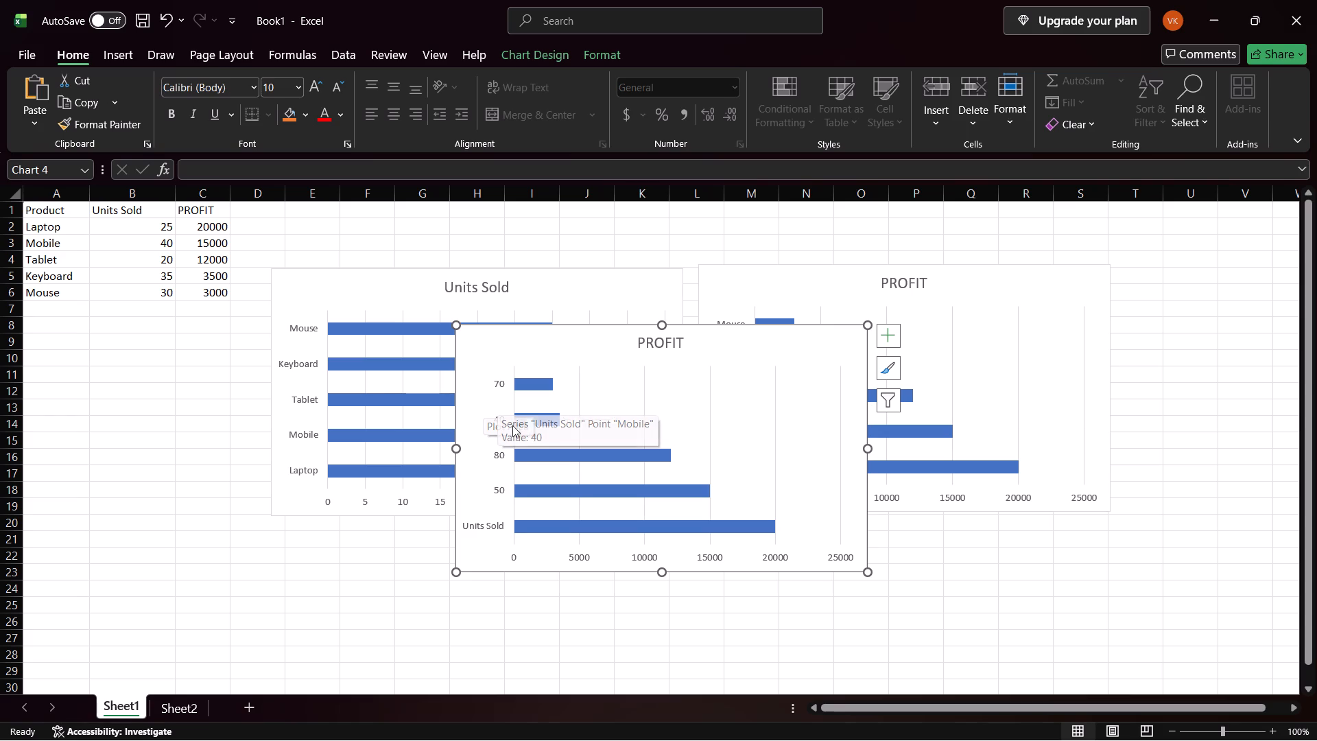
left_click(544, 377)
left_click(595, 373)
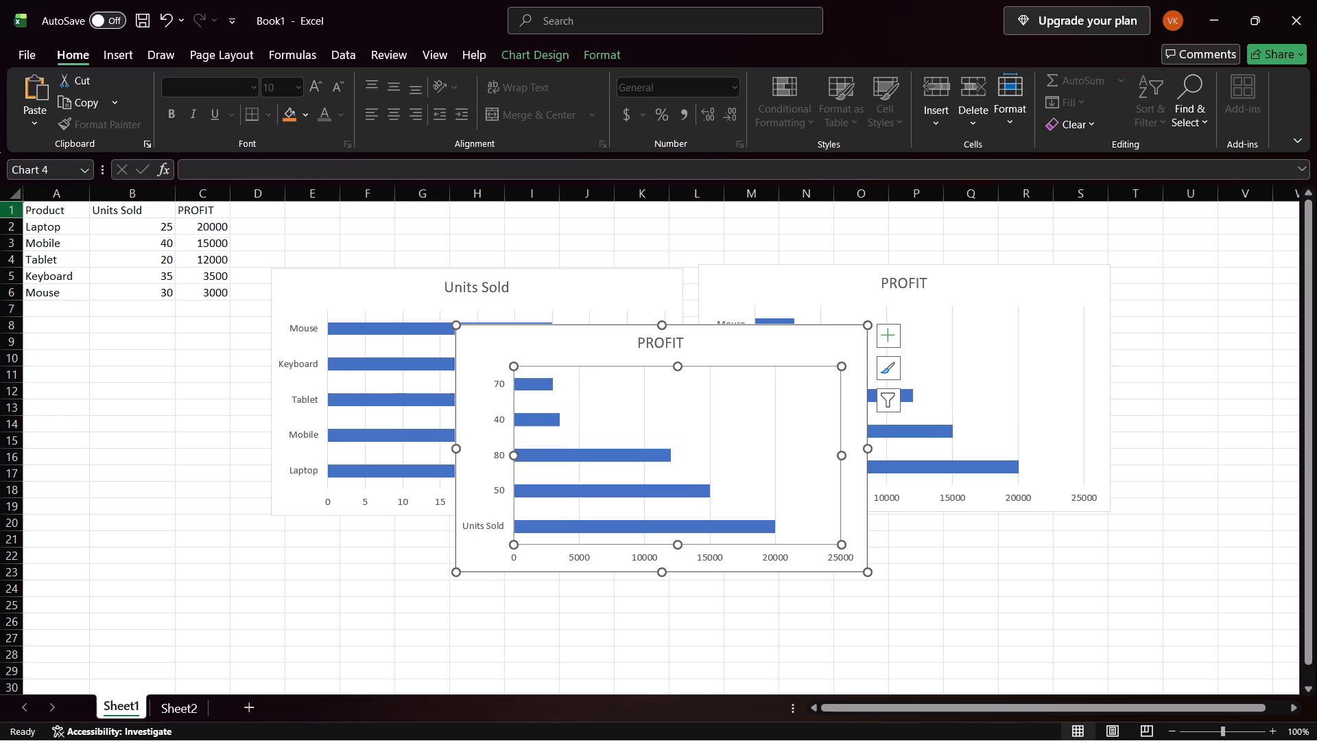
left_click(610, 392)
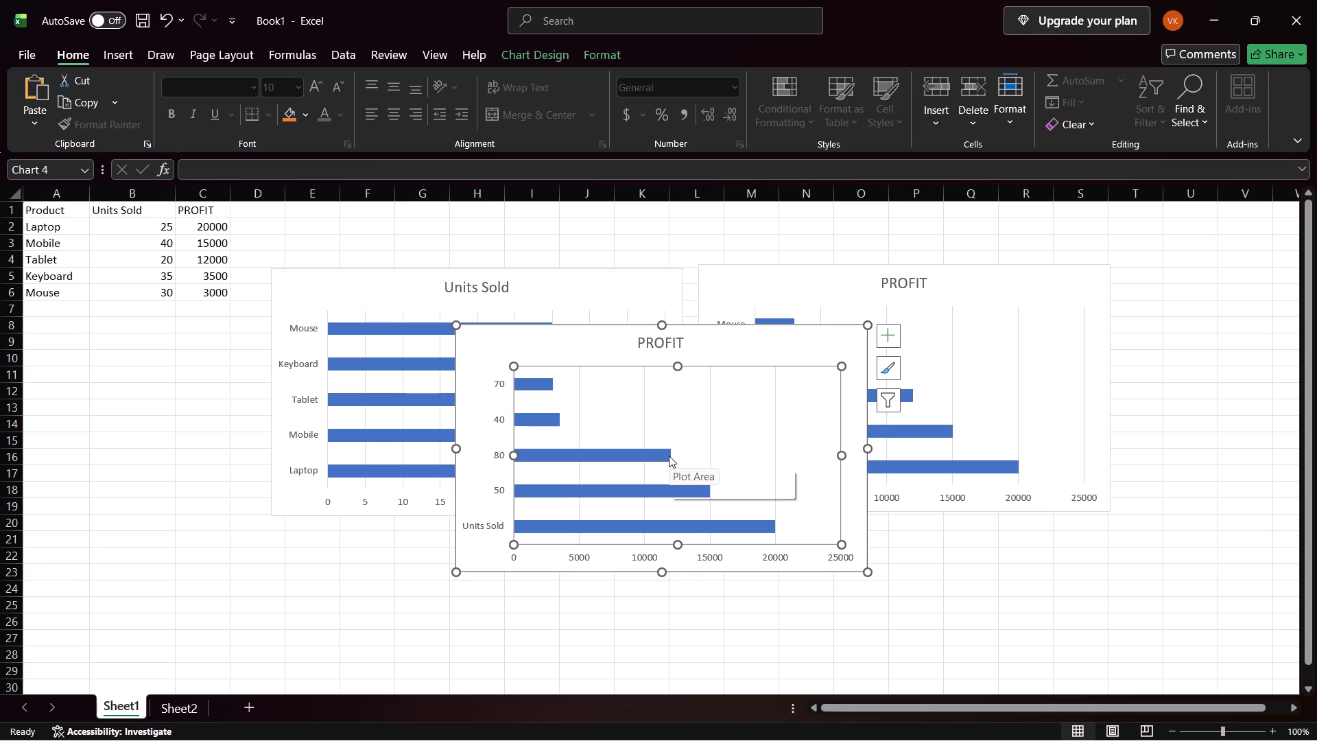
Move the new PROFIT chart with the Units Sold axis labels directly below the Units Sold chart on Sheet1.
left_click_drag(733, 344, 672, 582)
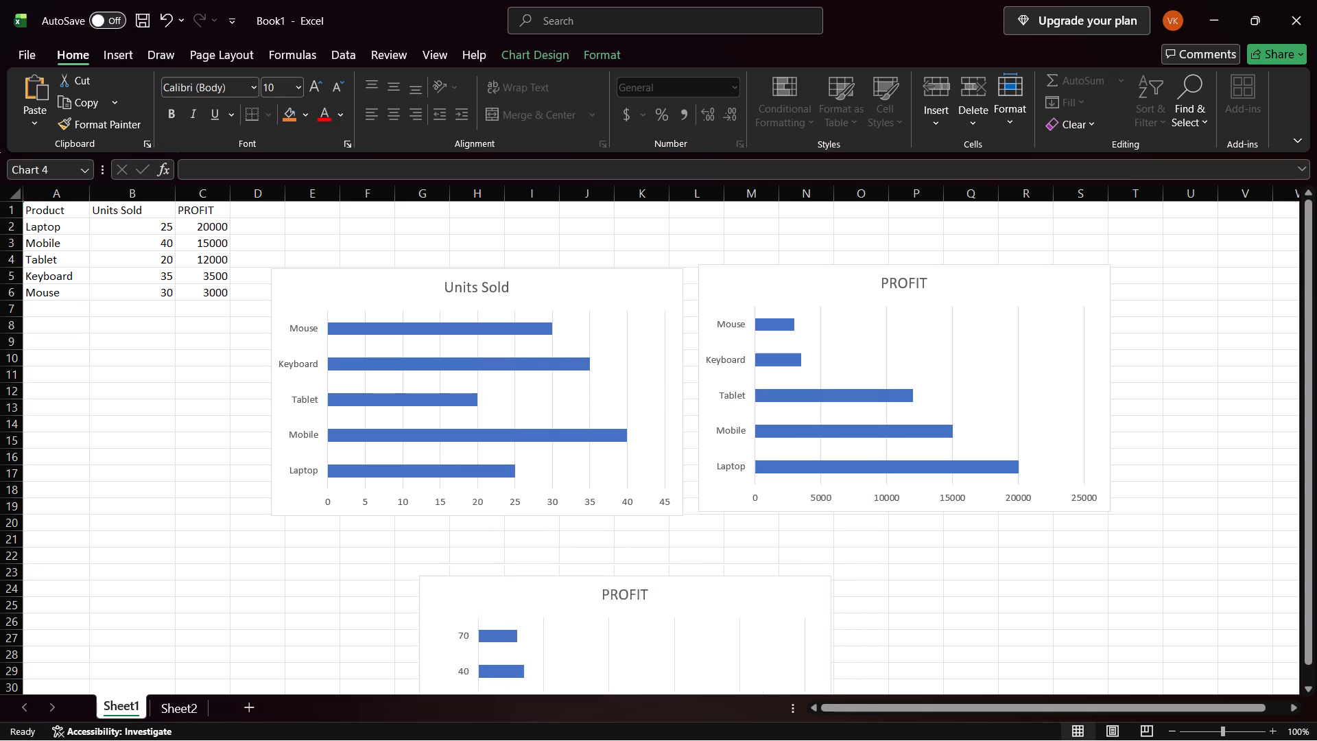
left_click_drag(672, 582, 547, 547)
In the practicals PDF in Edge, review the Experiment 6 instructions from 6(b) through the Chart Wizard / Chart Tools Exploration steps.
left_click(699, 713)
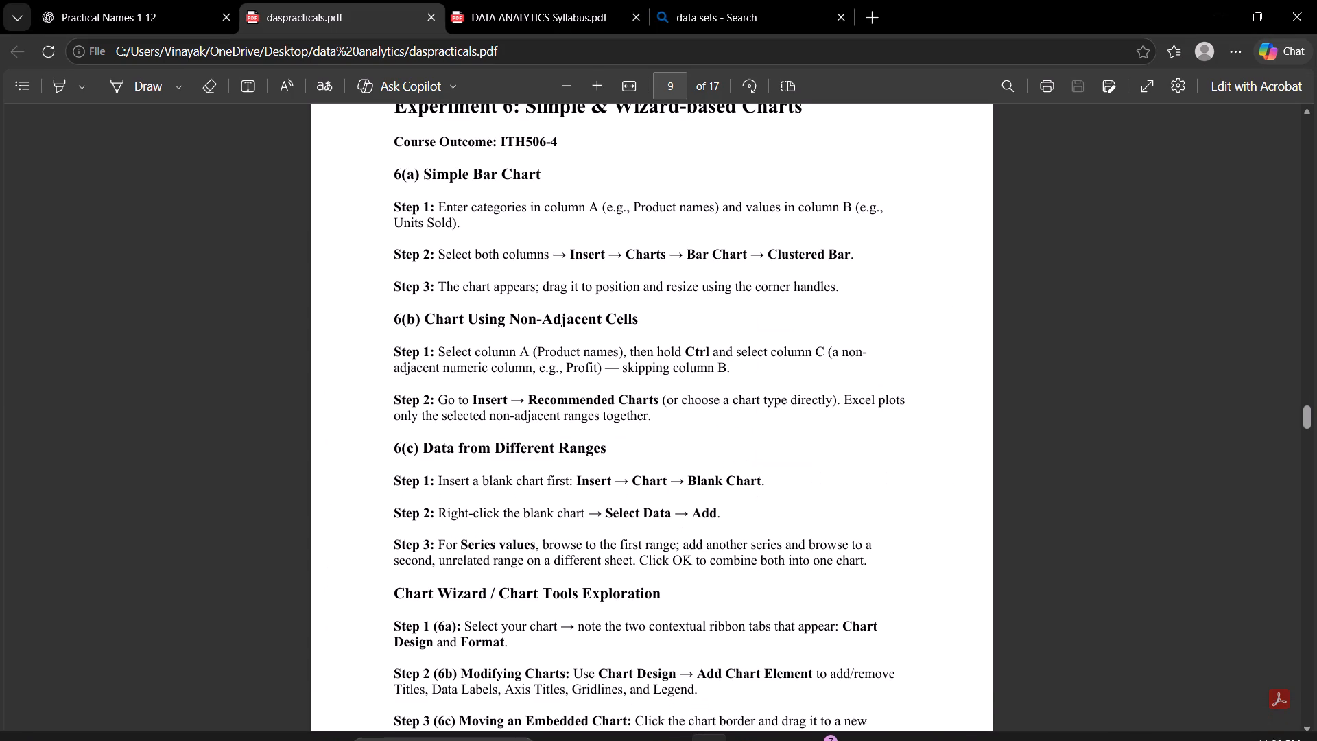
left_click_drag(645, 319, 458, 334)
left_click(458, 334)
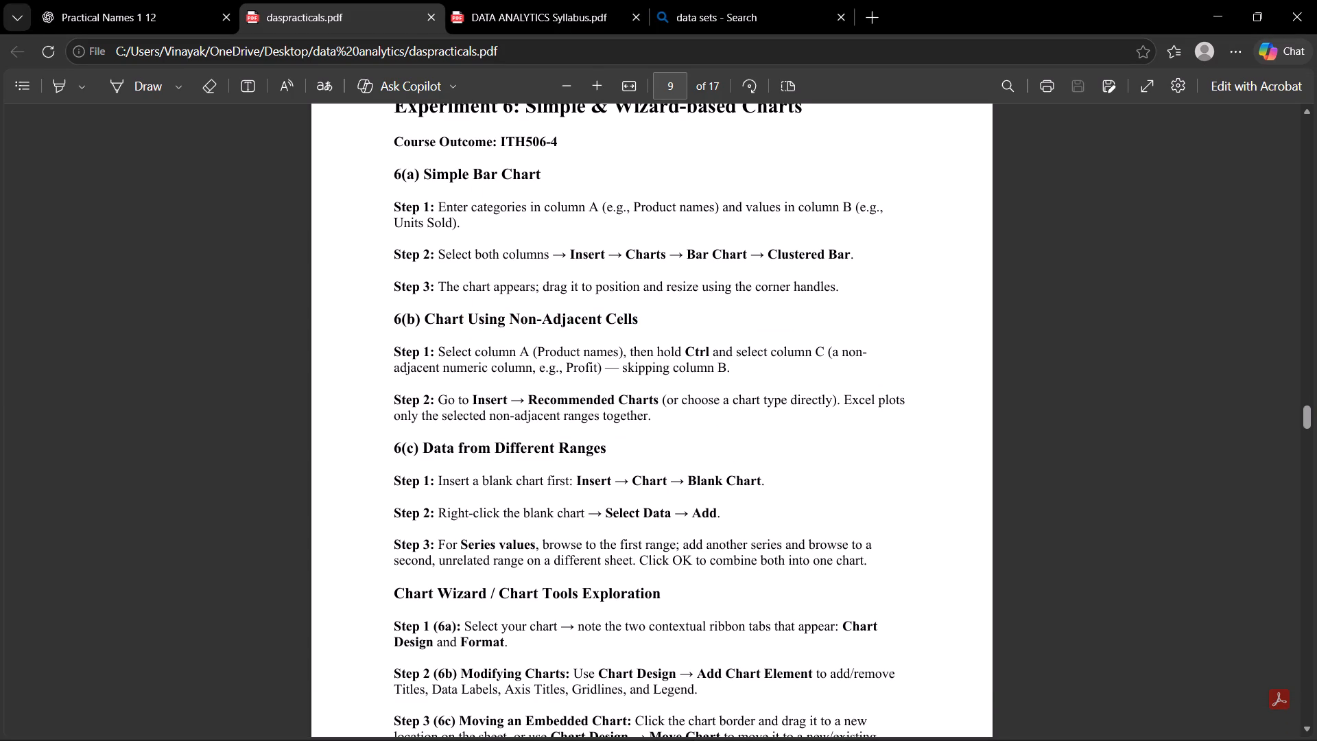
left_click_drag(604, 448, 362, 446)
left_click(380, 515)
scroll(482, 539, "down", 1)
left_click_drag(392, 509, 661, 516)
left_click(661, 516)
scroll(597, 525, "down", 1)
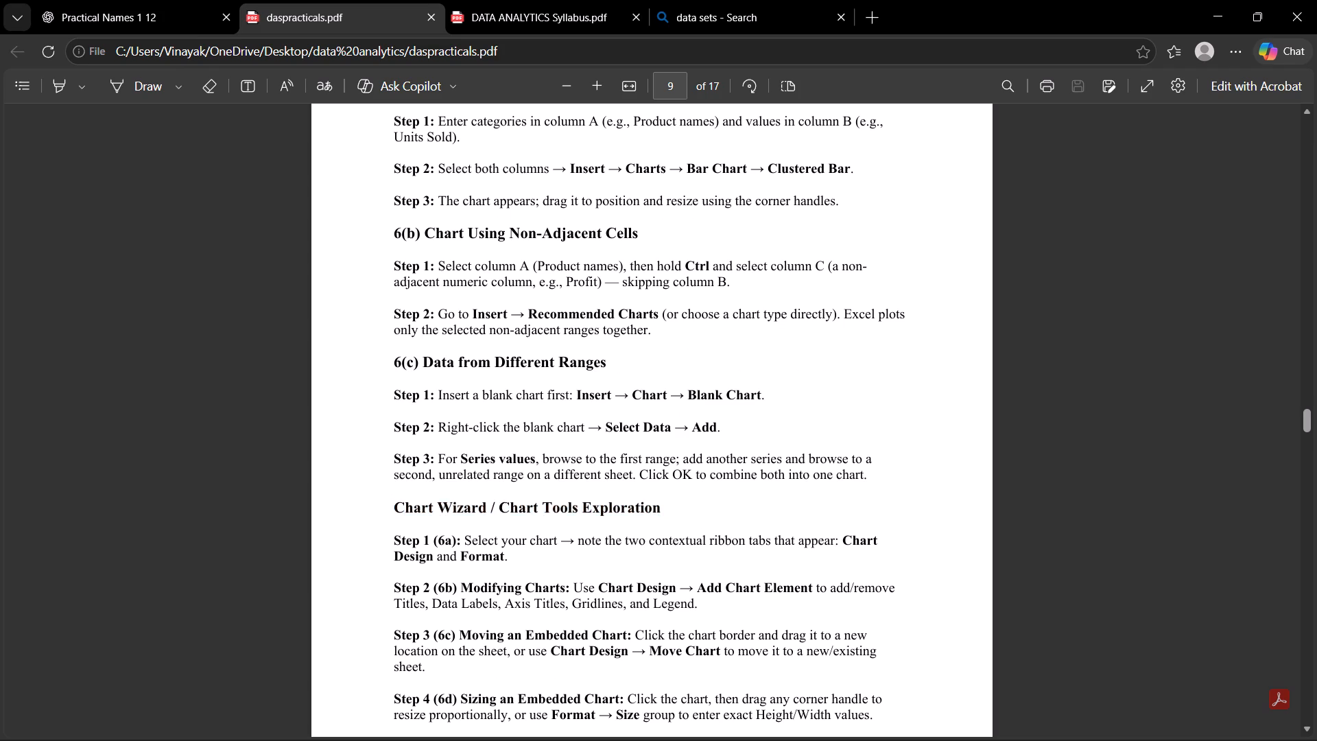
scroll(597, 525, "down", 1)
scroll(569, 445, "down", 3)
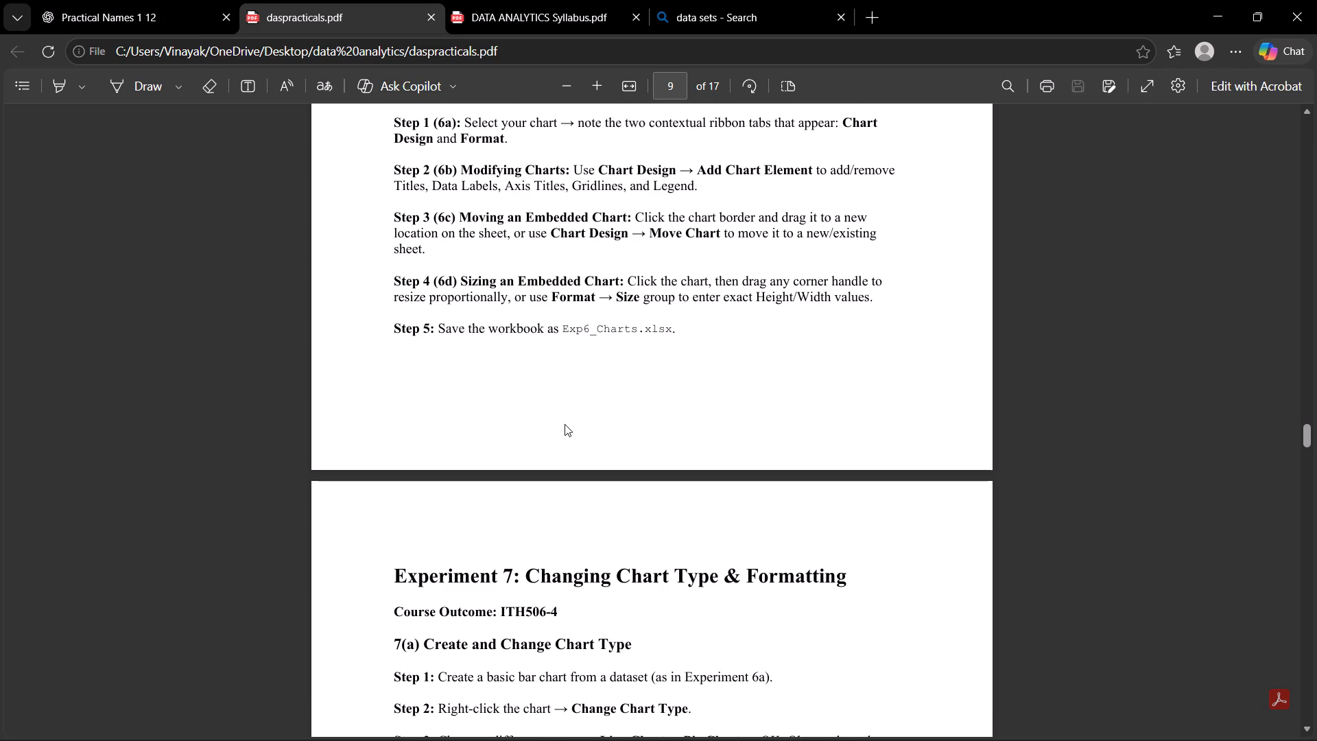
scroll(565, 423, "up", 4)
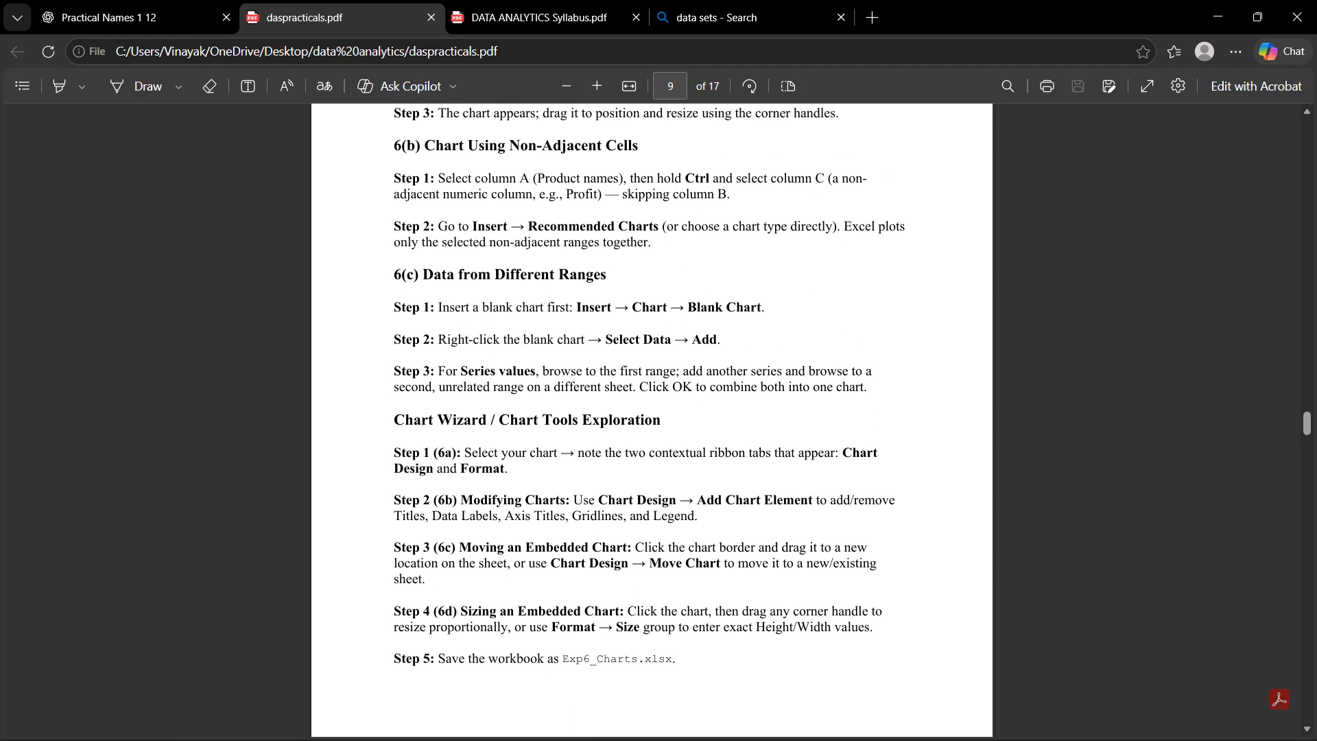
left_click_drag(369, 454, 475, 469)
Back in Excel, select the Units Sold chart on Sheet1 and apply the Chart Title element to it.
left_click(1205, 0)
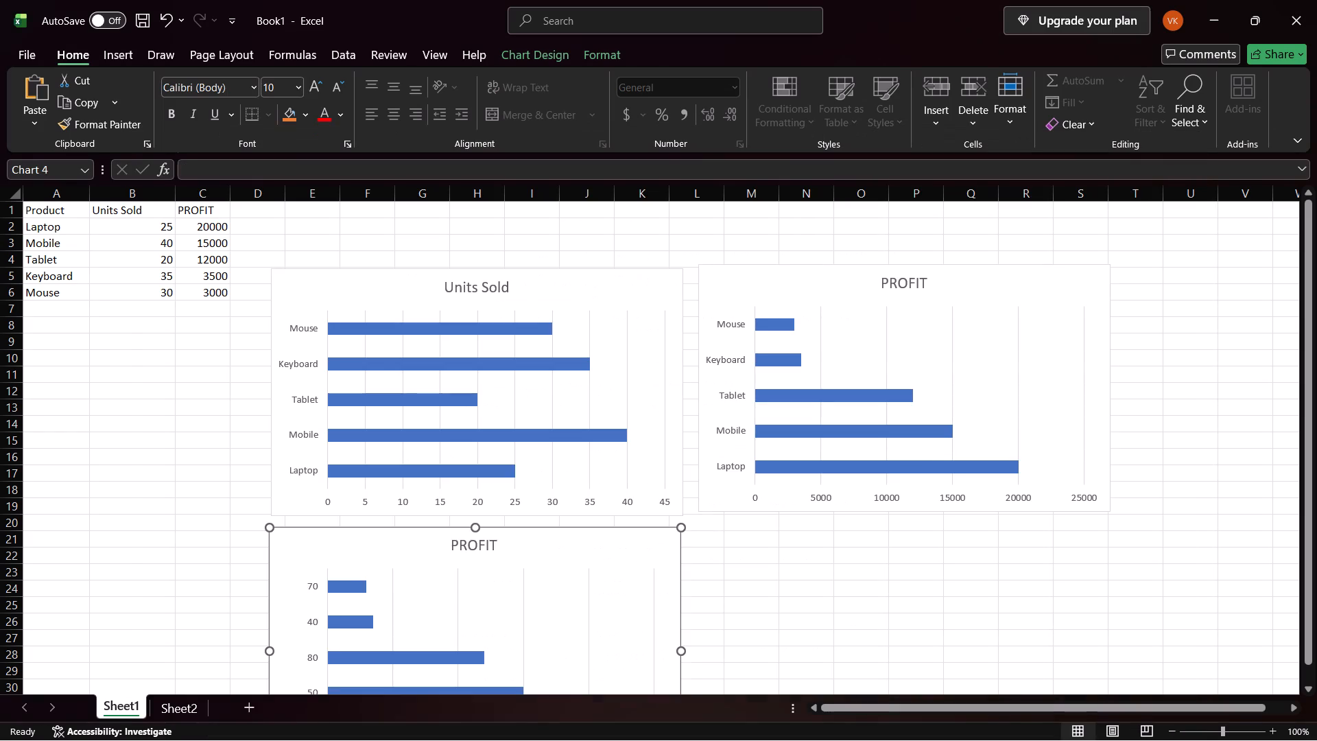
left_click(533, 322)
left_click(527, 45)
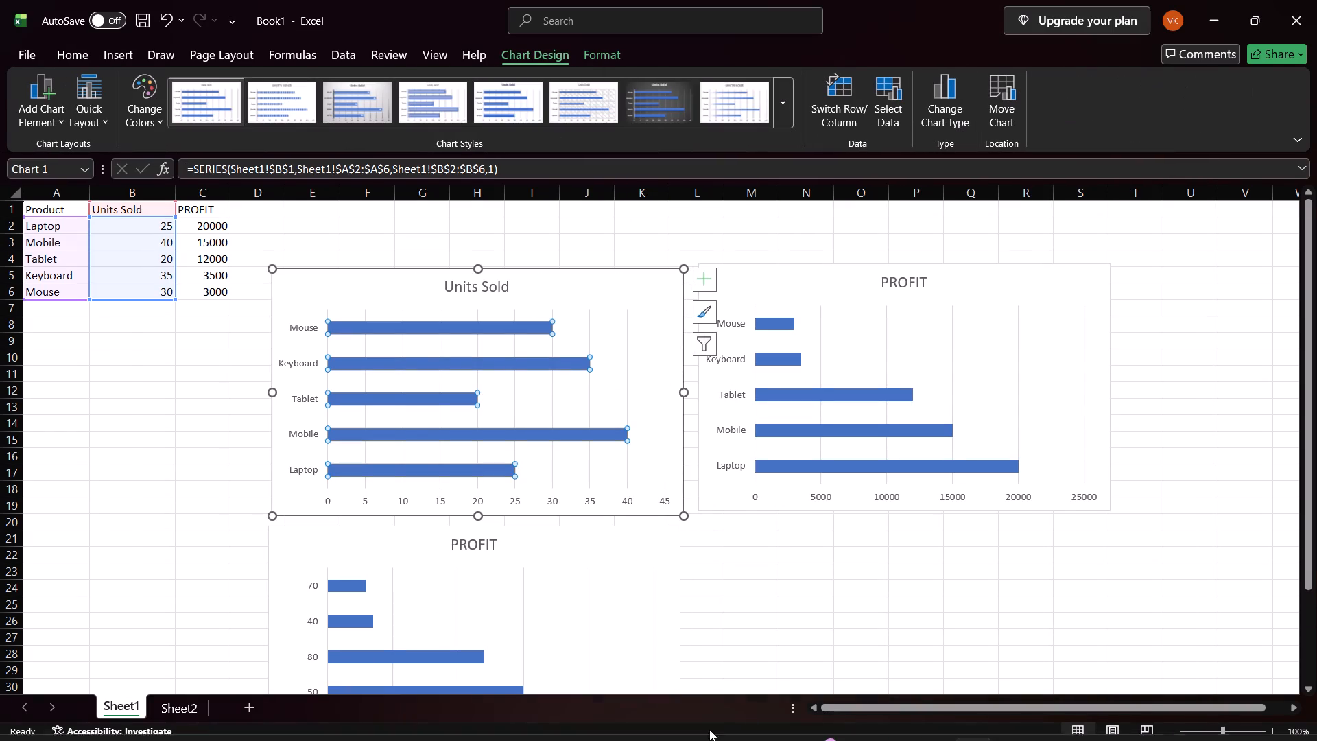
left_click(709, 712)
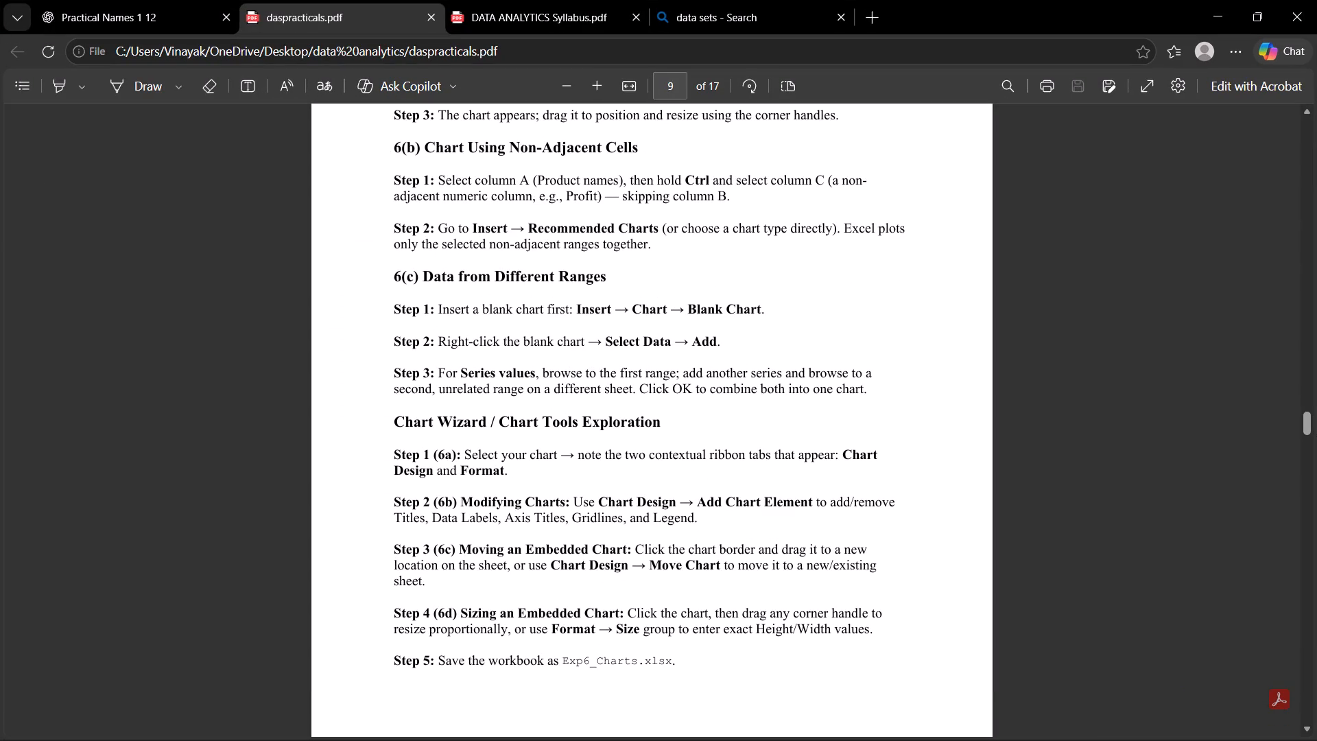
left_click(1212, 0)
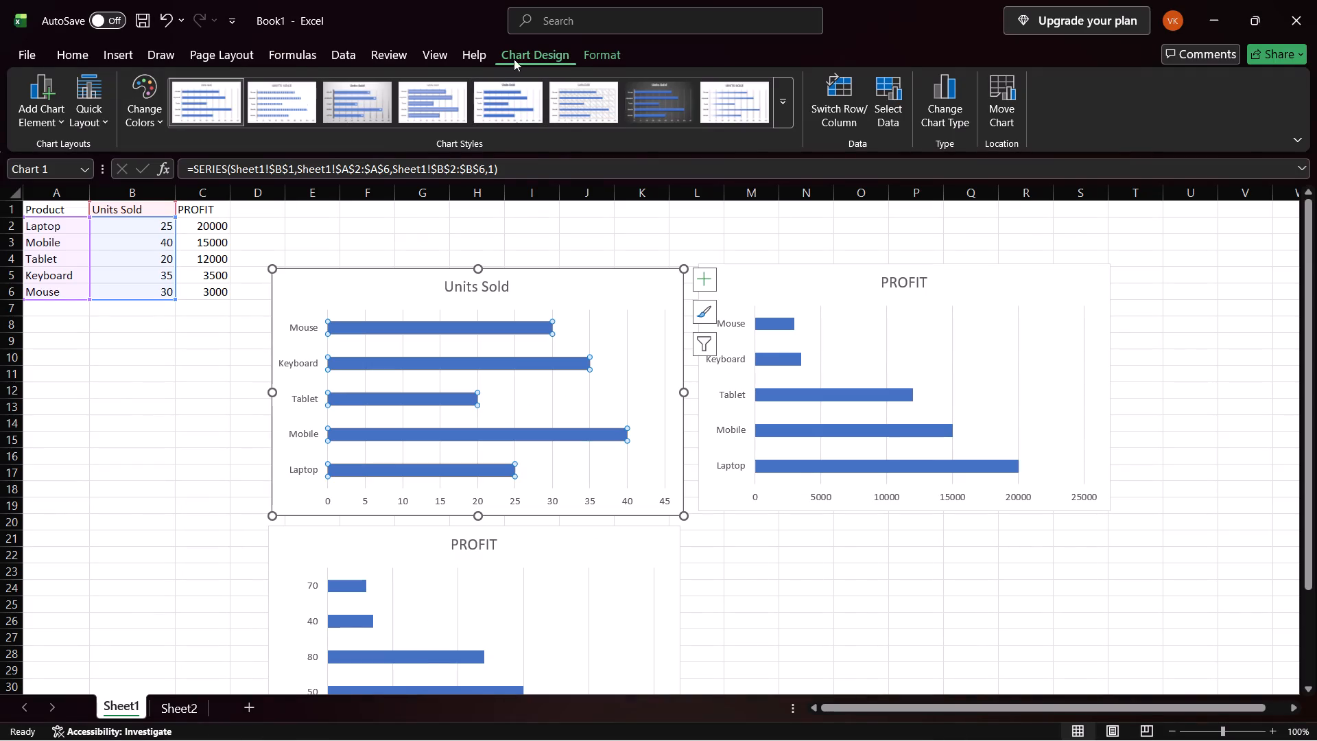
left_click(528, 50)
left_click(49, 110)
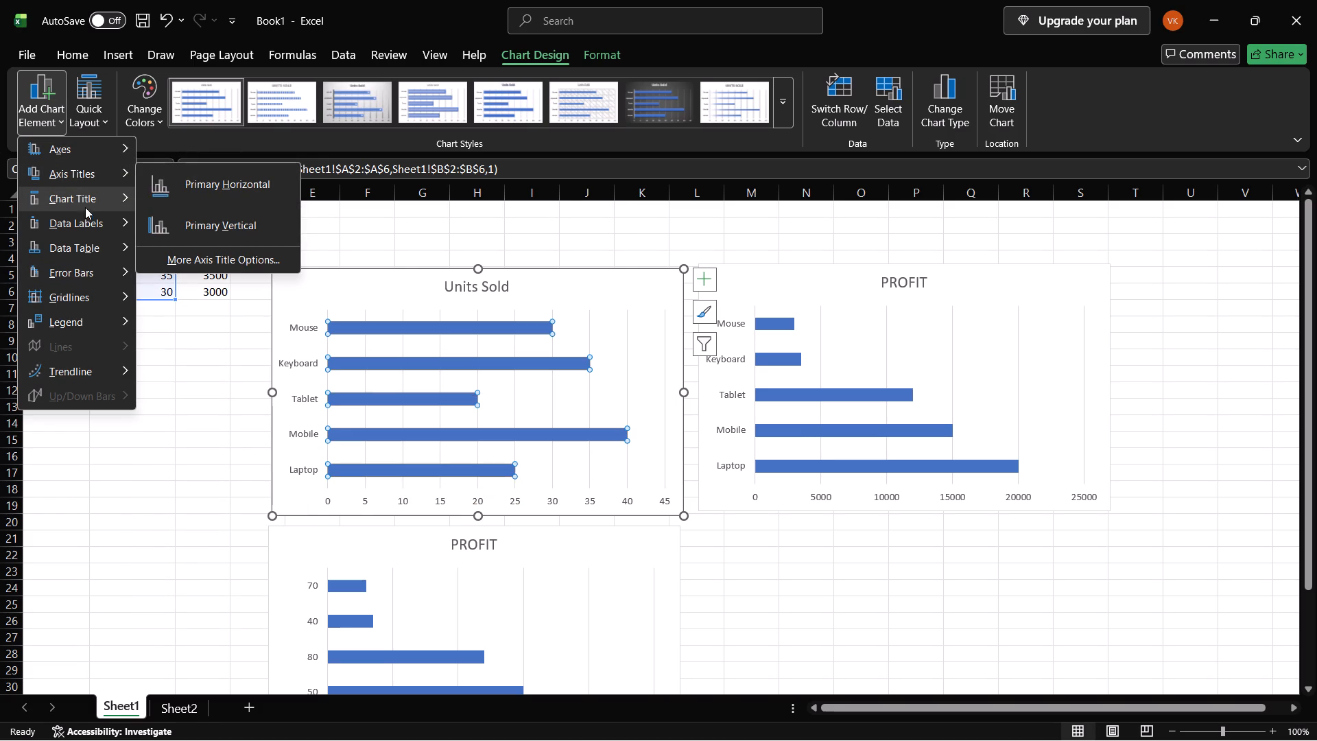
left_click(197, 253)
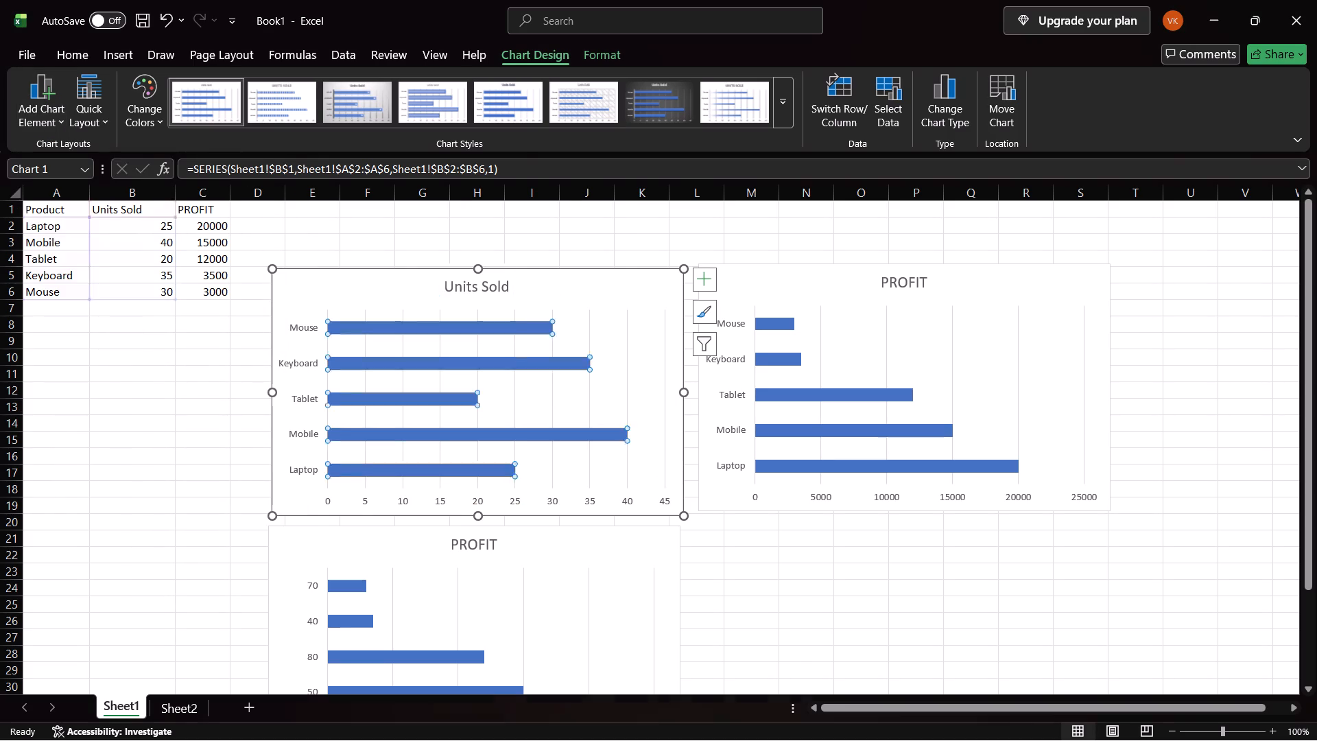
In the practicals PDF in Edge, reread the Chart Wizard / Chart Tools Exploration section, focusing on Step 1 (6a).
left_click(704, 723)
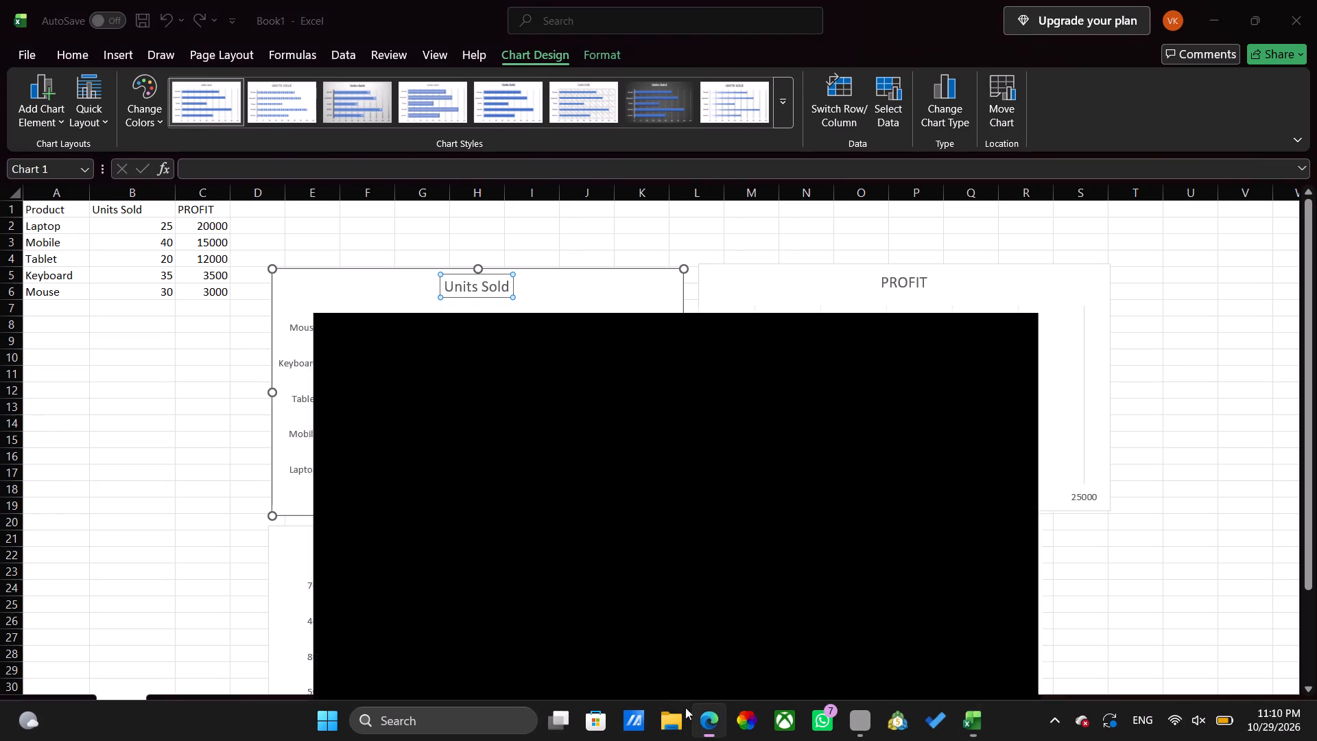
left_click_drag(666, 419, 410, 419)
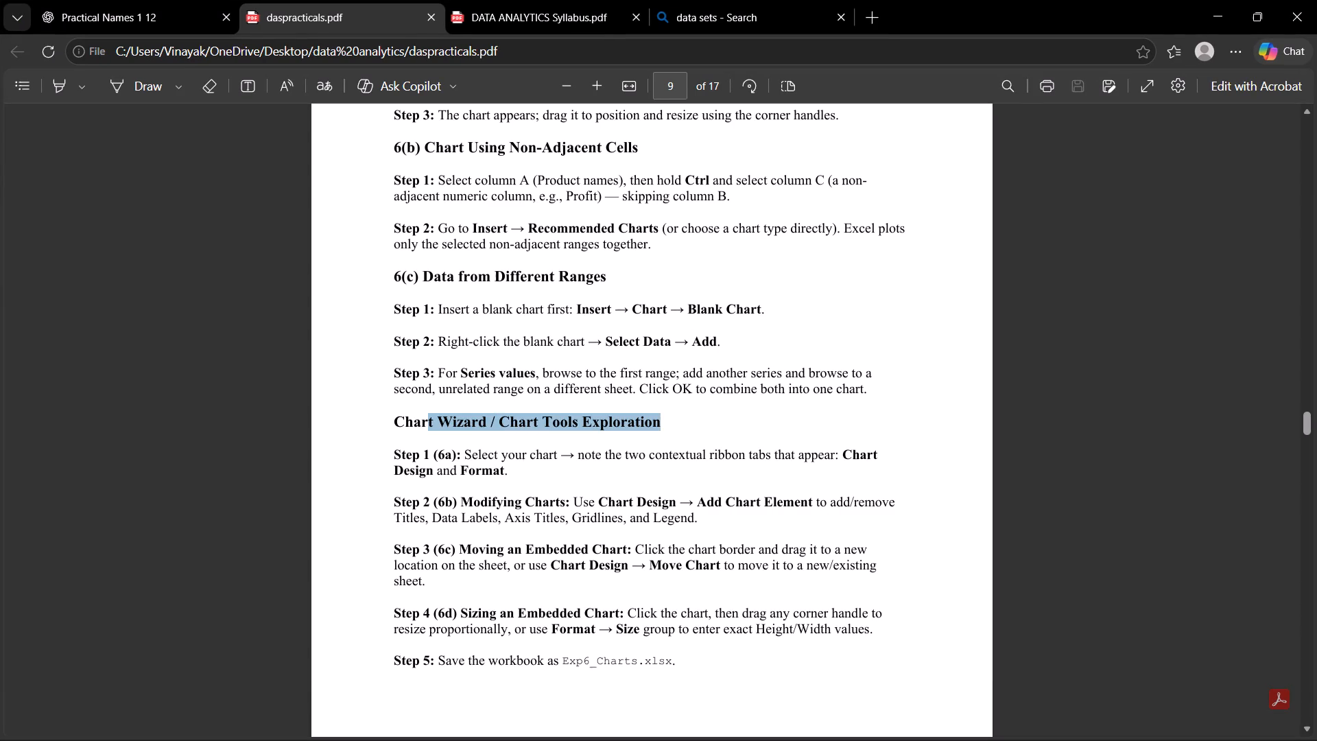
left_click_drag(410, 419, 324, 419)
left_click(324, 419)
left_click_drag(562, 469, 379, 477)
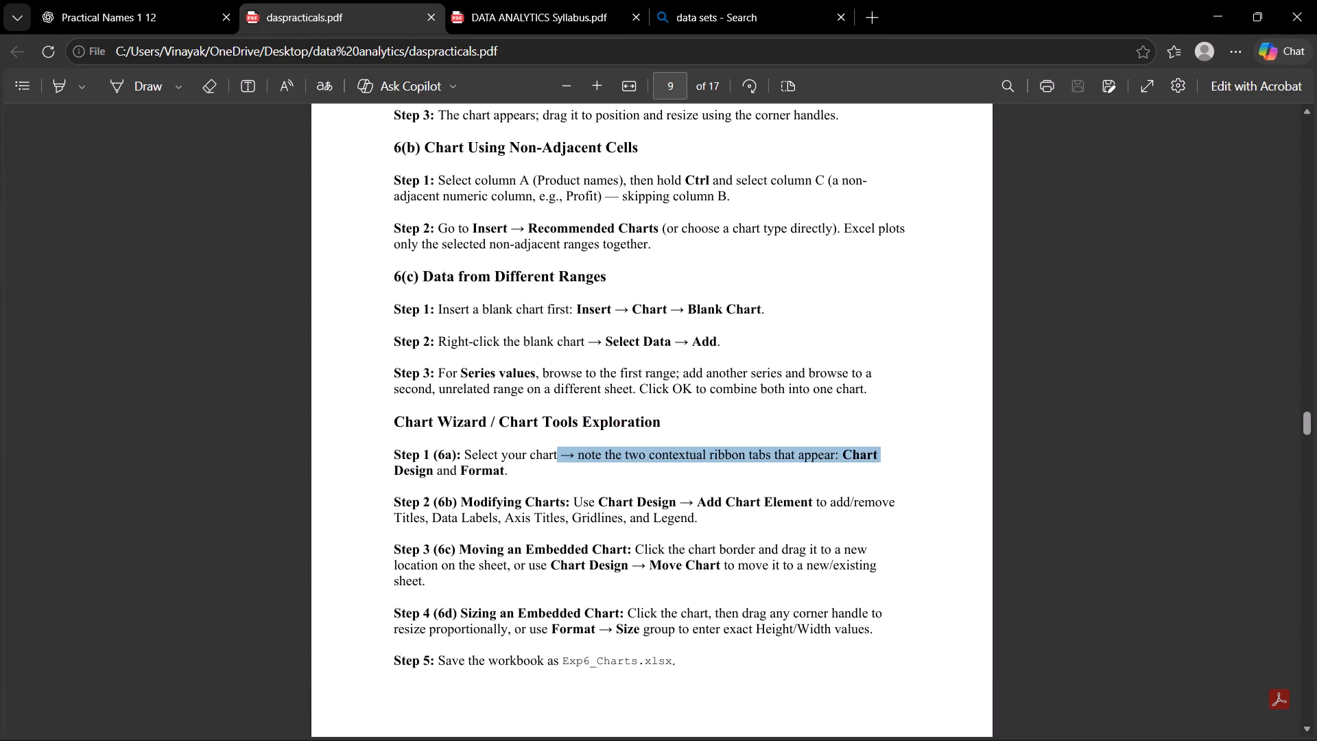
left_click_drag(379, 477, 357, 469)
left_click(357, 468)
left_click_drag(370, 455, 490, 481)
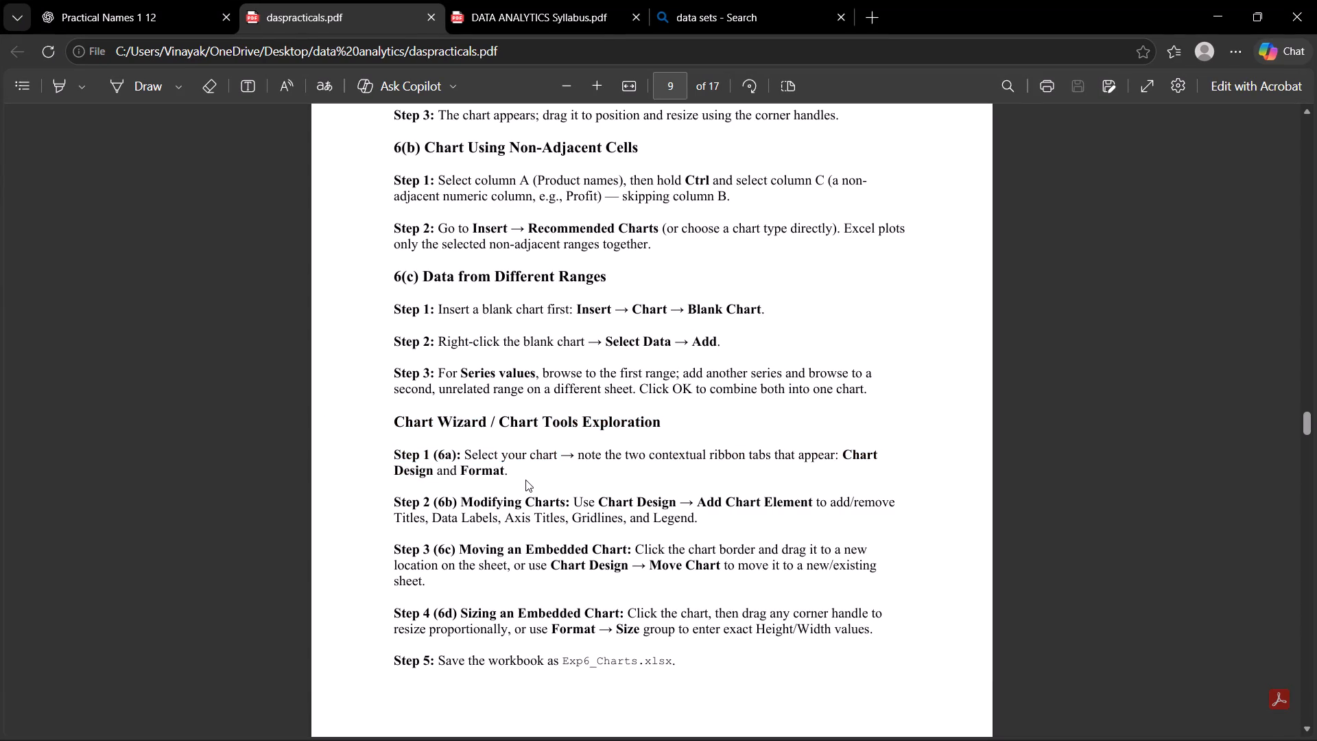
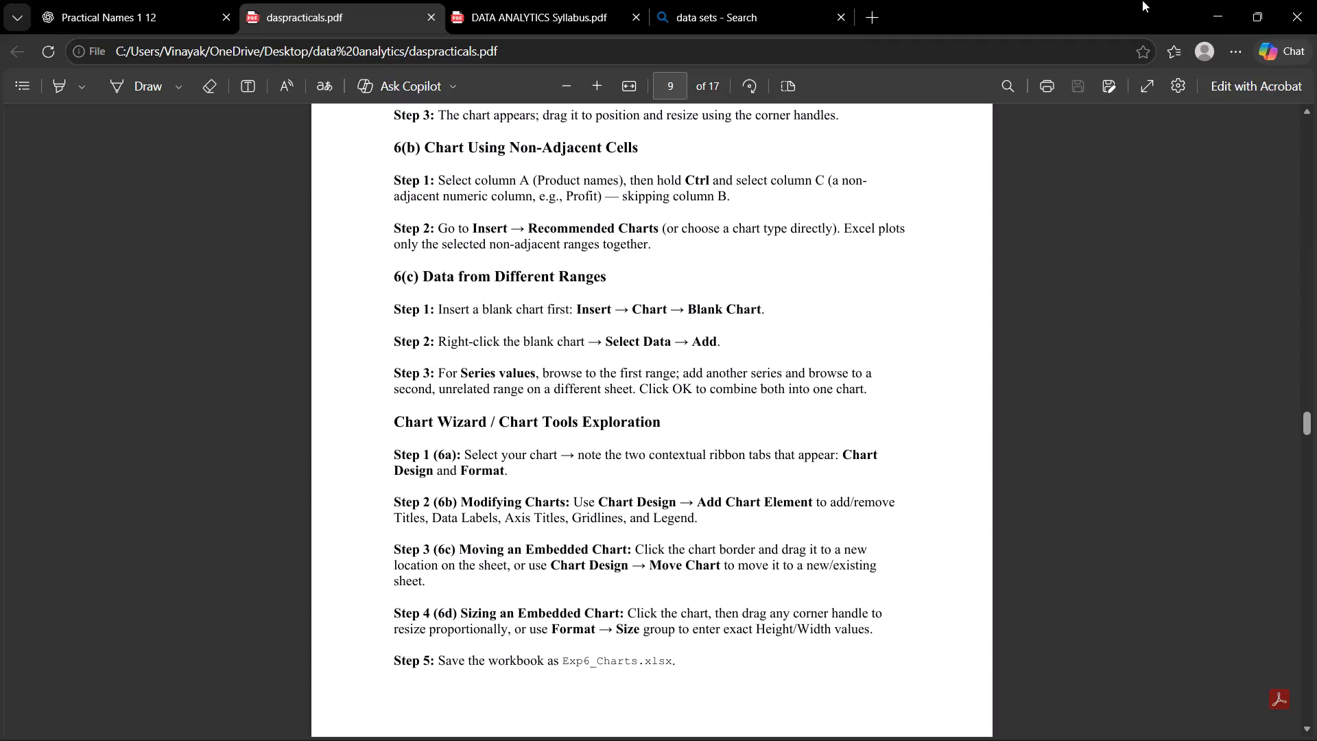
Back in Excel, move the Units Sold chart on Sheet1 so it starts near column D, just above the lower PROFIT chart.
left_click(1228, 0)
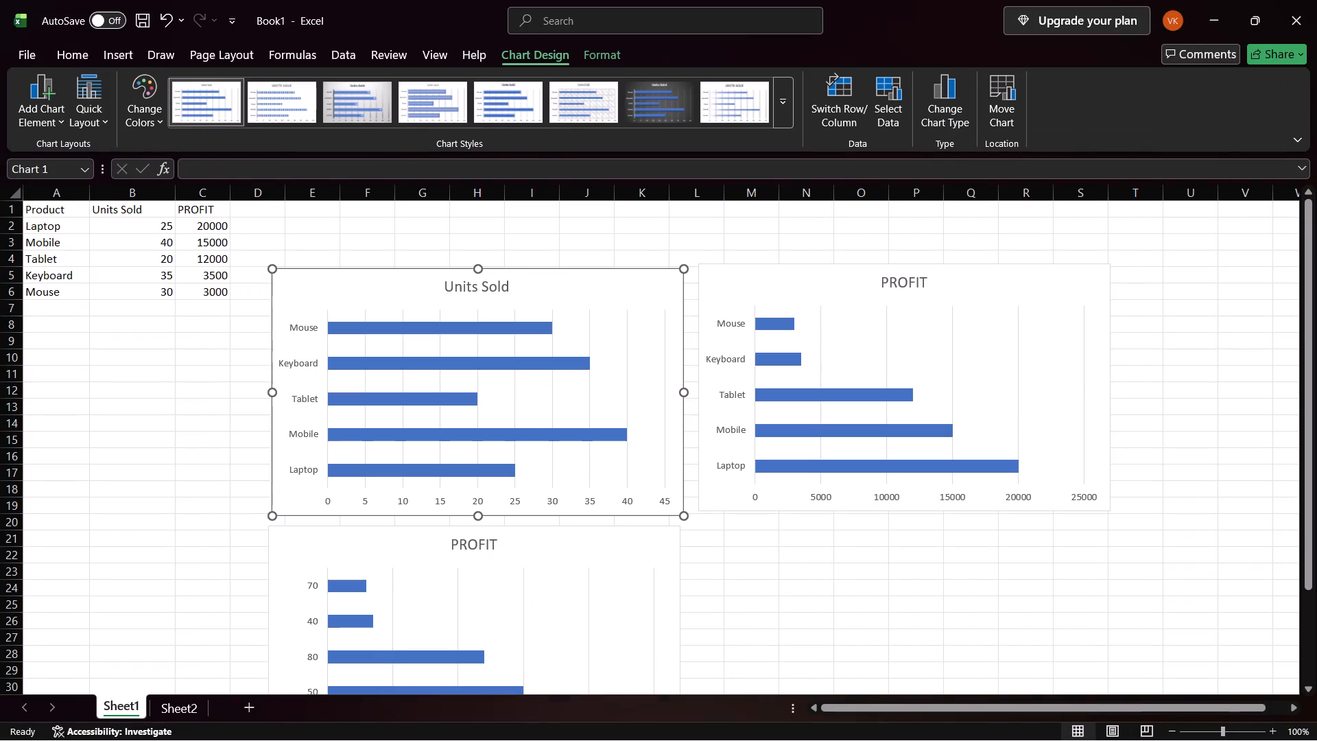
left_click(626, 262)
left_click(622, 270)
left_click_drag(614, 276, 167, 705)
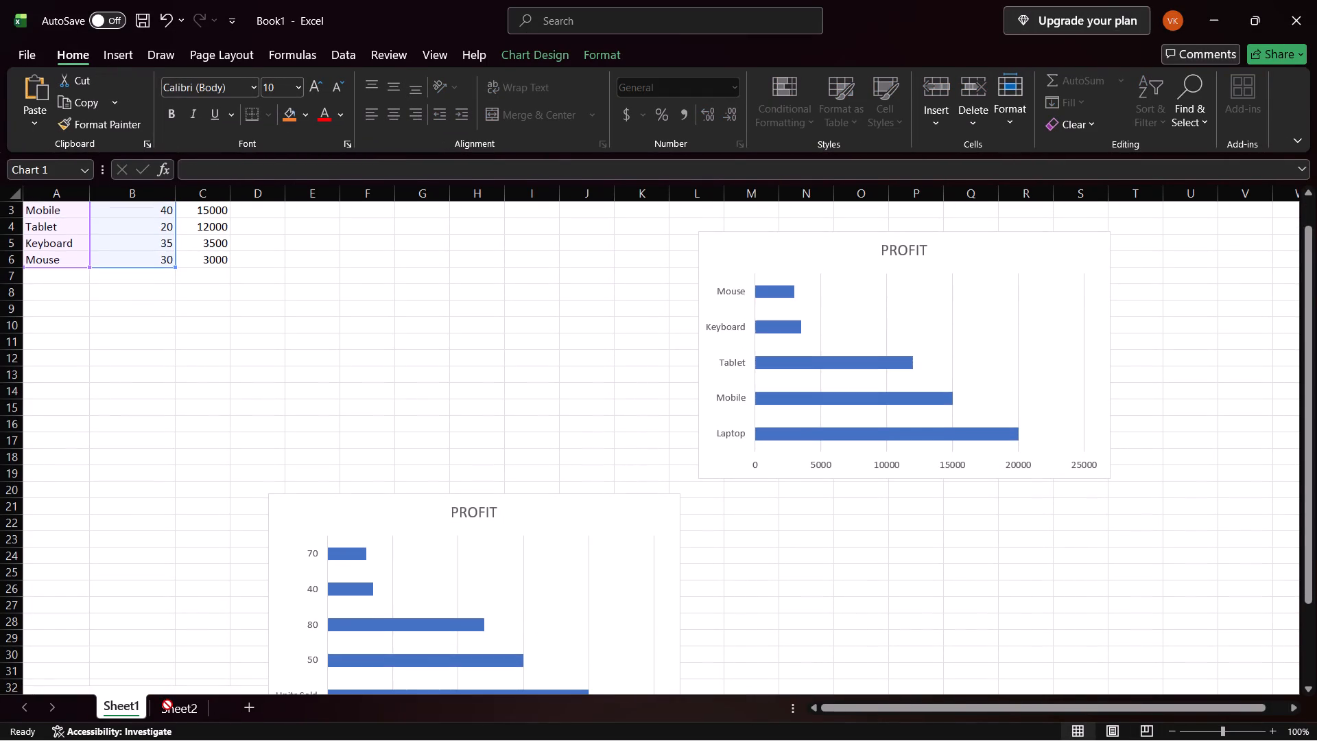
left_click_drag(167, 705, 591, 232)
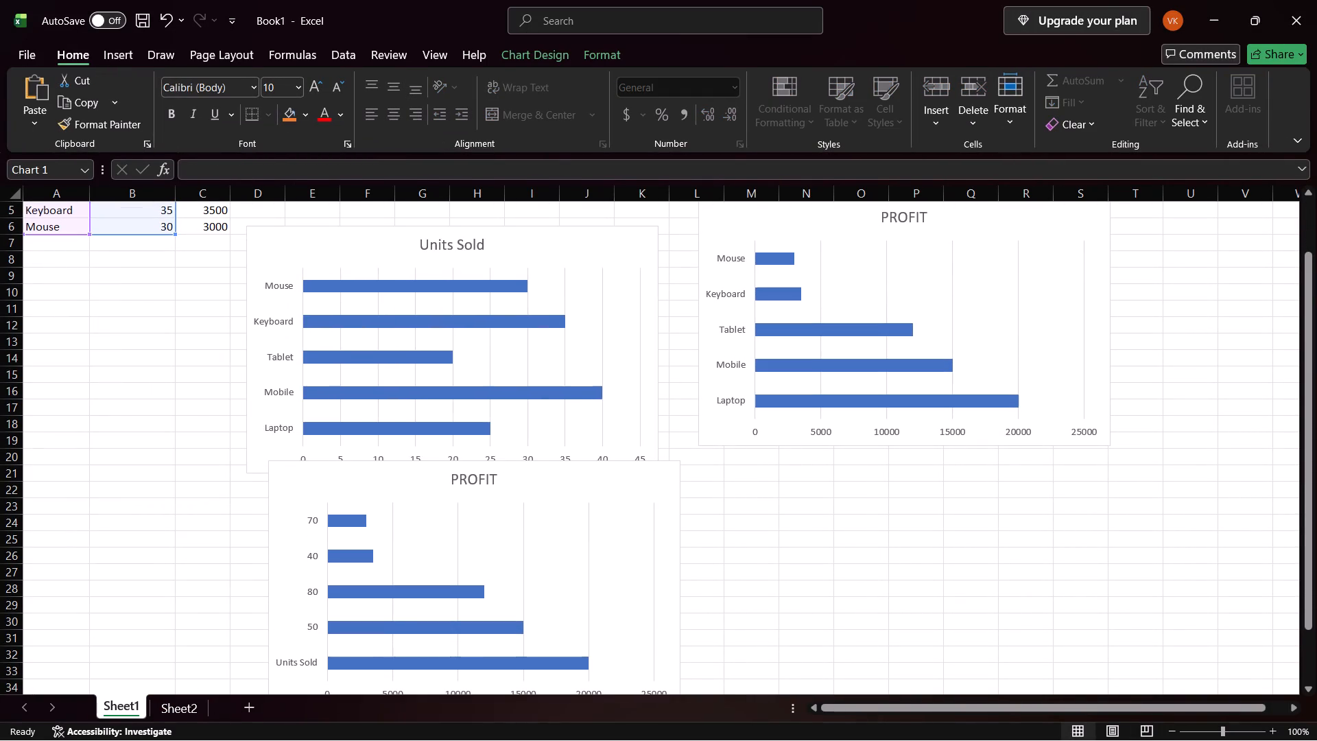
left_click_drag(591, 232, 591, 205)
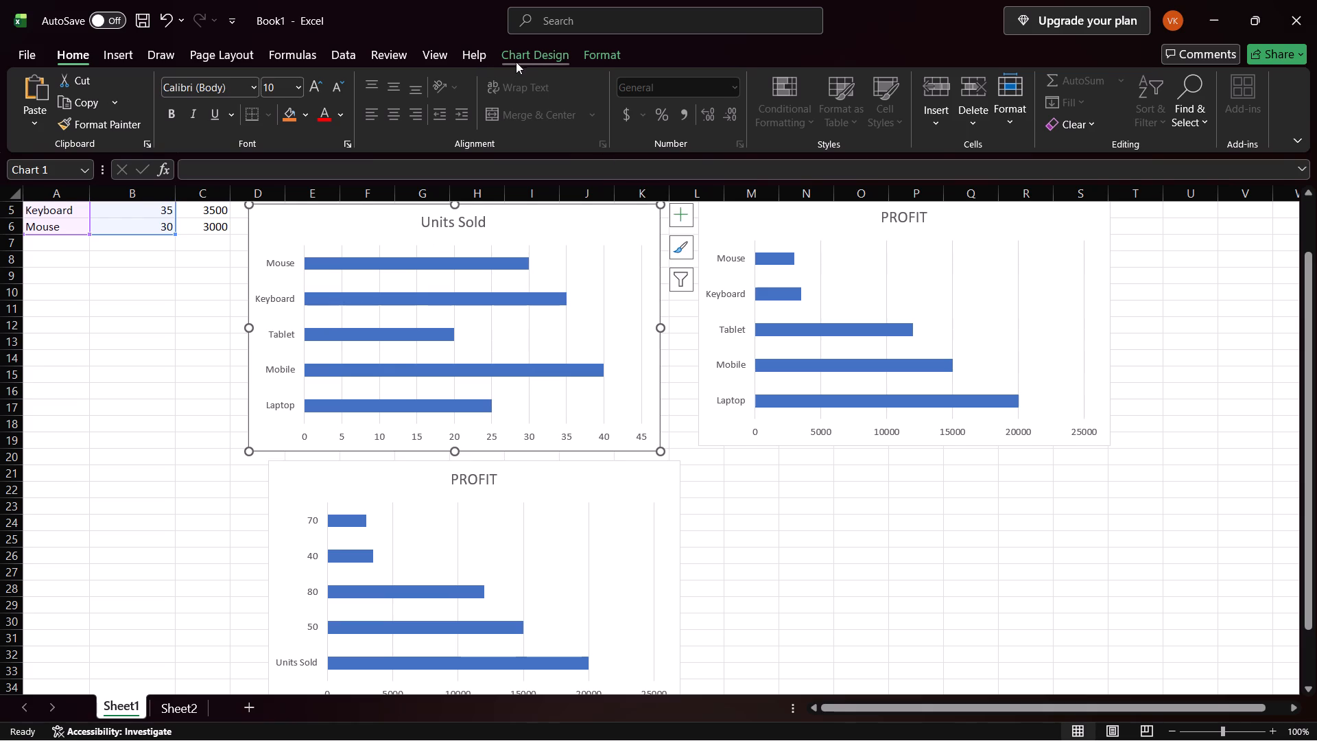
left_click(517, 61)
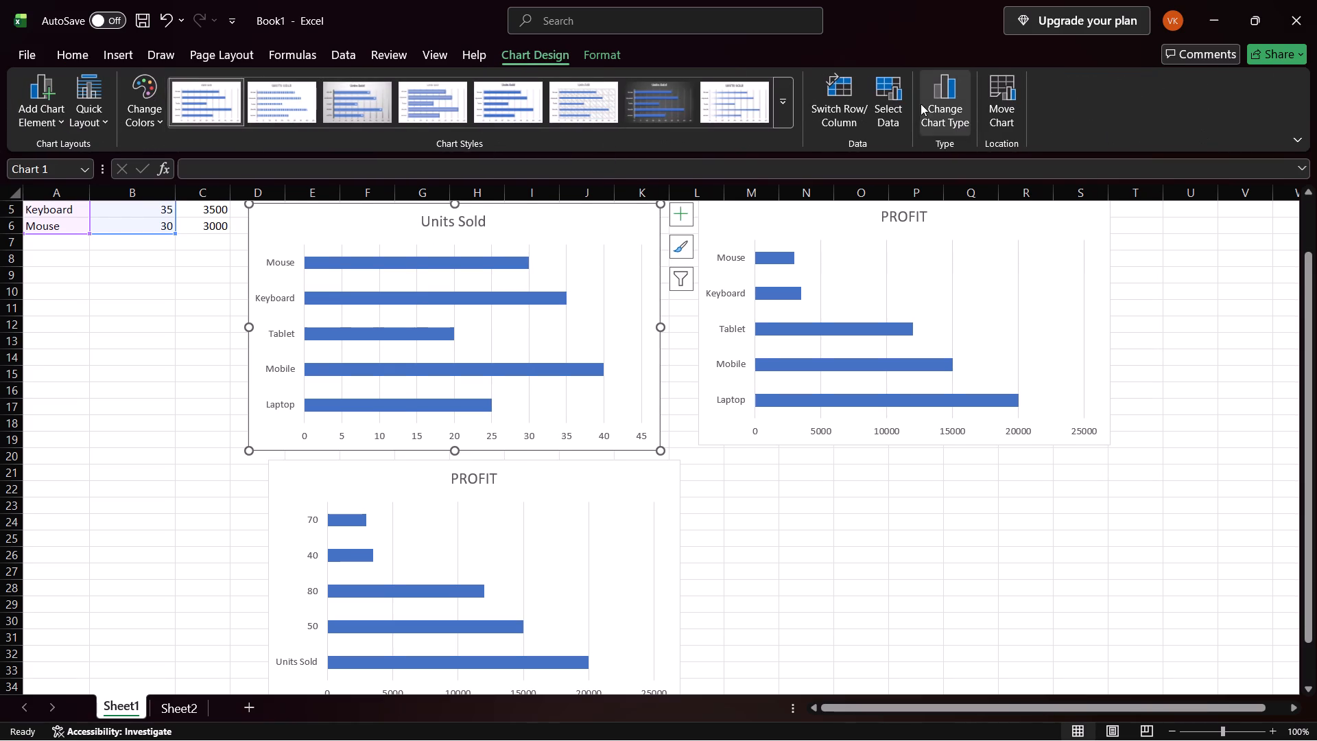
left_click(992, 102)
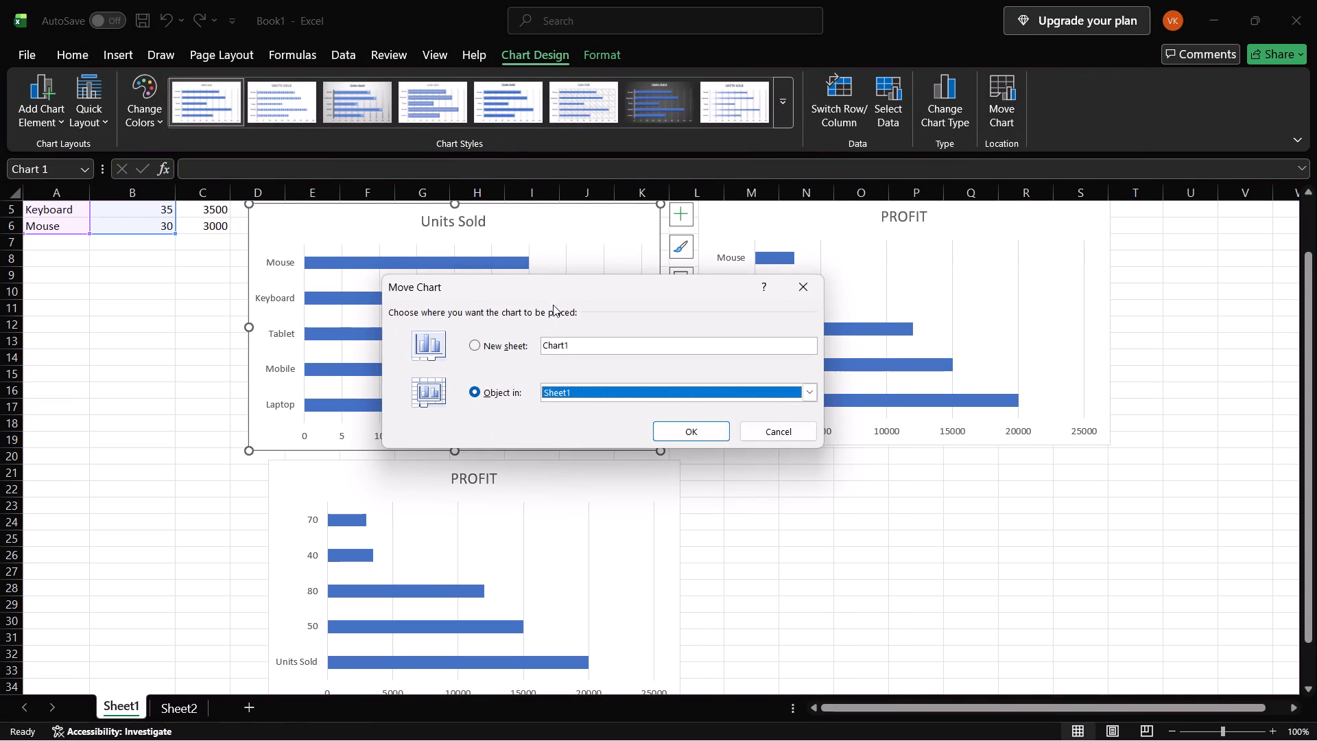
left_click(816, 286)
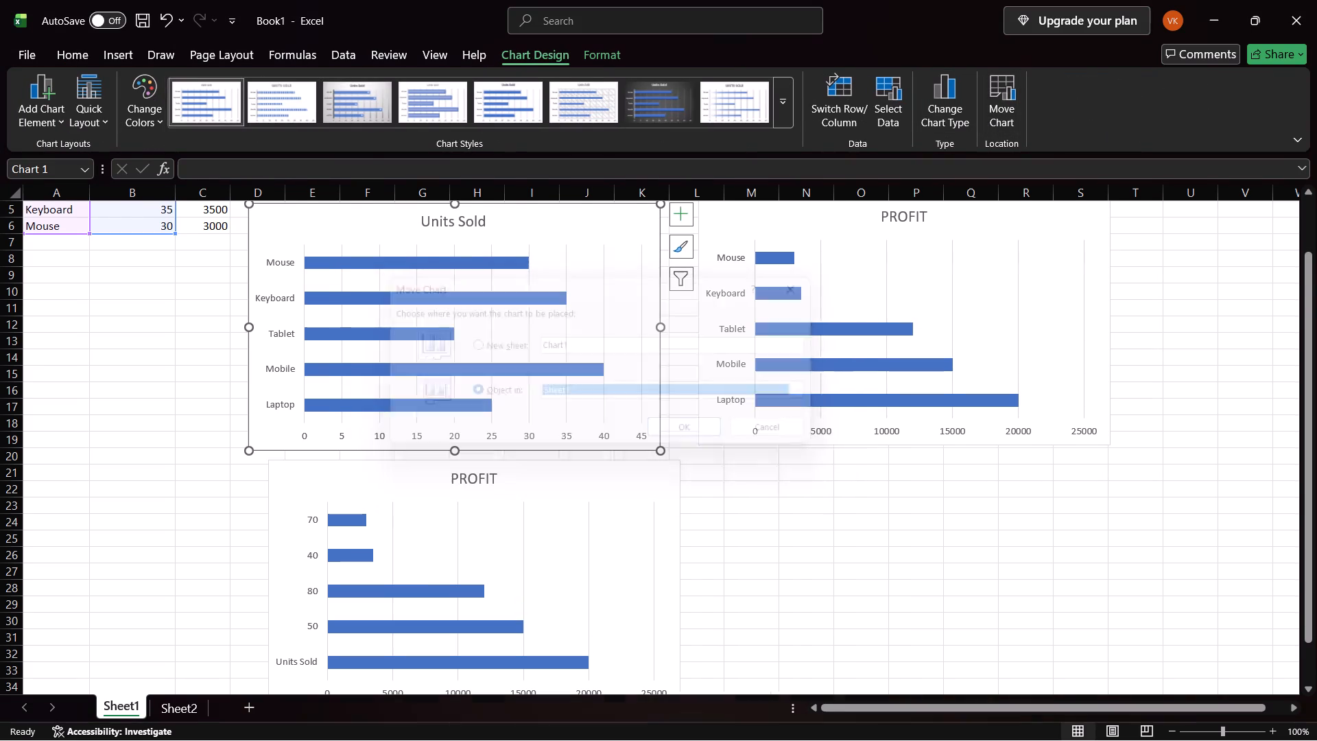
In the practicals PDF in Edge, reread the Chart Tools Exploration steps on modifying, moving and sizing an embedded chart.
left_click(704, 718)
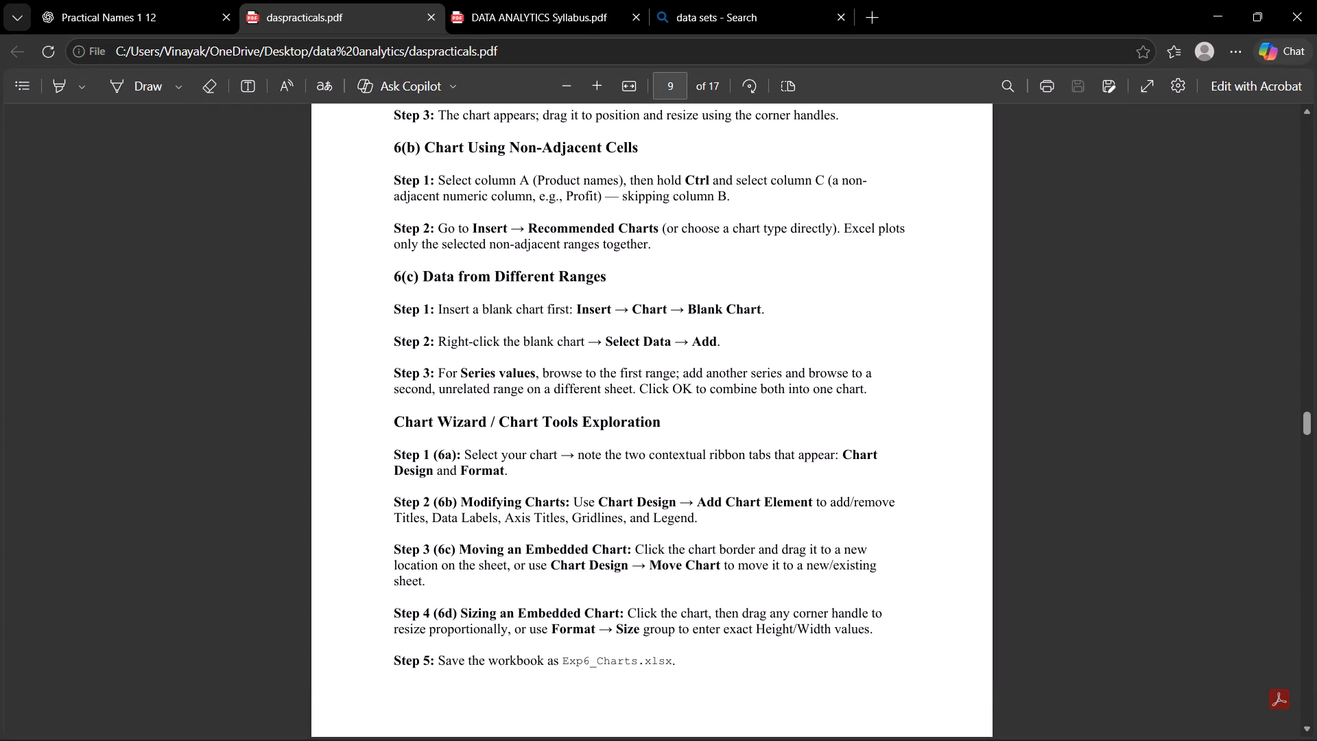
scroll(659, 556, "down", 2)
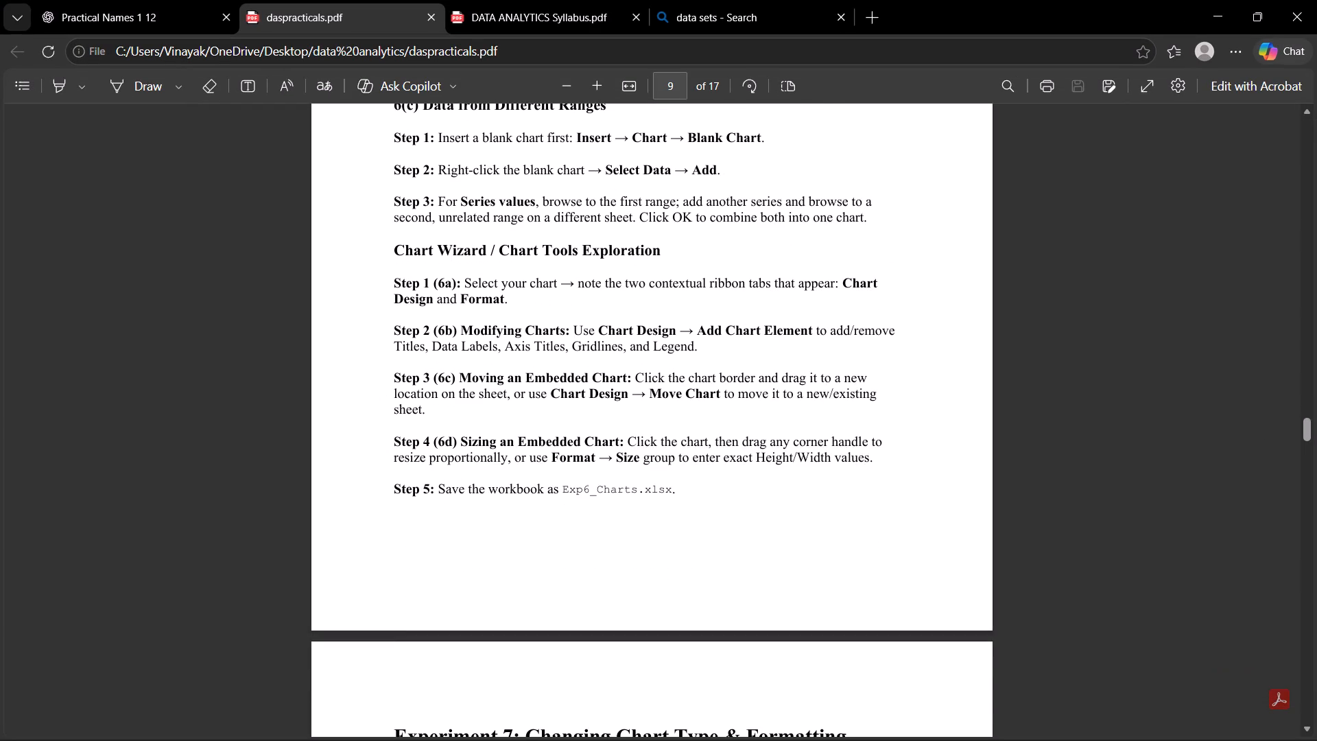
left_click_drag(561, 331, 453, 331)
left_click(453, 331)
left_click_drag(468, 376, 639, 372)
left_click(541, 423)
left_click_drag(459, 440, 615, 445)
left_click(615, 445)
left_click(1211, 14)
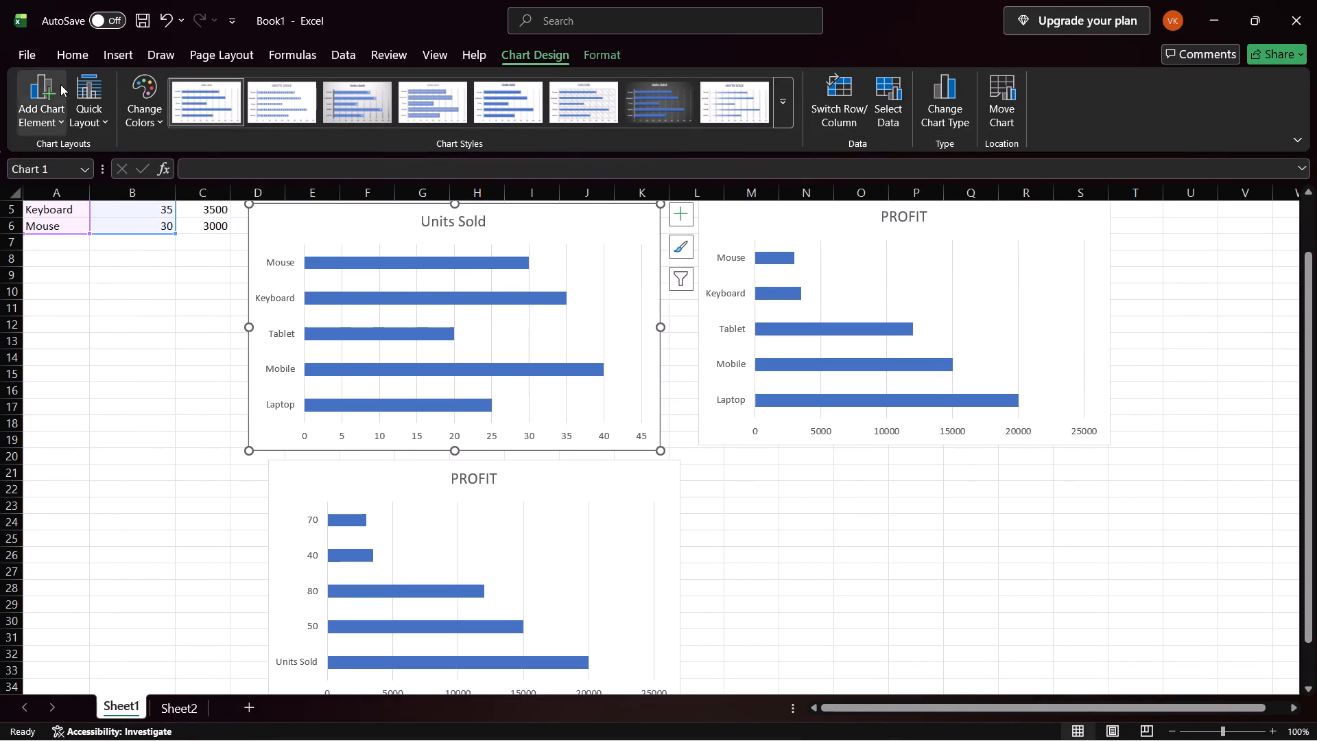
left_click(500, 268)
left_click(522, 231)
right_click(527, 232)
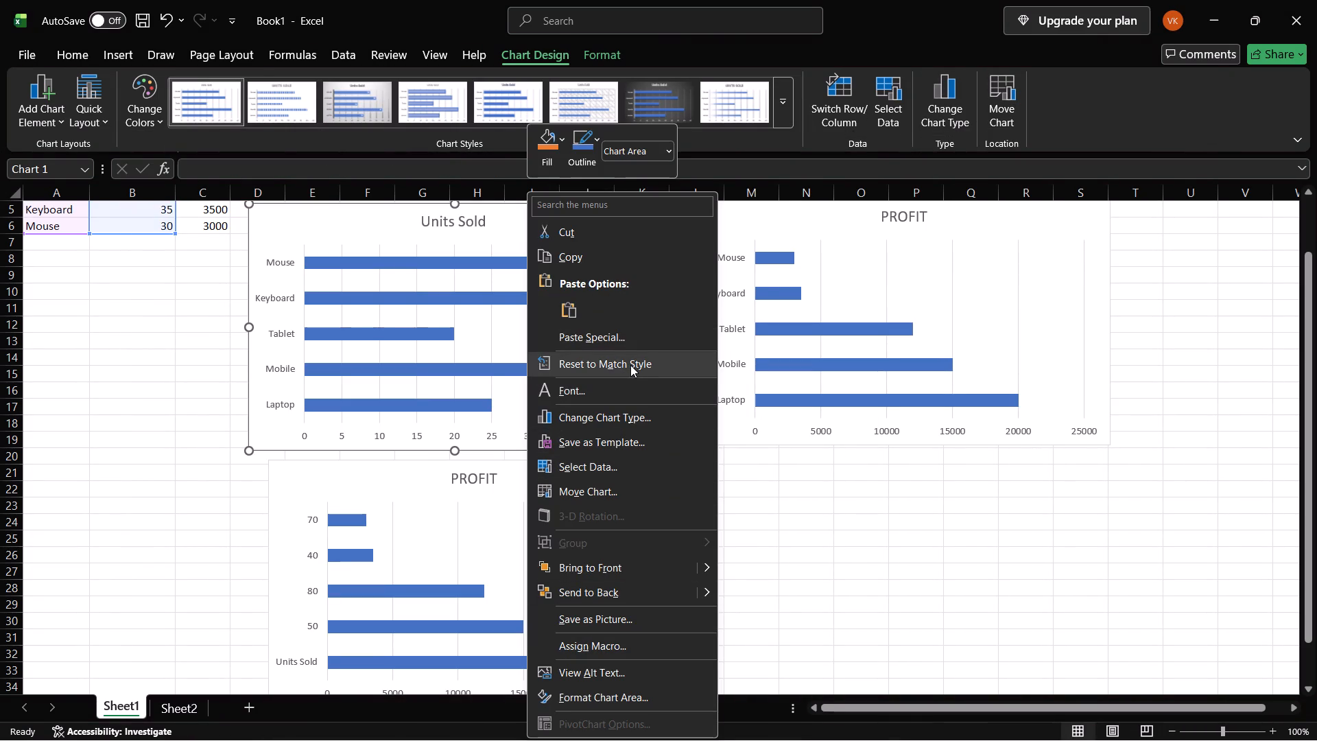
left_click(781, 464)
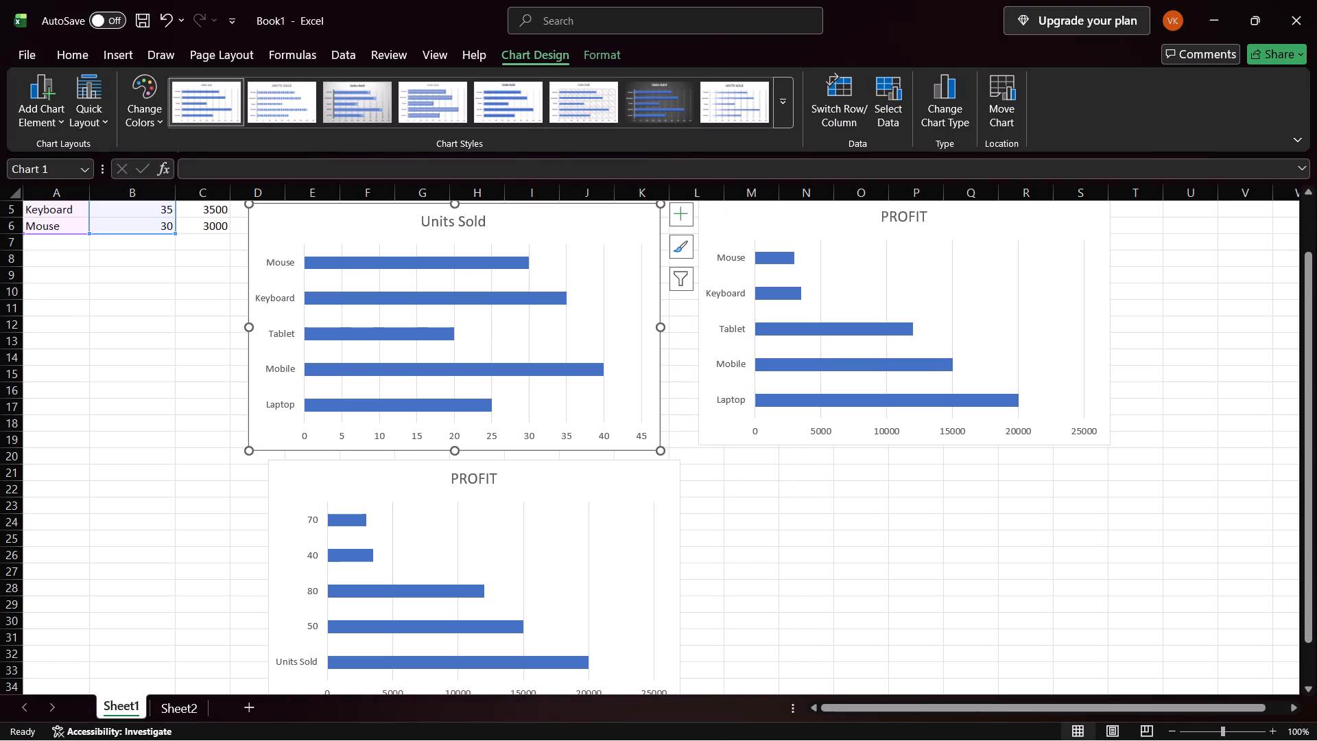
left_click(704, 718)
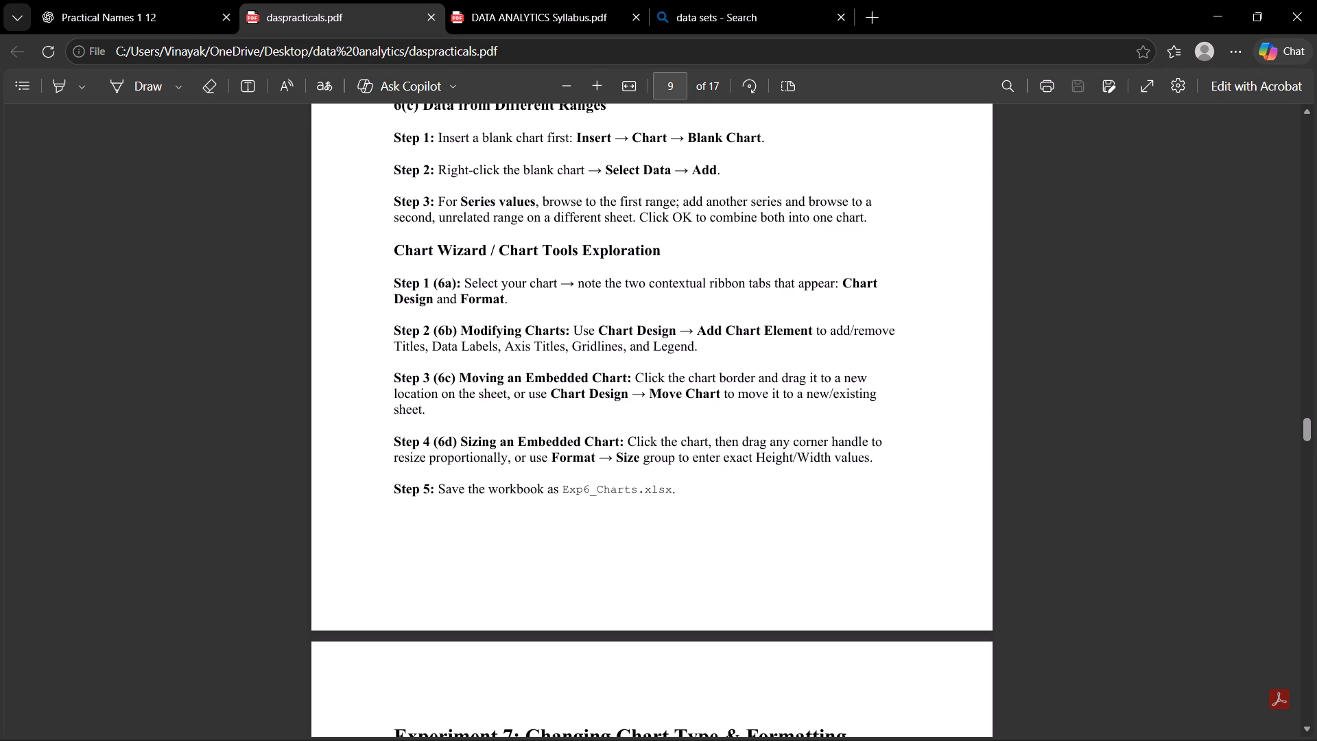
In Excel, resize the Units Sold chart on Sheet1, making it slightly wider and slightly shorter.
left_click(1215, 0)
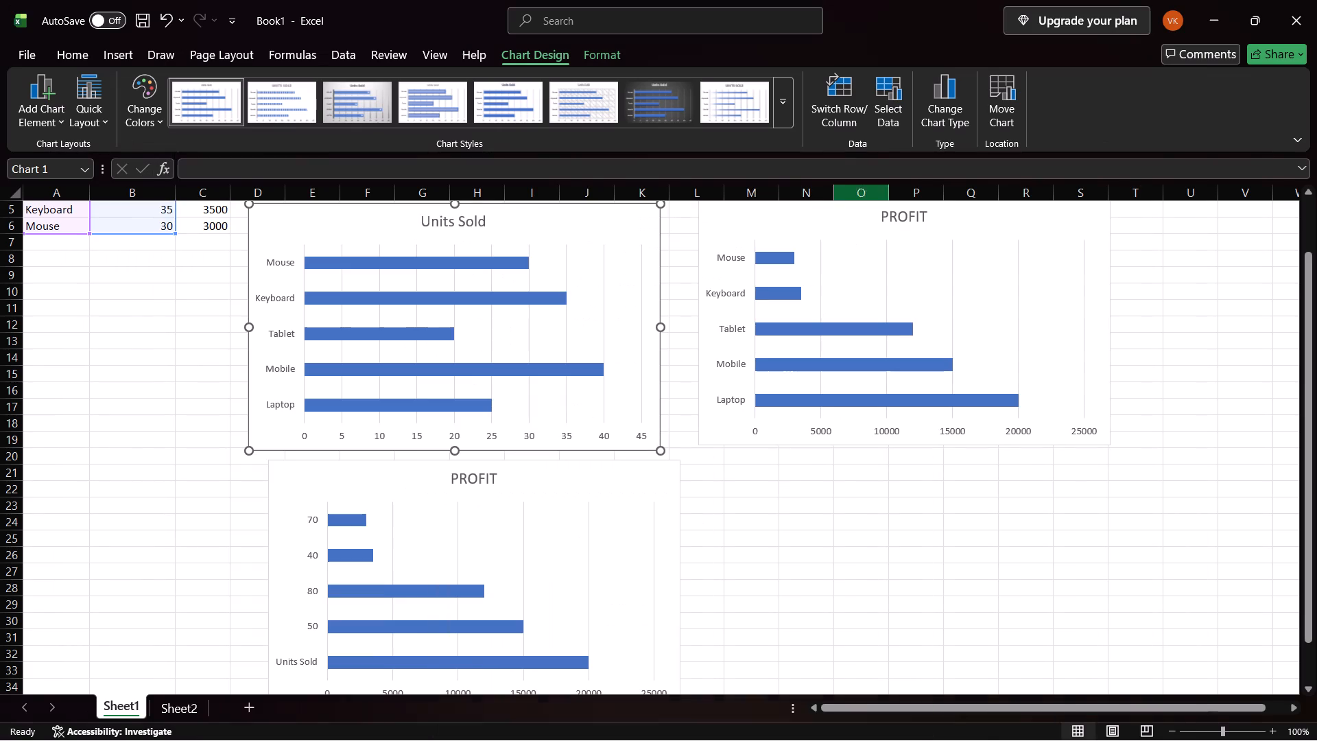
left_click(584, 322)
left_click_drag(661, 328, 669, 328)
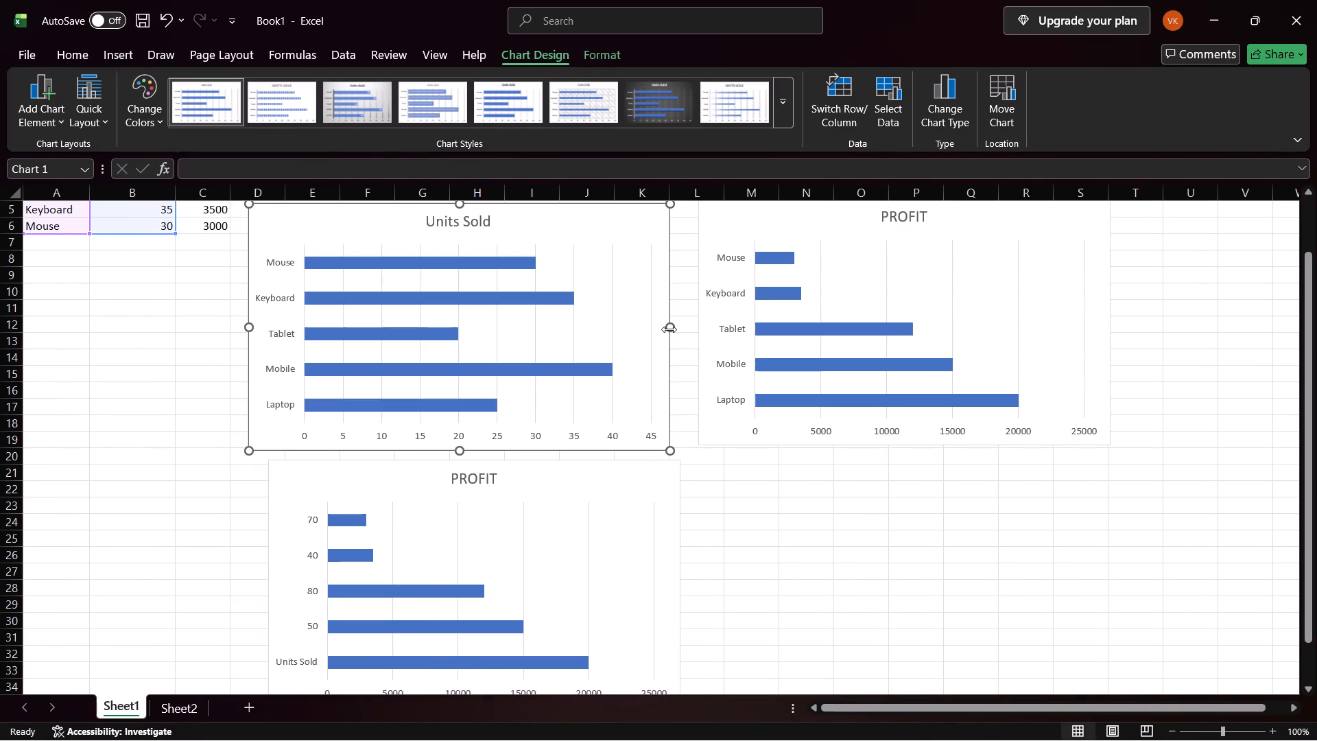
left_click(671, 329)
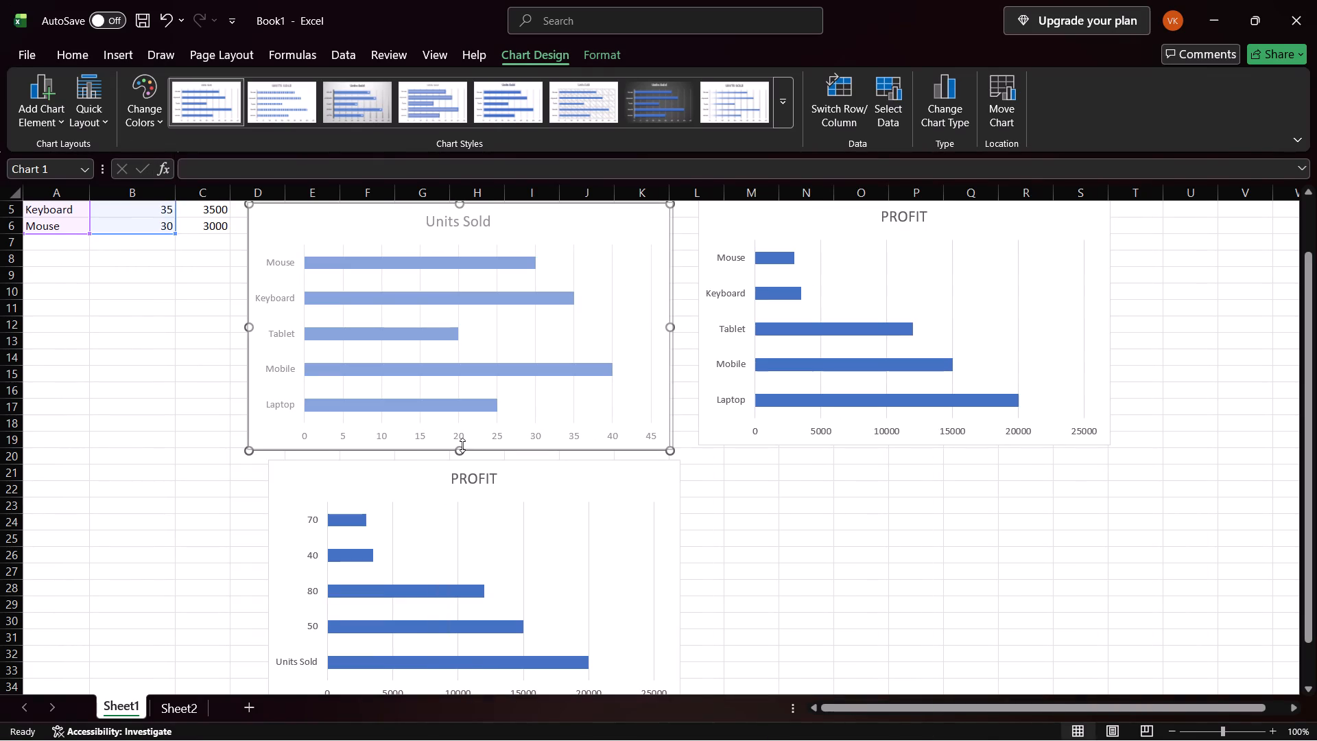
left_click_drag(462, 445, 462, 434)
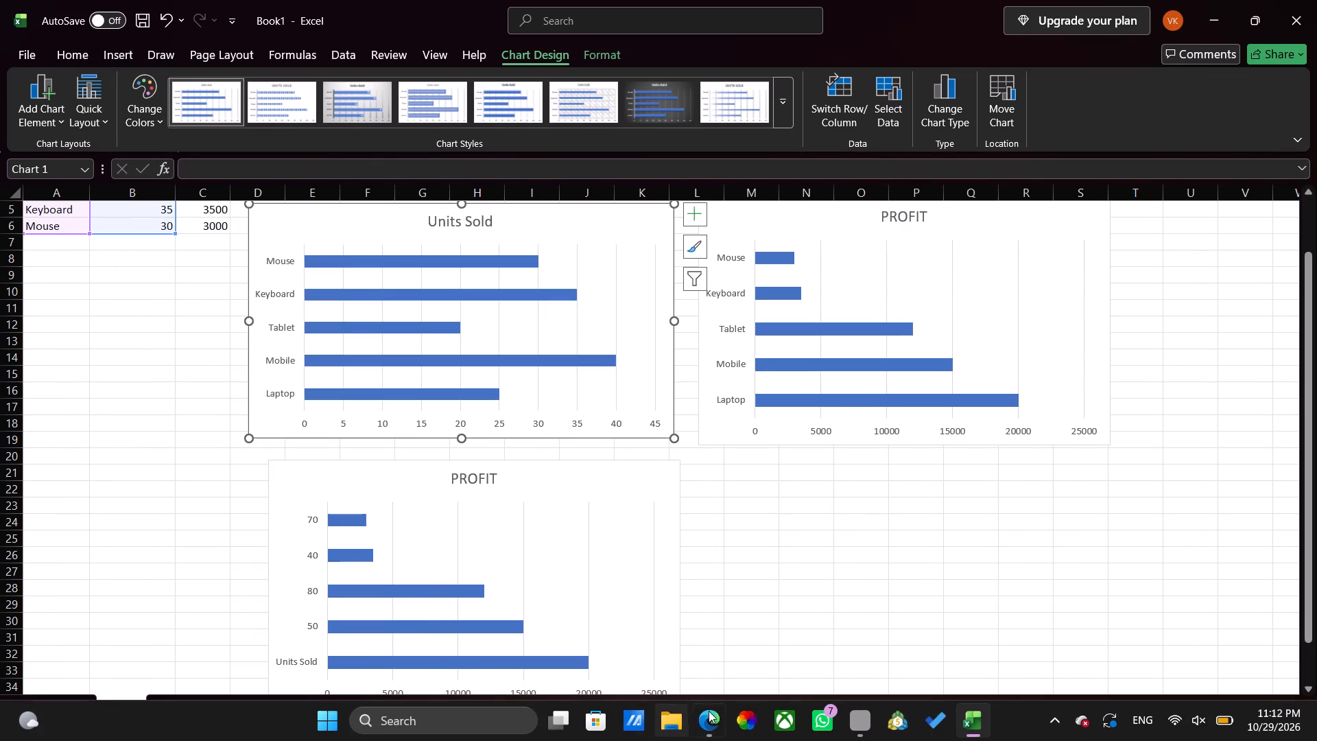
Save the workbook as exp6 in the daspracticals folder inside data analytics on OneDrive.
left_click(24, 51)
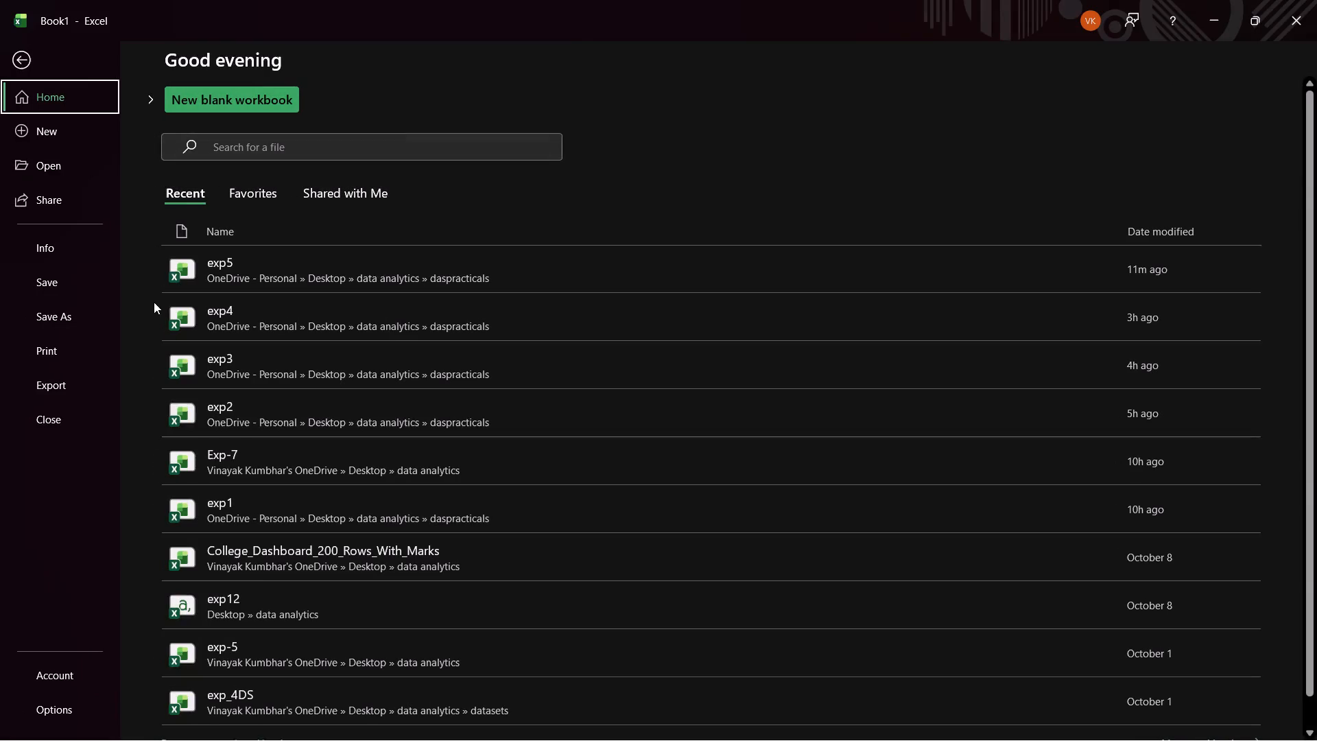
left_click(95, 317)
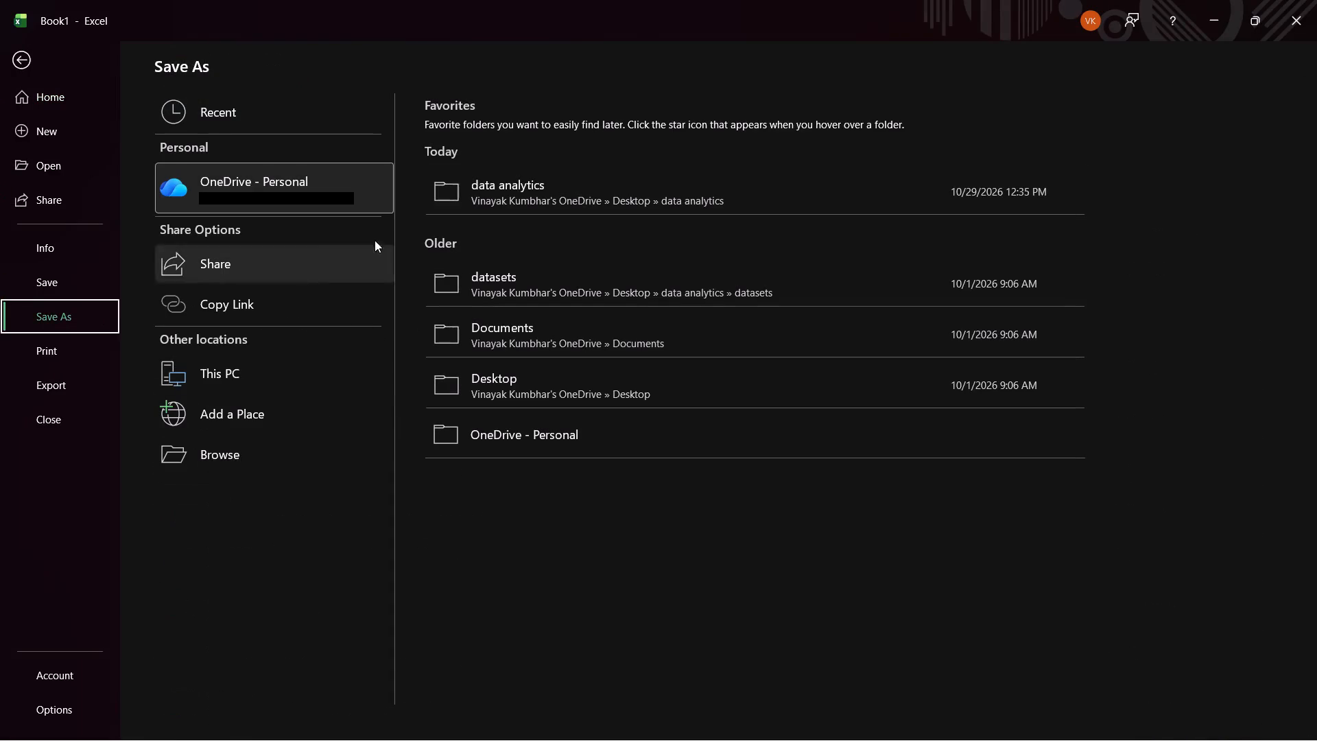
left_click(530, 176)
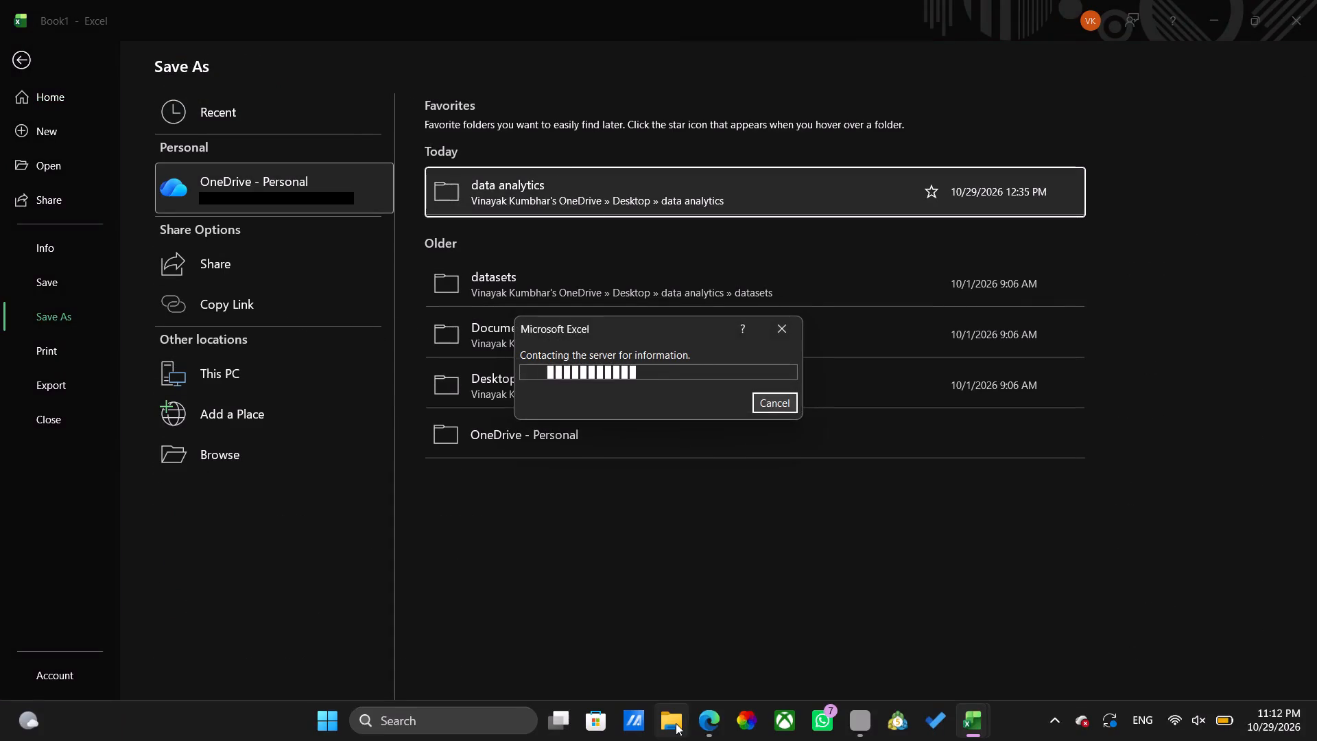
left_click(715, 714)
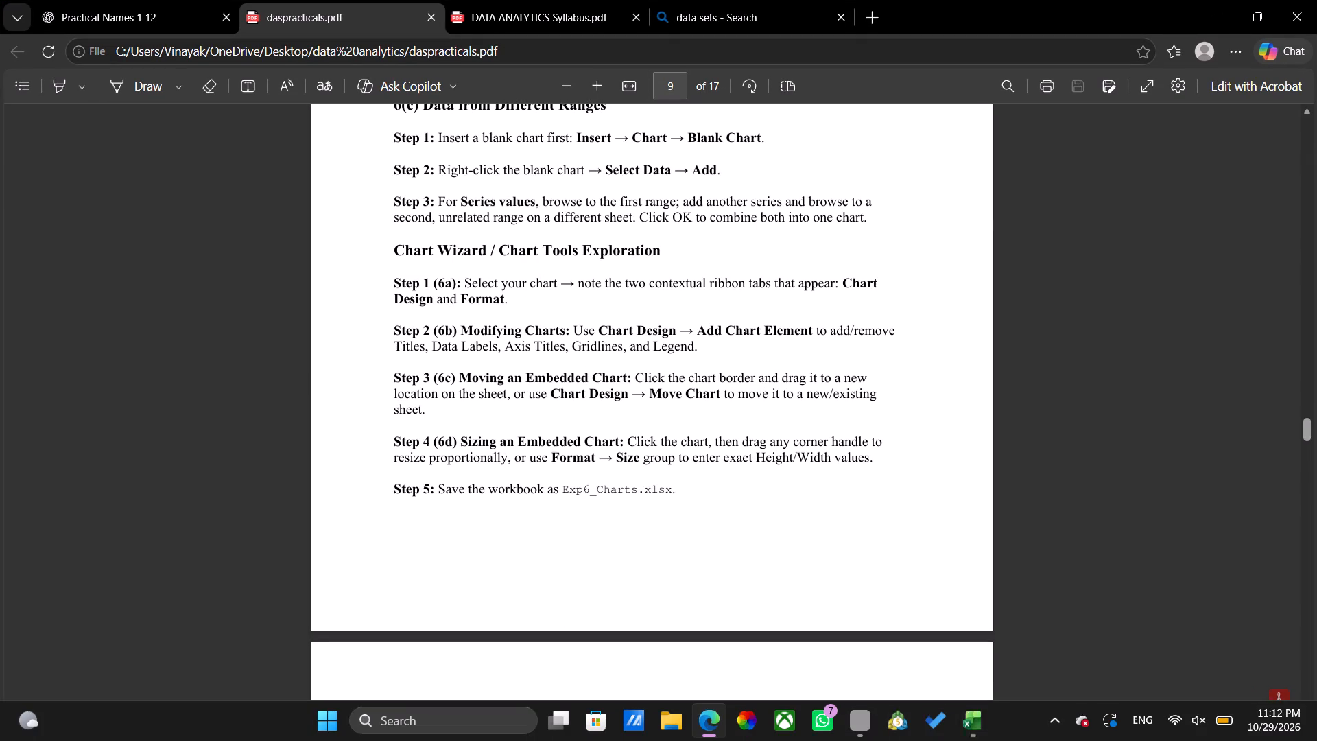
left_click(1220, 0)
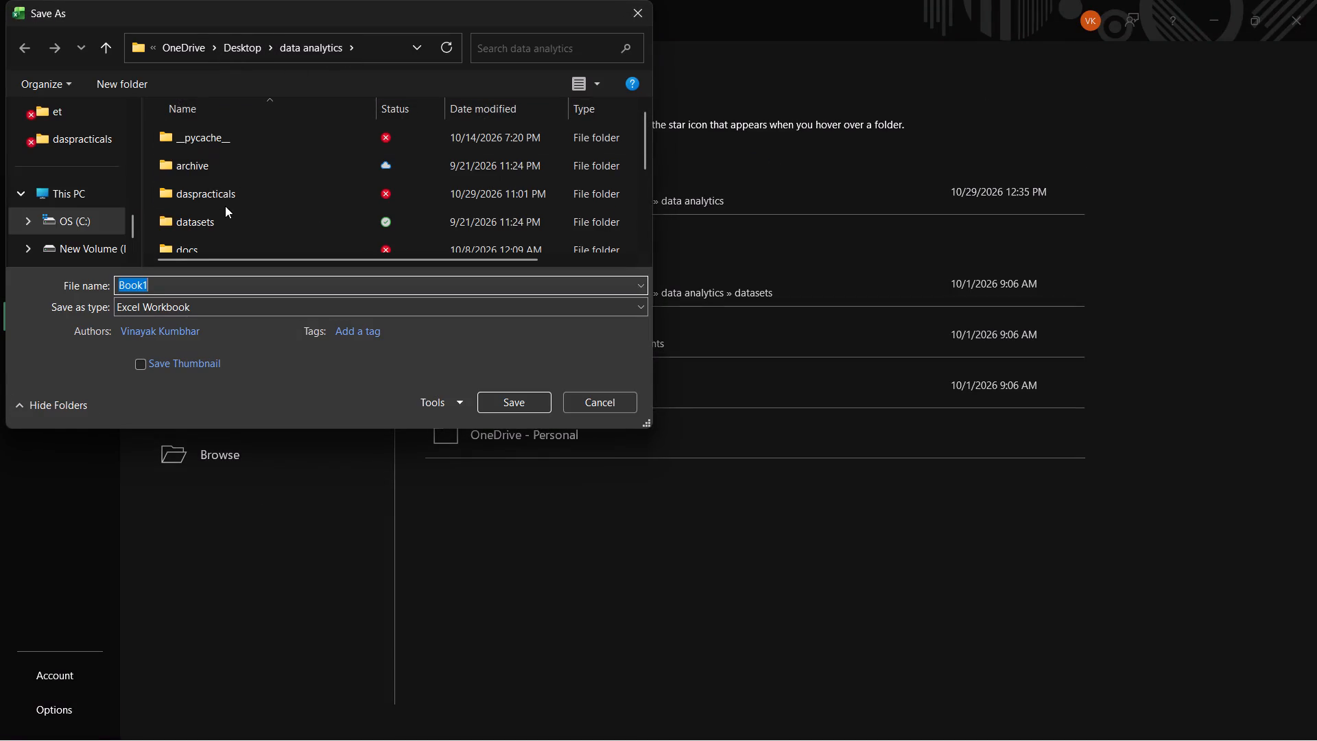
double_click(225, 195)
left_click(167, 286)
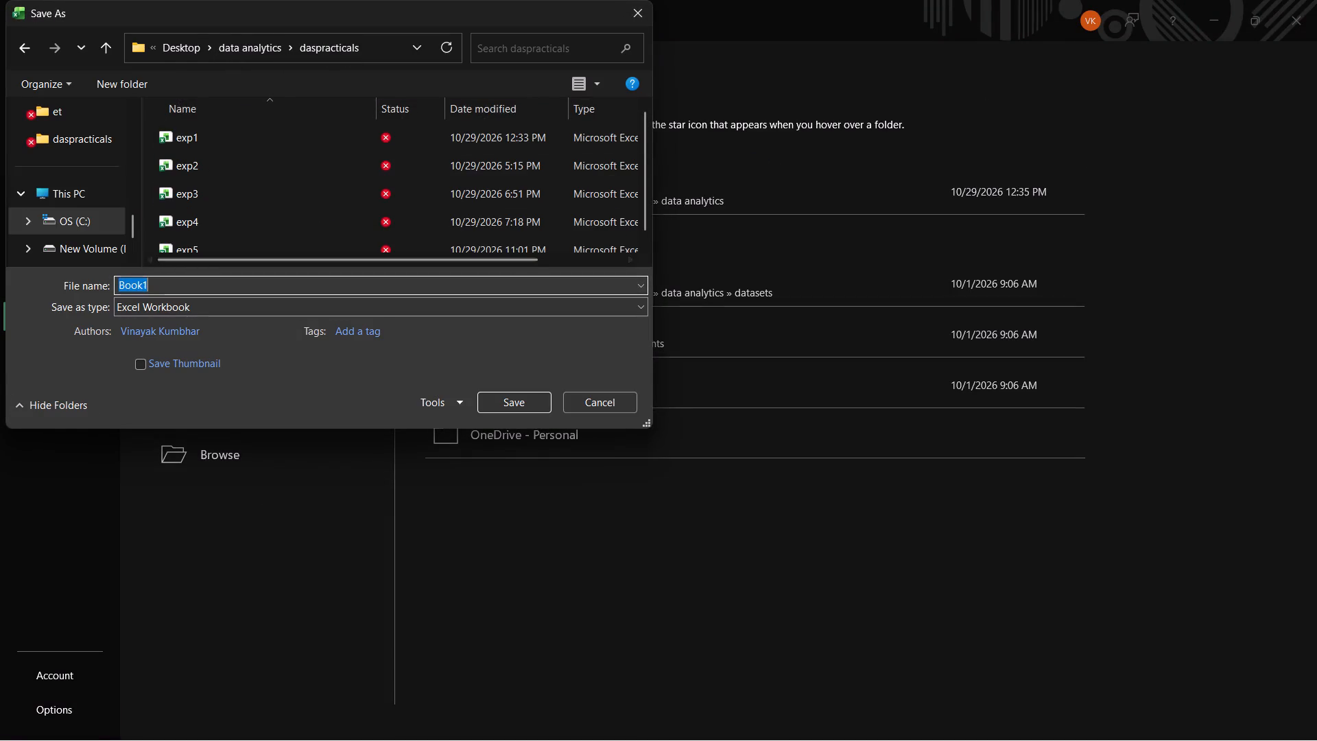
type("exp6")
key("Return")
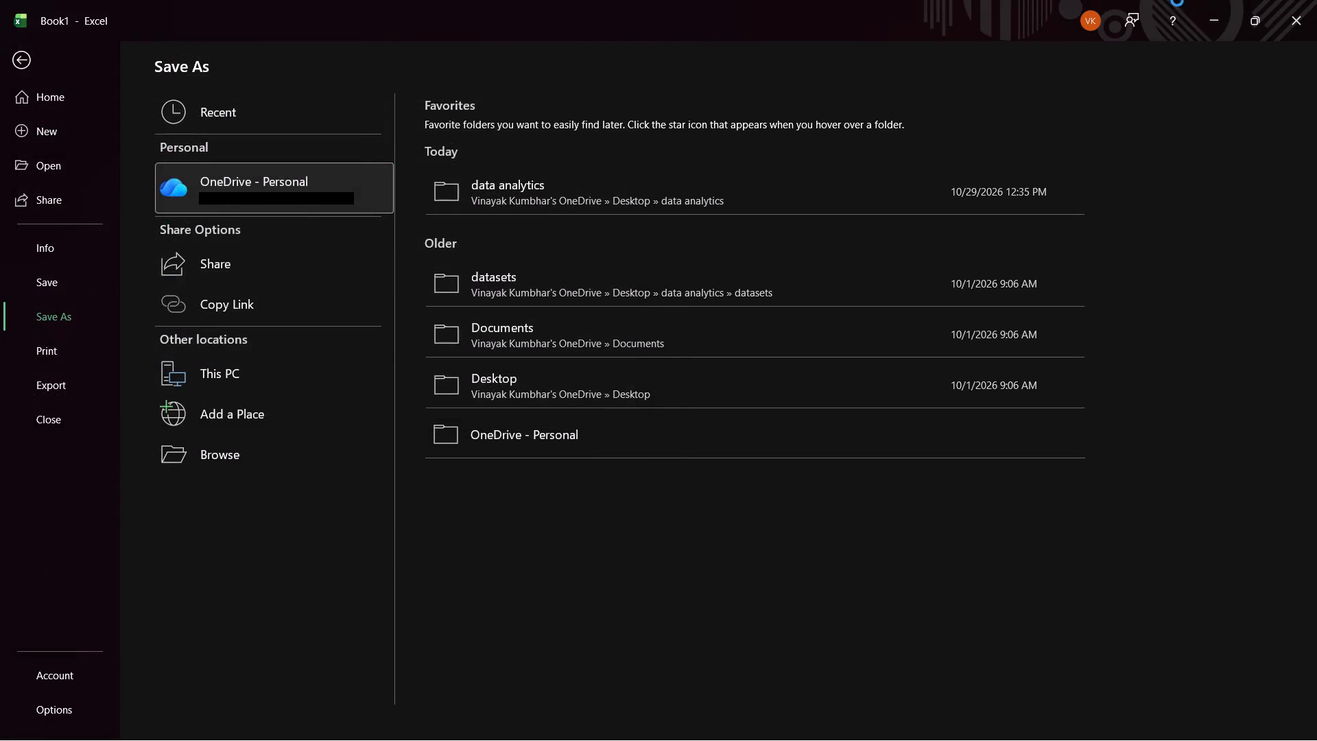
Create a new blank workbook.
scroll(333, 356, "up", 3)
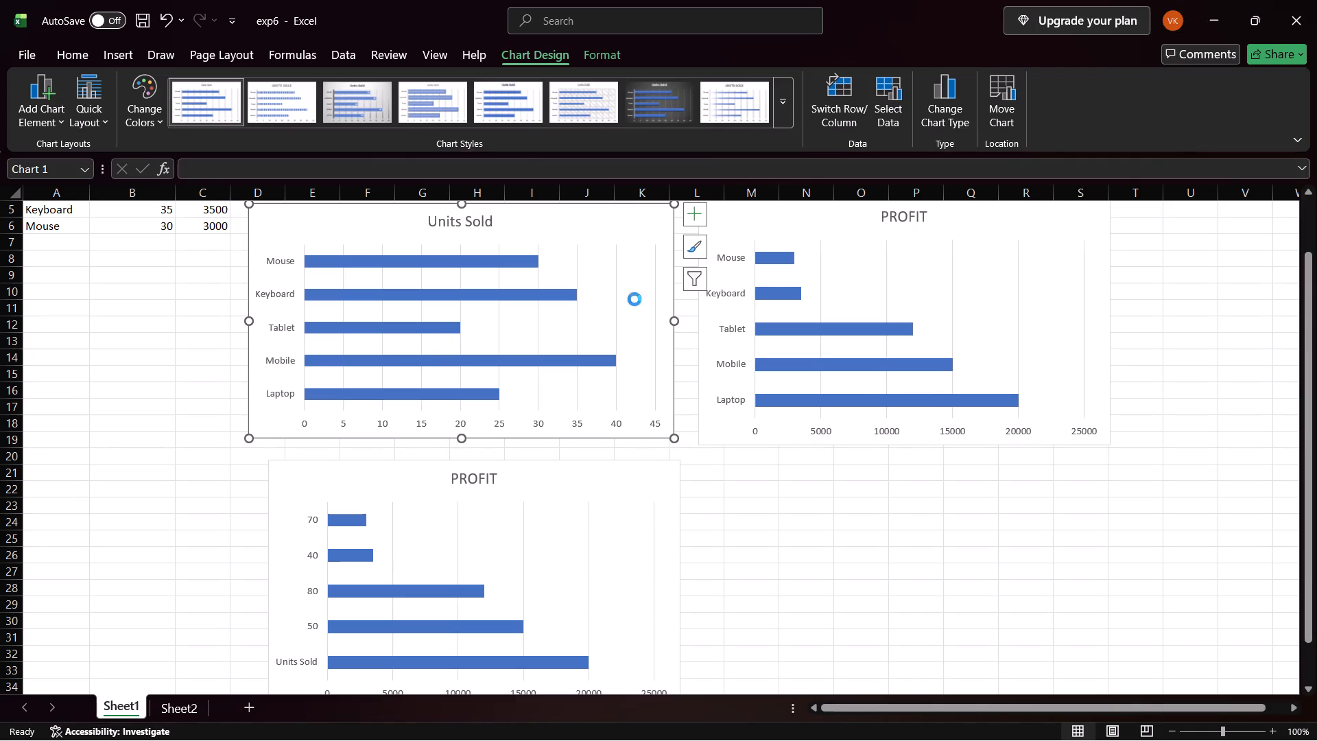
left_click(28, 57)
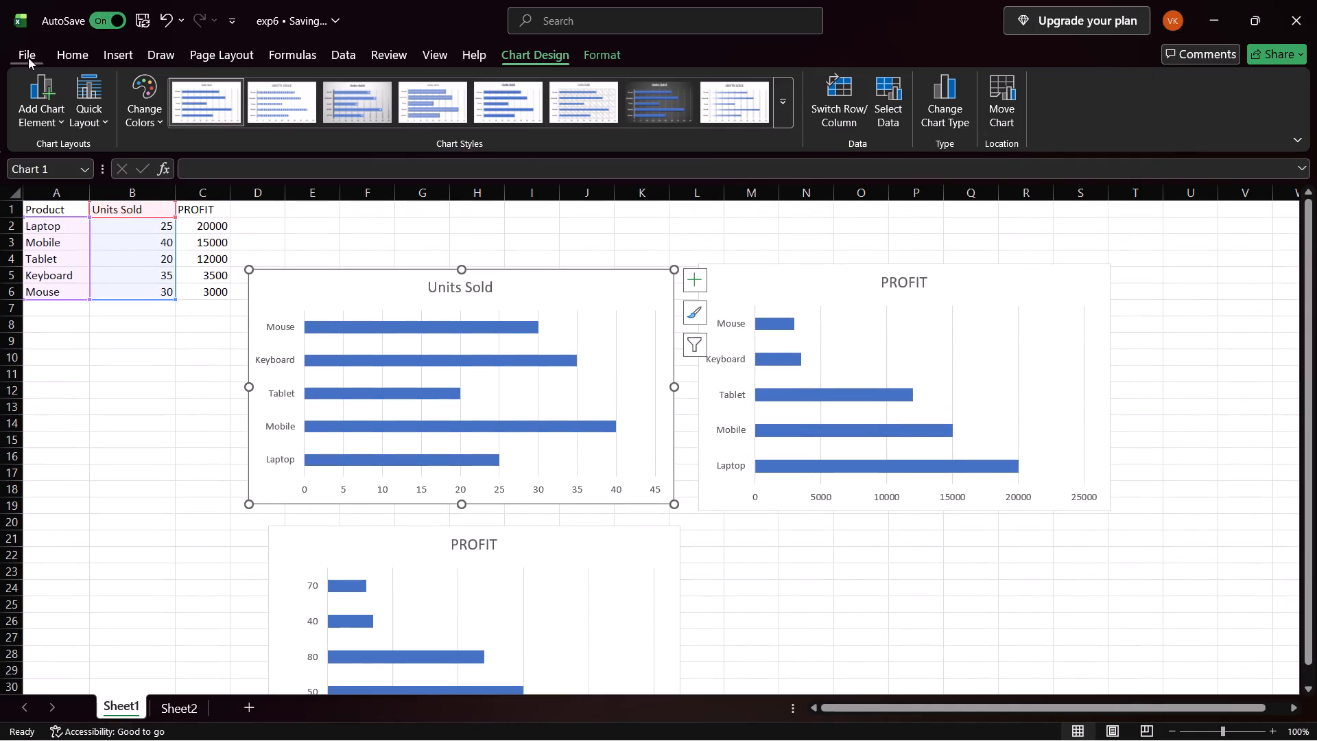
left_click(246, 100)
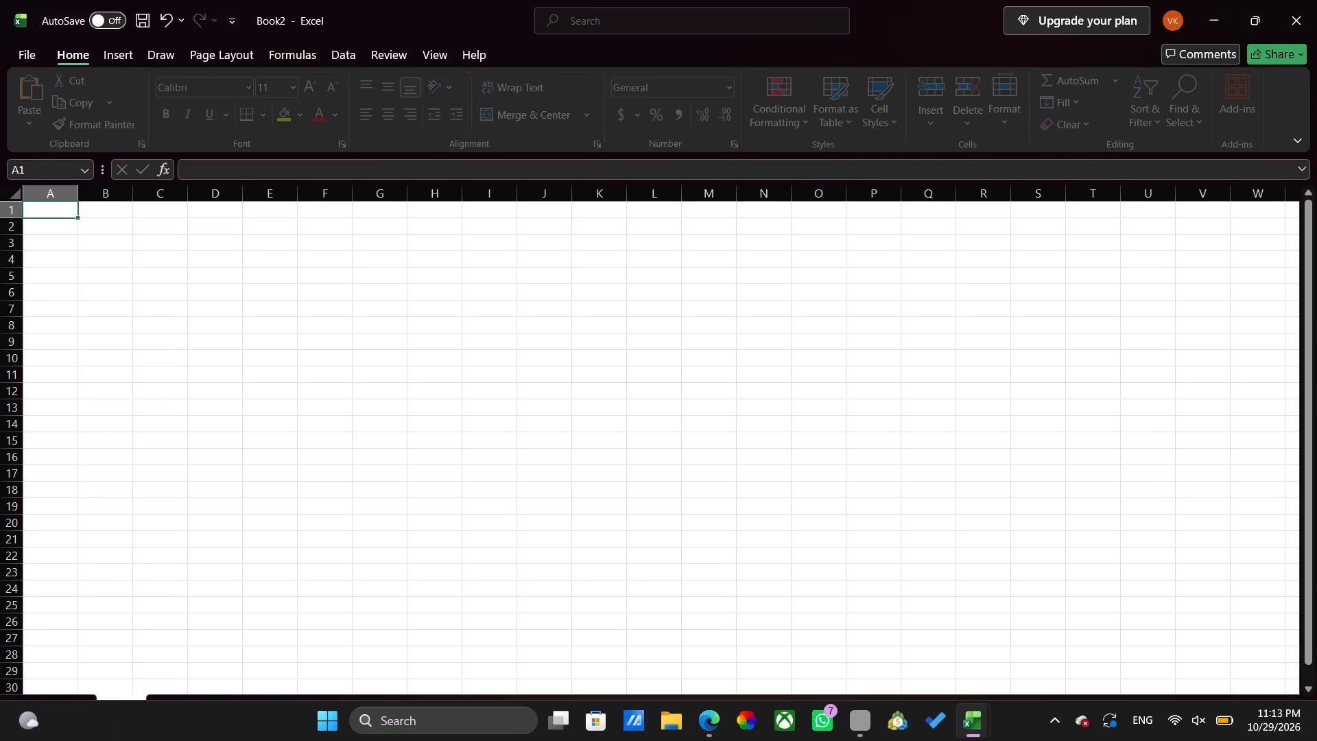
In the practicals PDF in Edge, read the Experiment 7 instructions, focusing on 7(a) Create and Change Chart Type, and return to Excel.
left_click(713, 714)
scroll(483, 440, "down", 2)
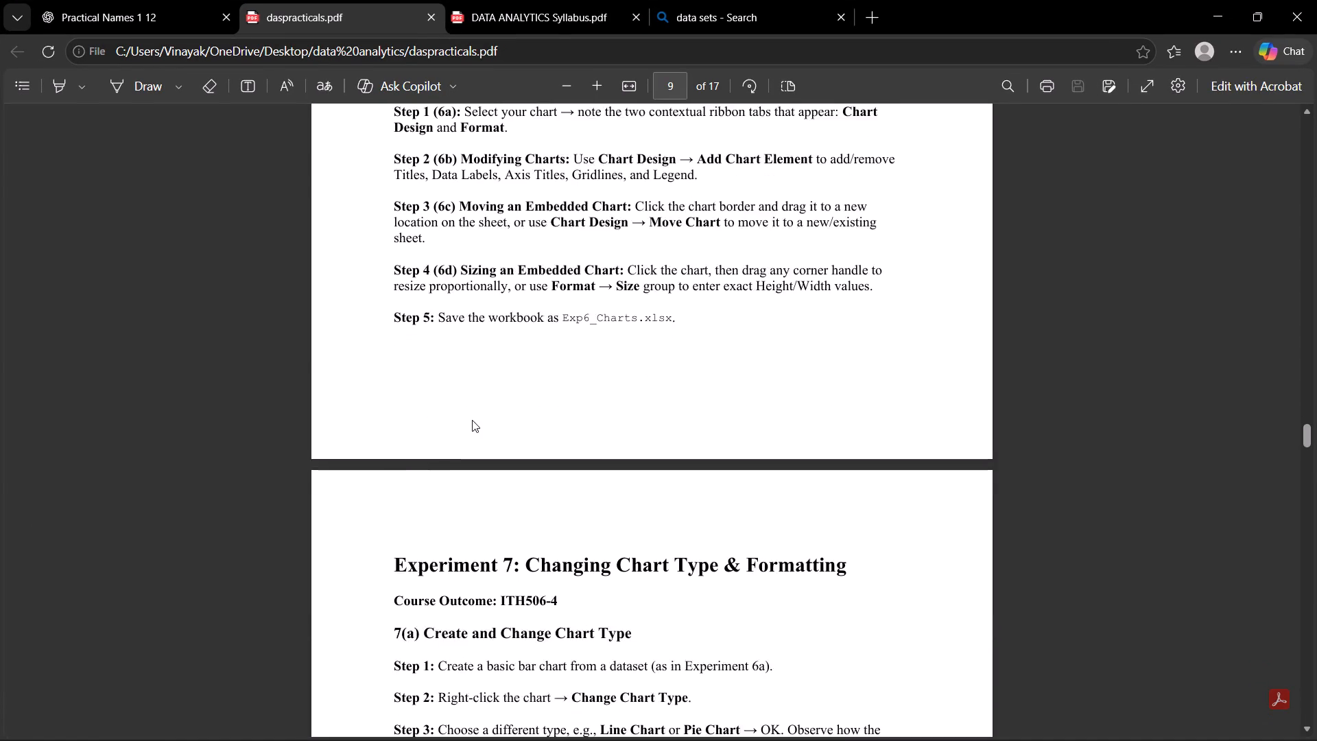
scroll(472, 420, "down", 2)
left_click_drag(514, 377, 866, 369)
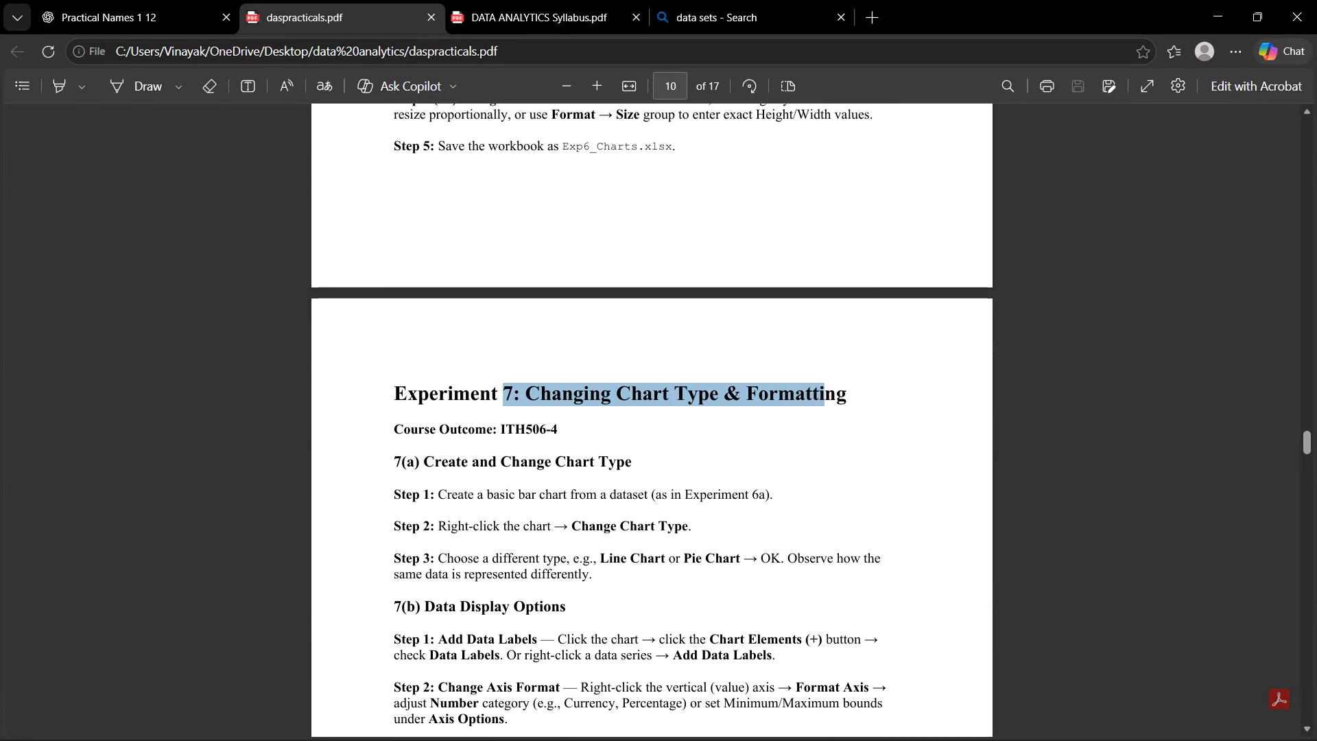
left_click_drag(866, 369, 862, 407)
left_click(861, 408)
left_click_drag(344, 462, 648, 458)
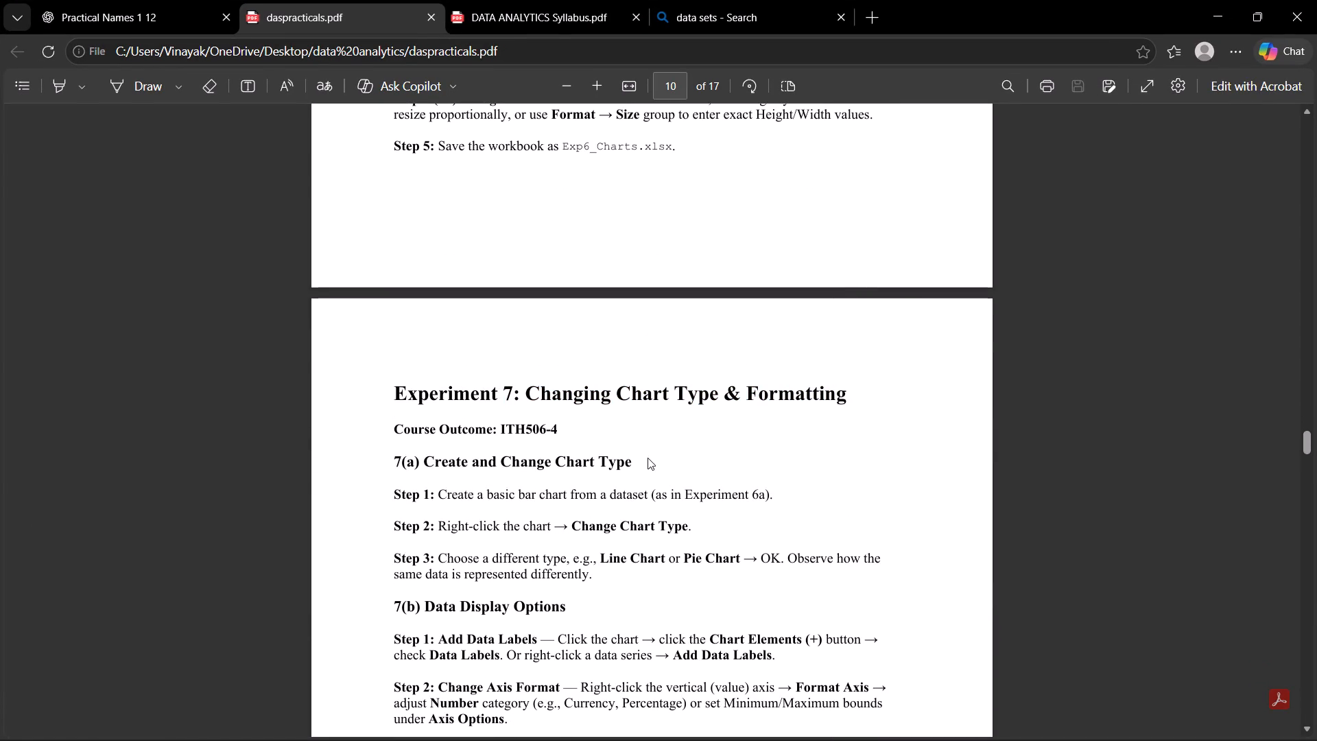
left_click_drag(648, 458, 650, 458)
left_click_drag(644, 457, 376, 455)
left_click(1226, 0)
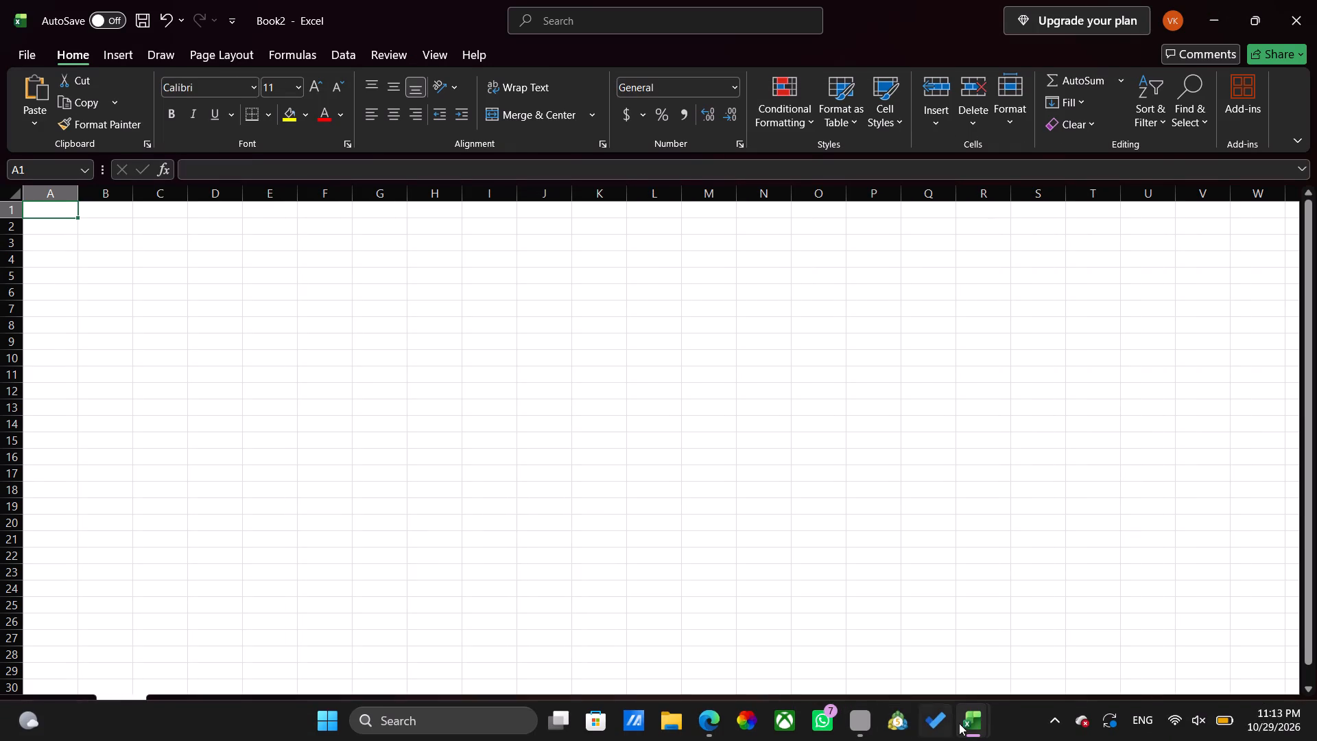
Copy the Product, Units Sold and PROFIT table from Sheet1 of exp6 into the new workbook, starting at A1.
left_click(894, 638)
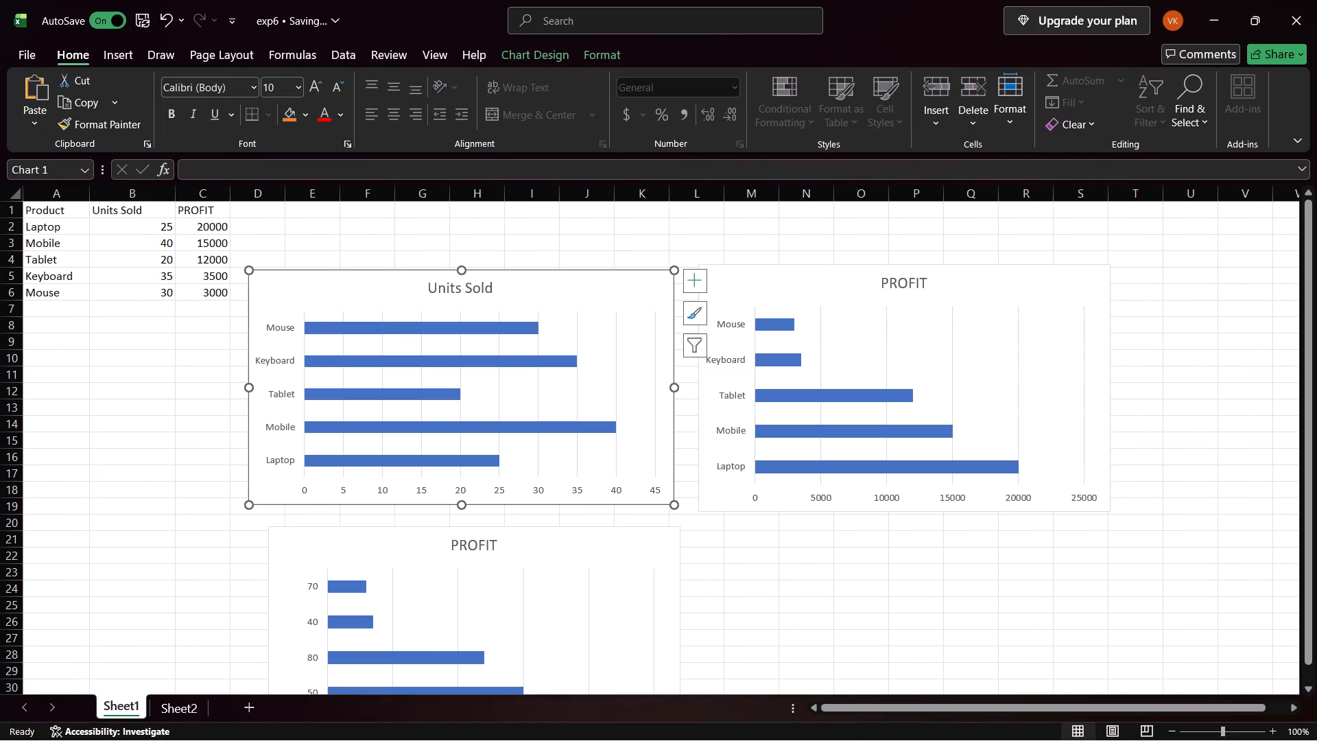
left_click_drag(49, 210, 202, 292)
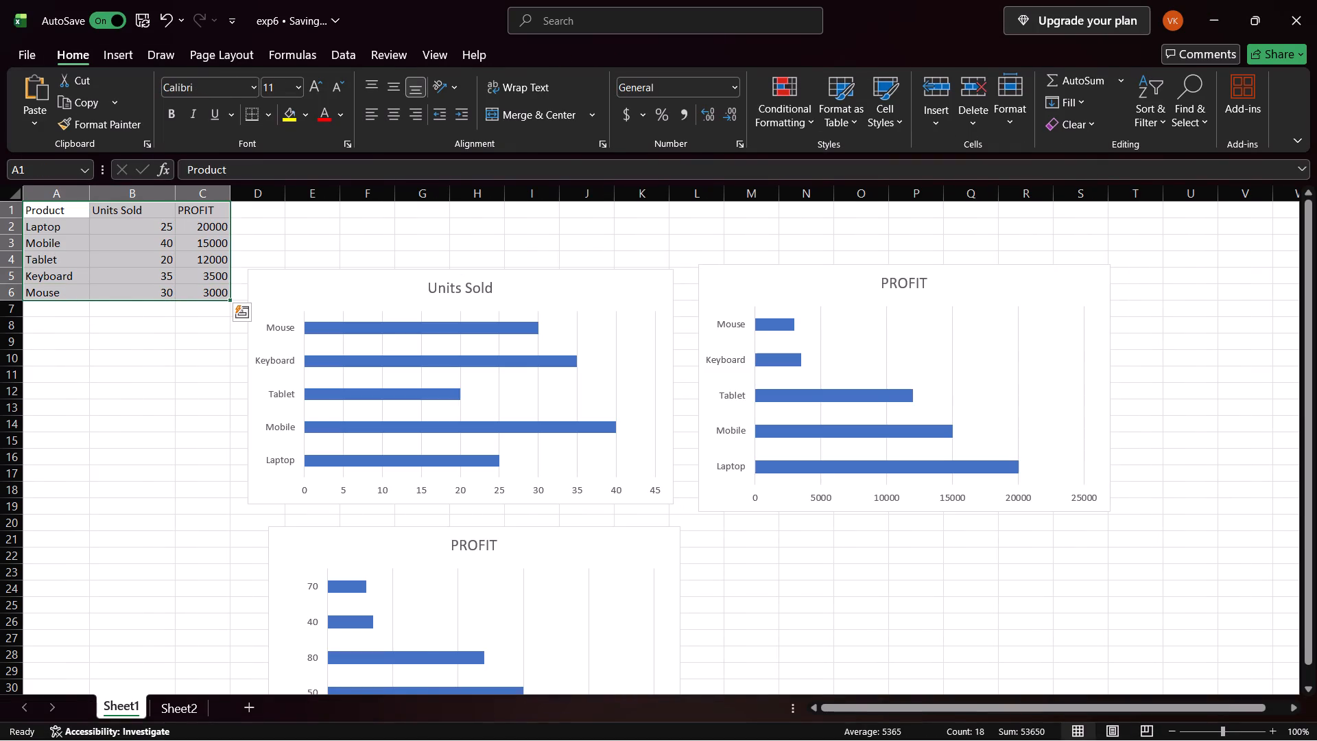
key("ctrl+c")
key("alt+Tab")
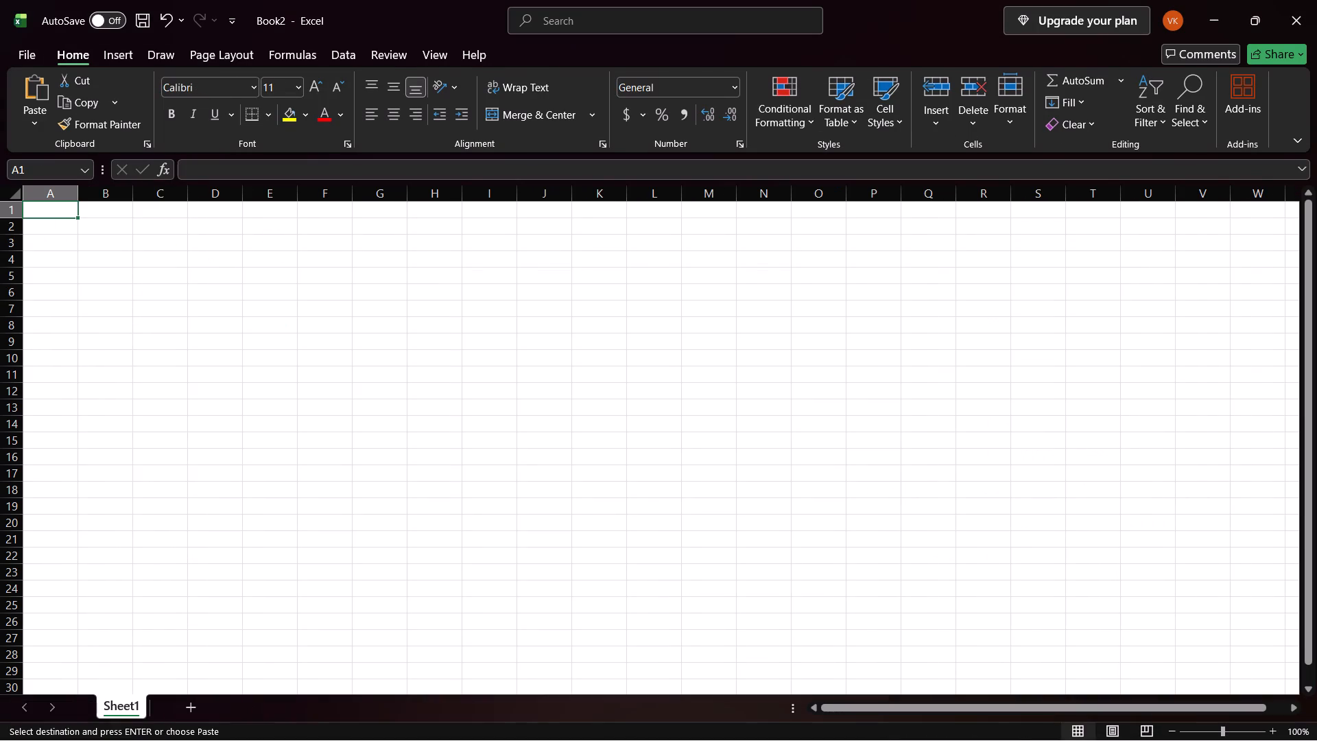
key("ctrl+v")
left_click(246, 246)
left_click(213, 227)
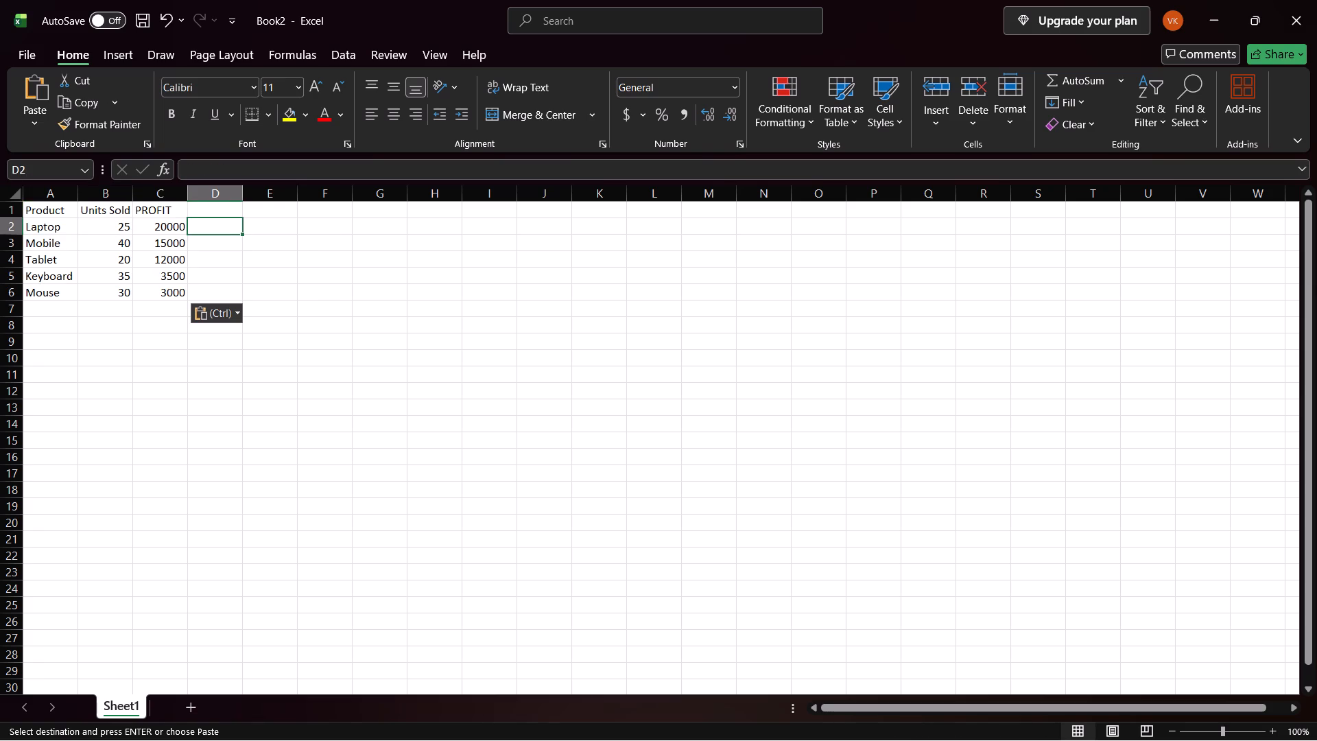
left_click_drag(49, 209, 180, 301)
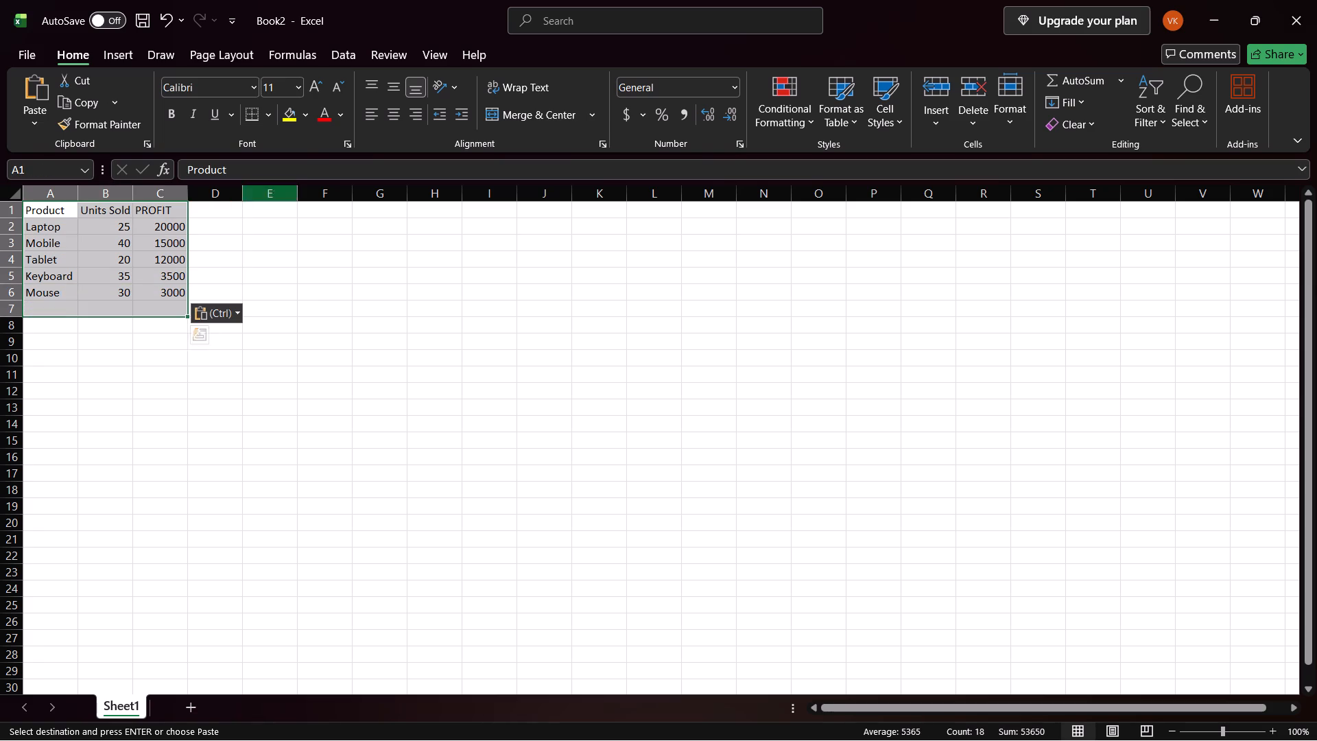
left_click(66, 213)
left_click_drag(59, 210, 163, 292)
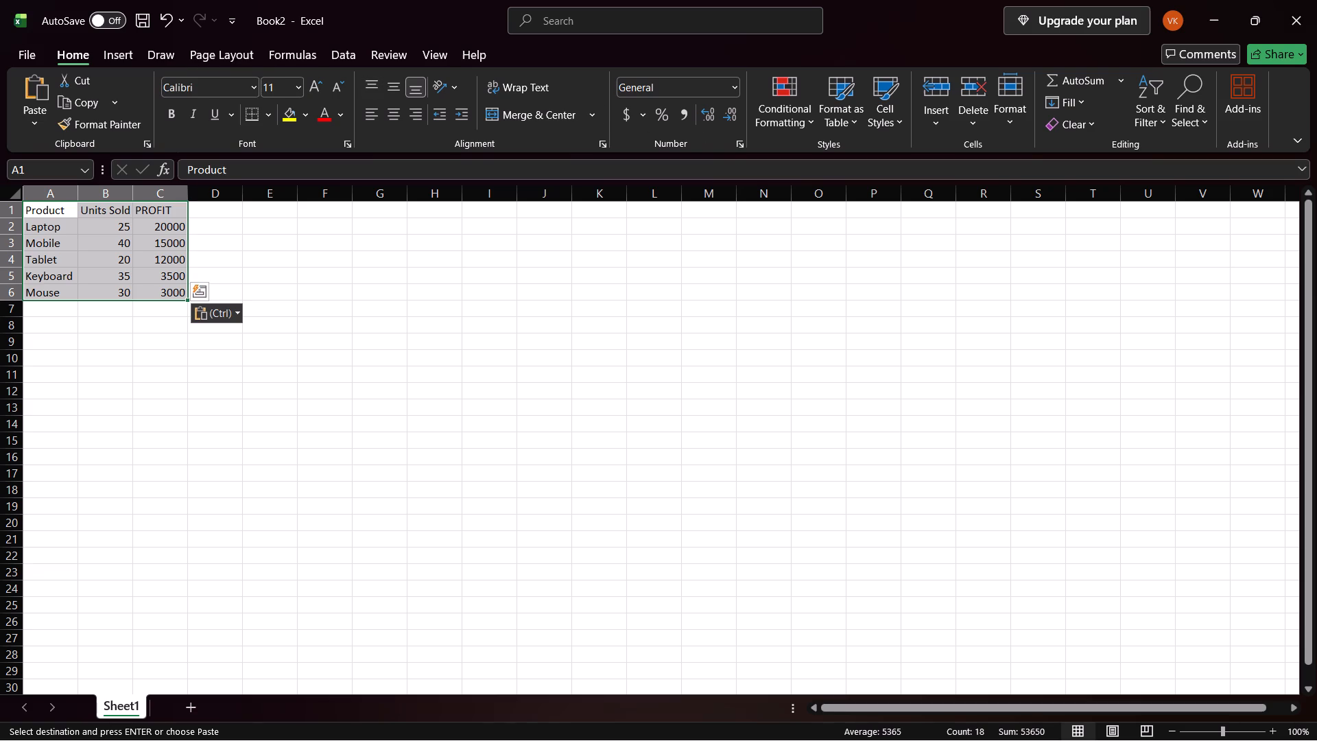
In the new workbook's table, change the Laptop profit to 25000 and the Mobile profit to 20000.
left_click(169, 235)
triple_click(183, 228)
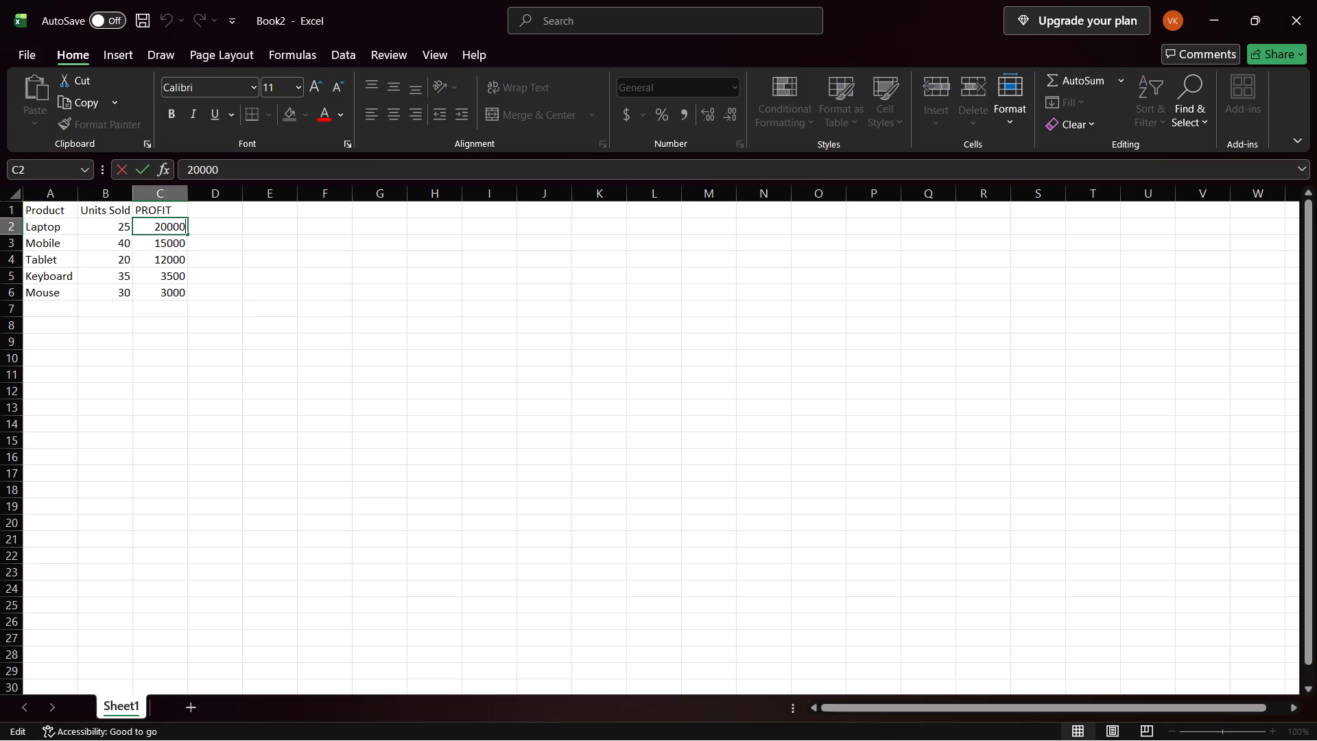
left_click(183, 228)
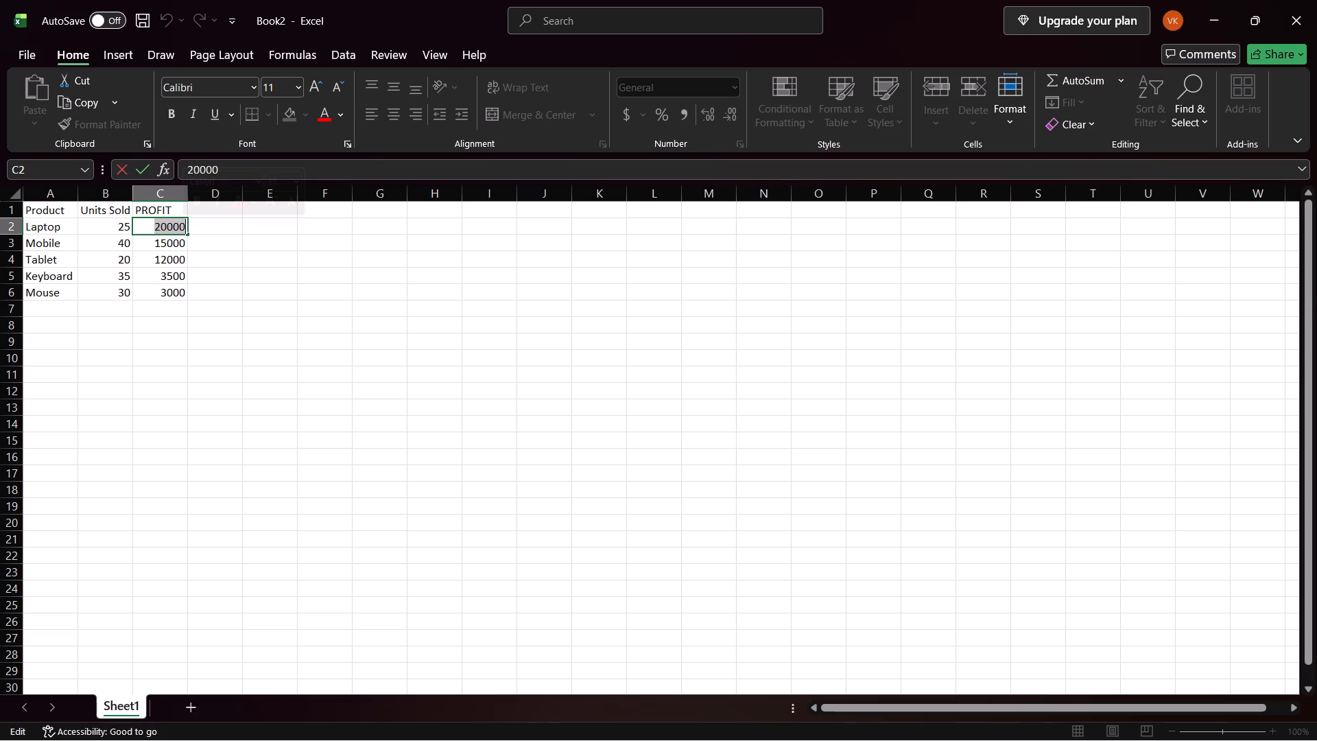
type("25000")
key("Down")
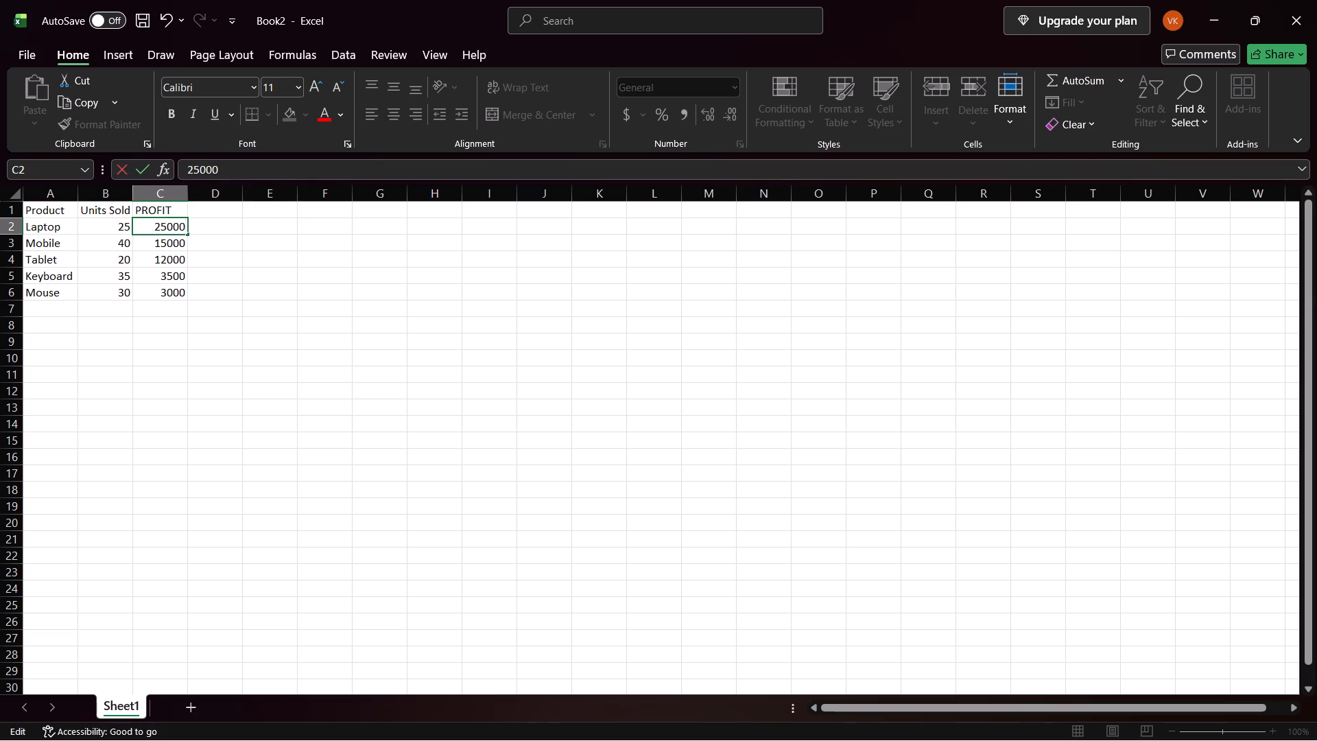
key("Down")
key("Right")
left_click(163, 246)
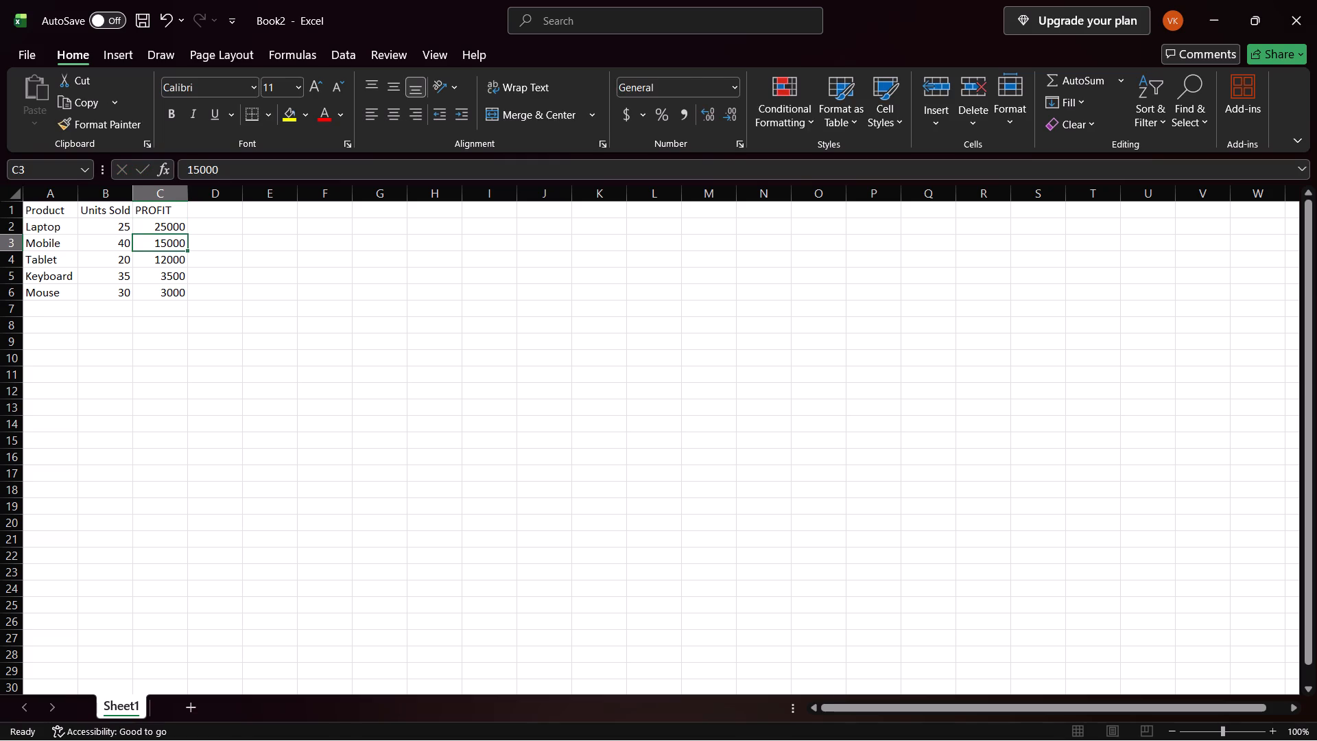
triple_click(163, 246)
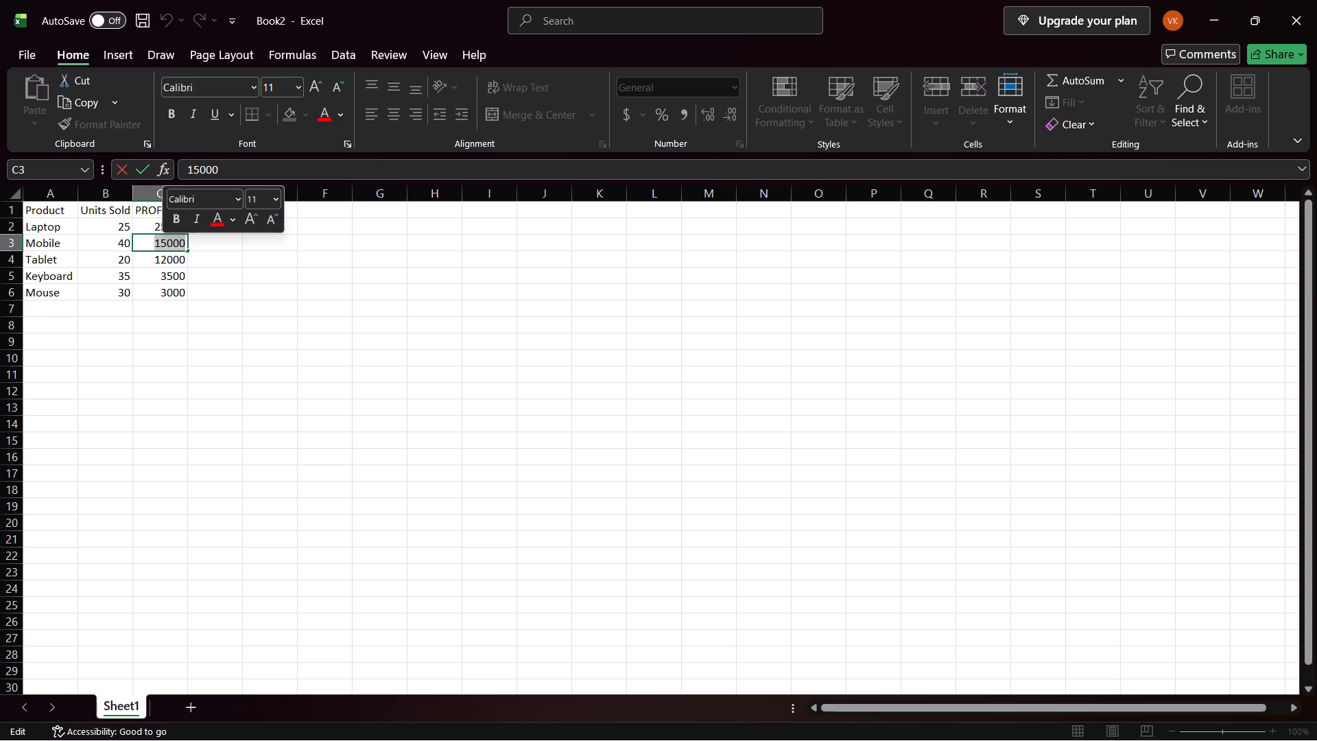
type("20000")
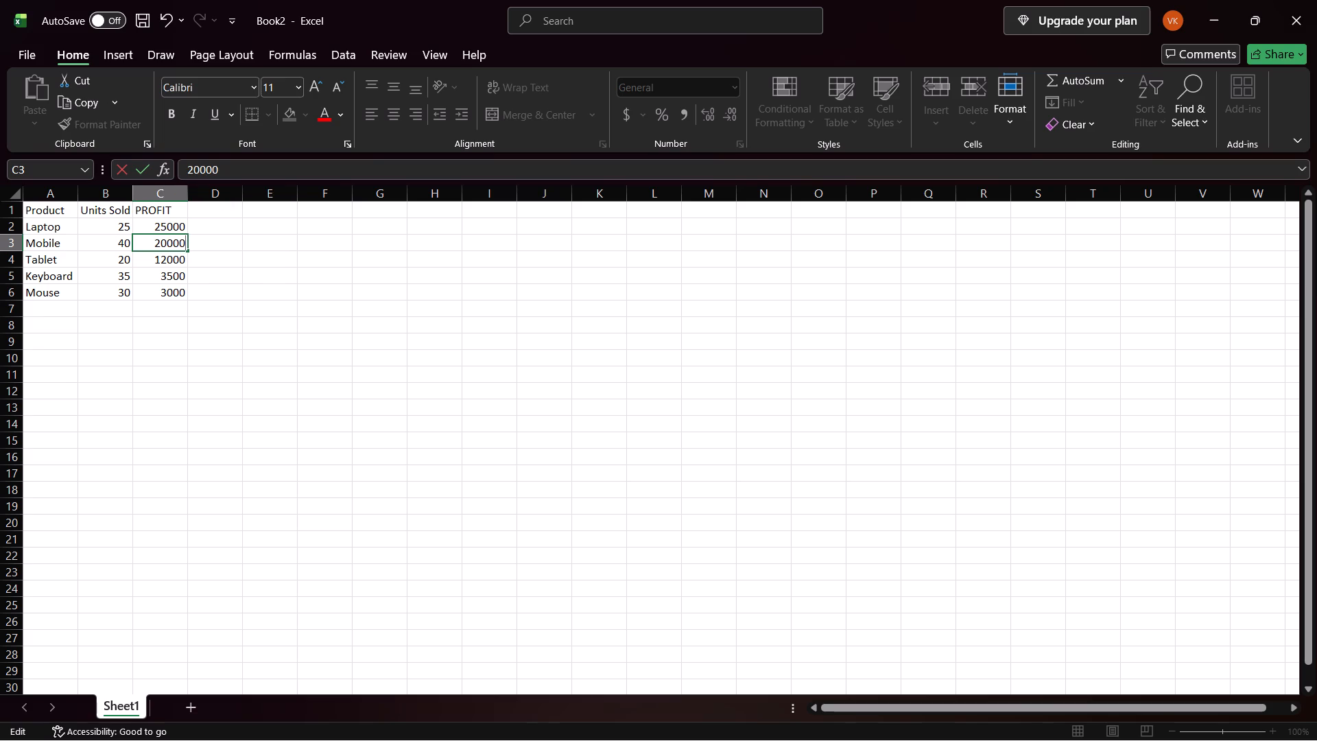
key("Down")
Change the Tablet profit to 14000 and the Mouse profit to 1500.
left_click(163, 257)
triple_click(163, 257)
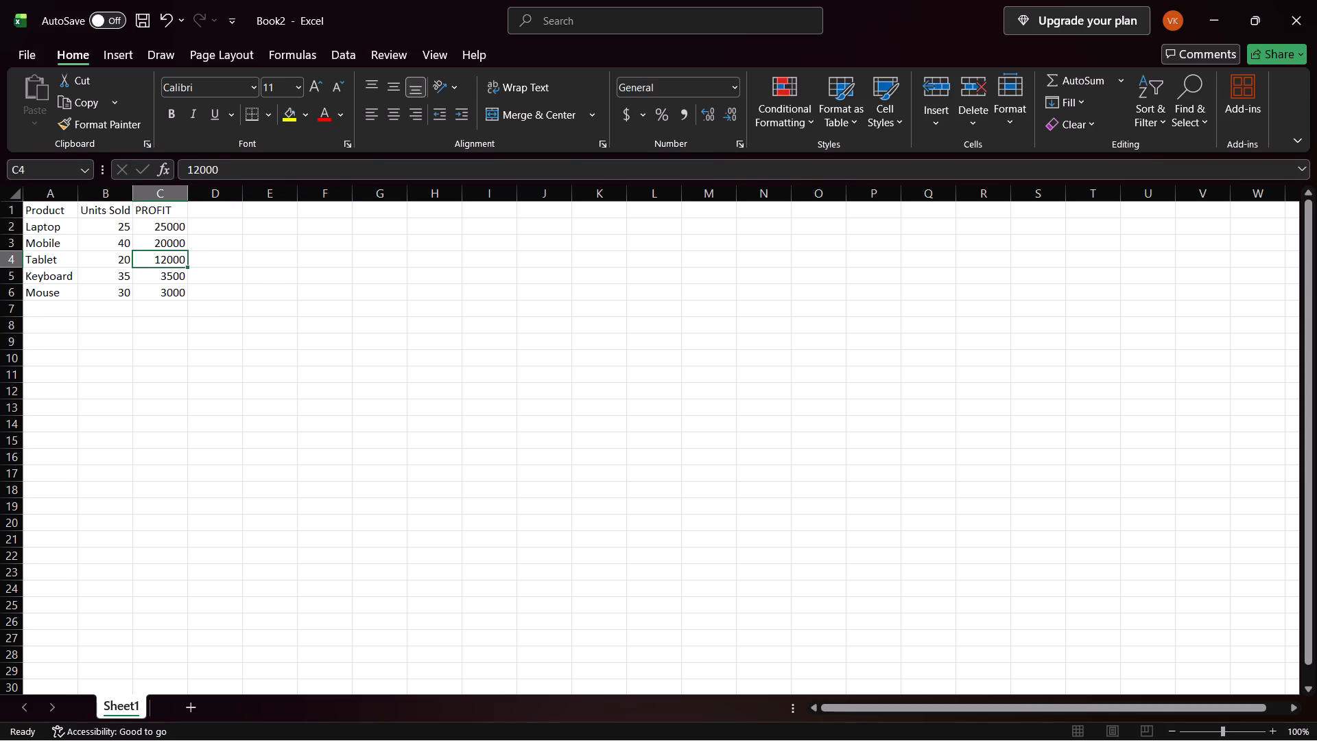
double_click(163, 257)
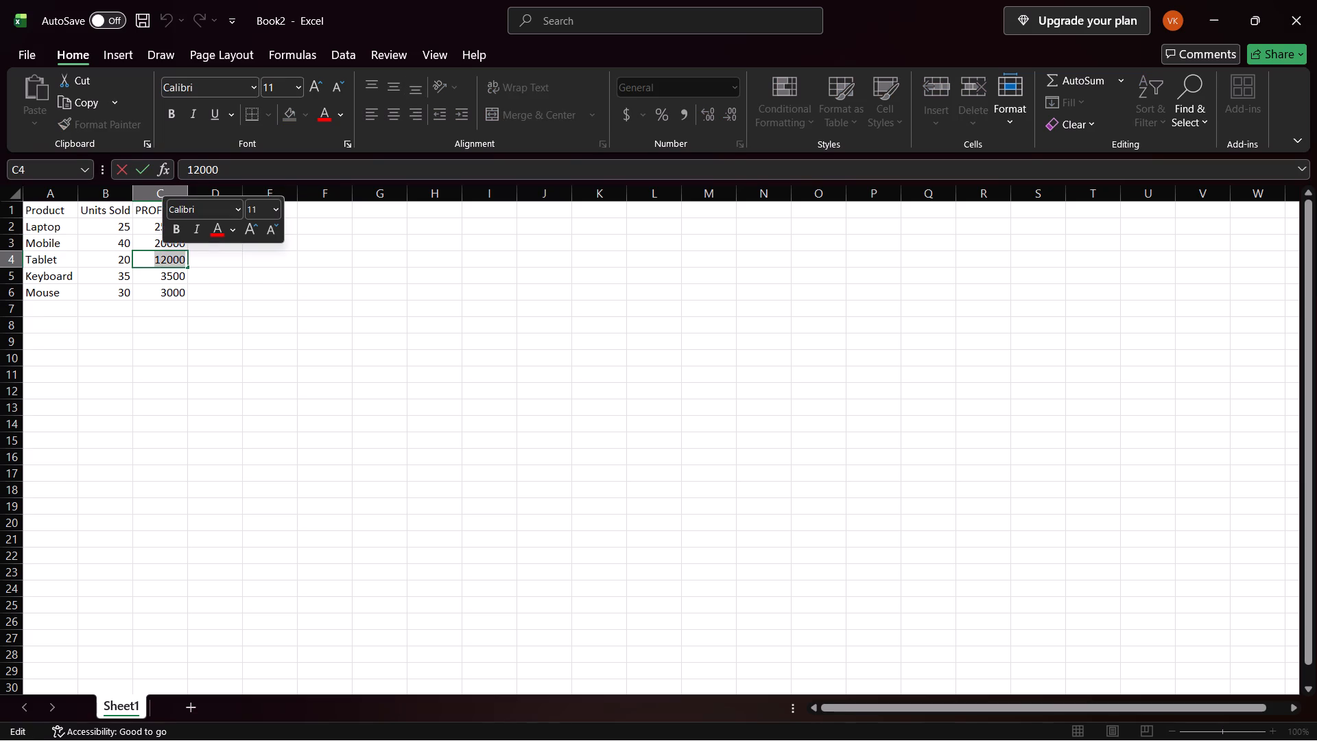
type("14000")
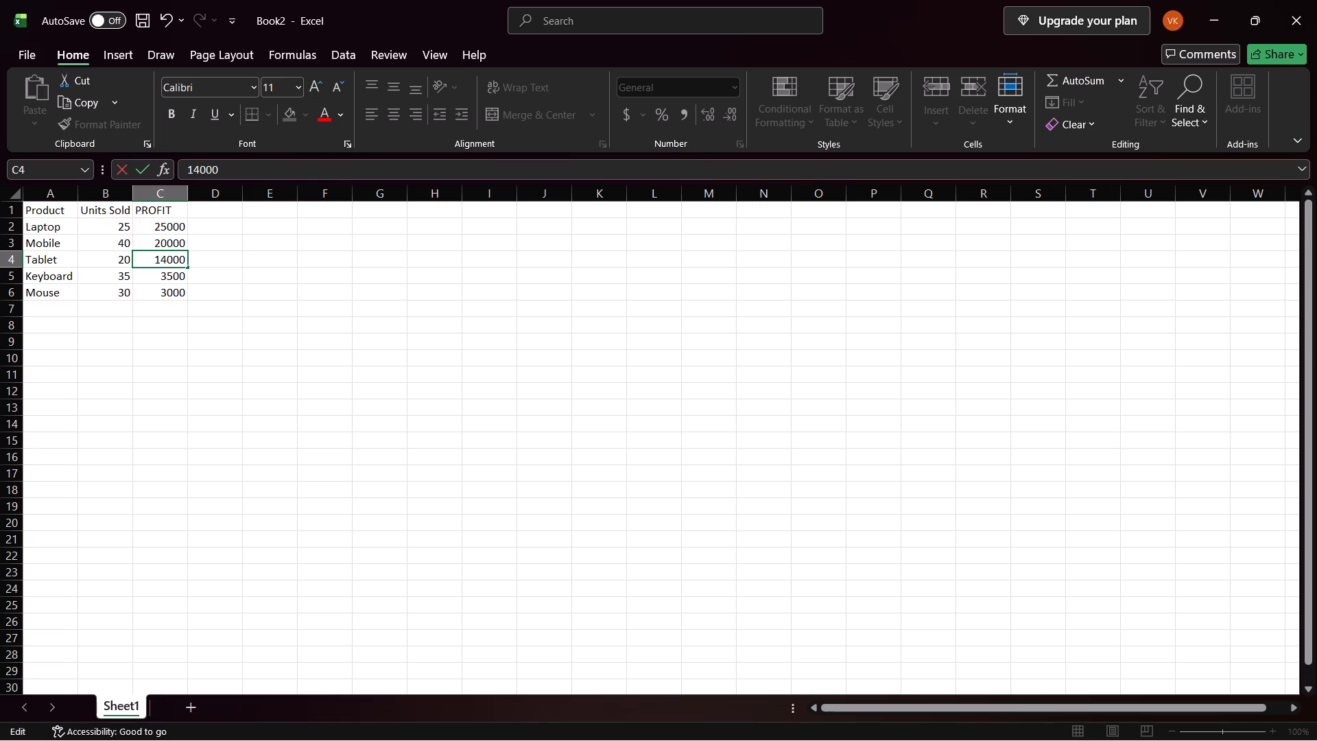
key("Down")
triple_click(164, 275)
double_click(164, 275)
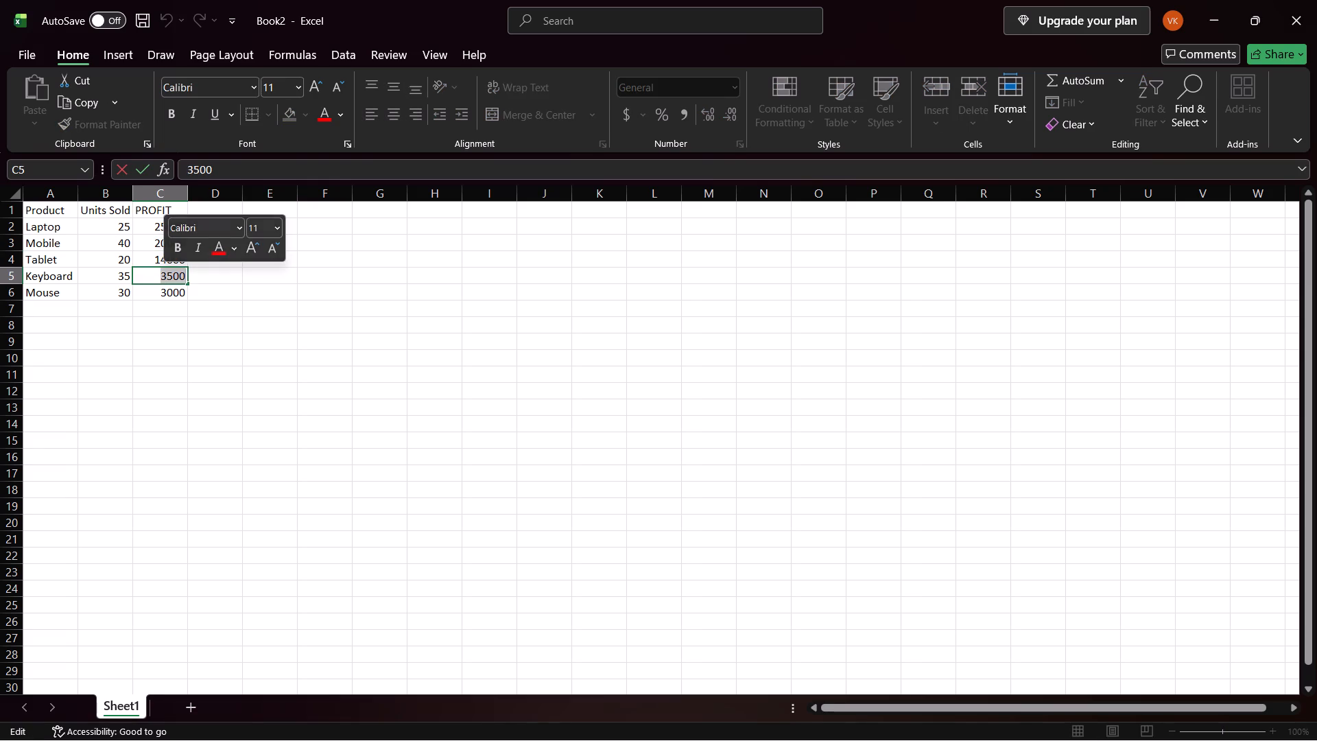
triple_click(163, 296)
double_click(163, 296)
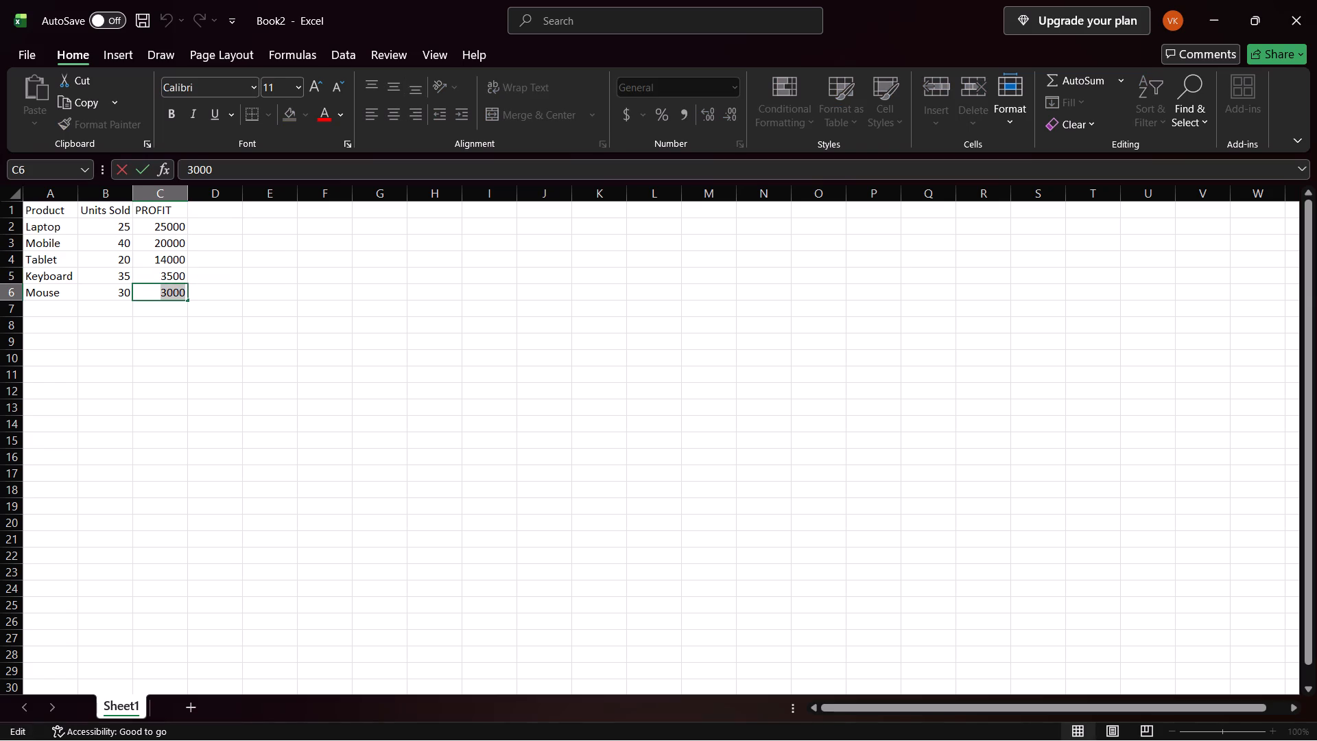
type("1500")
left_click(223, 234)
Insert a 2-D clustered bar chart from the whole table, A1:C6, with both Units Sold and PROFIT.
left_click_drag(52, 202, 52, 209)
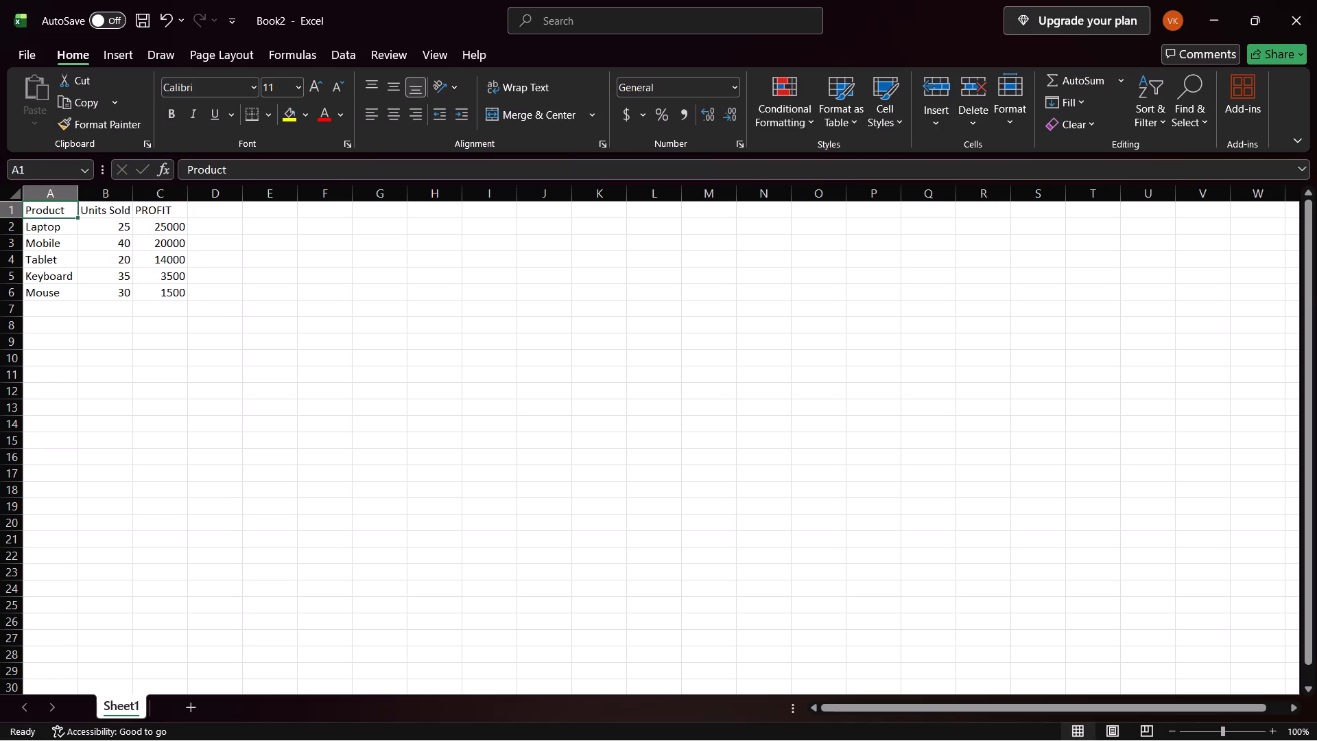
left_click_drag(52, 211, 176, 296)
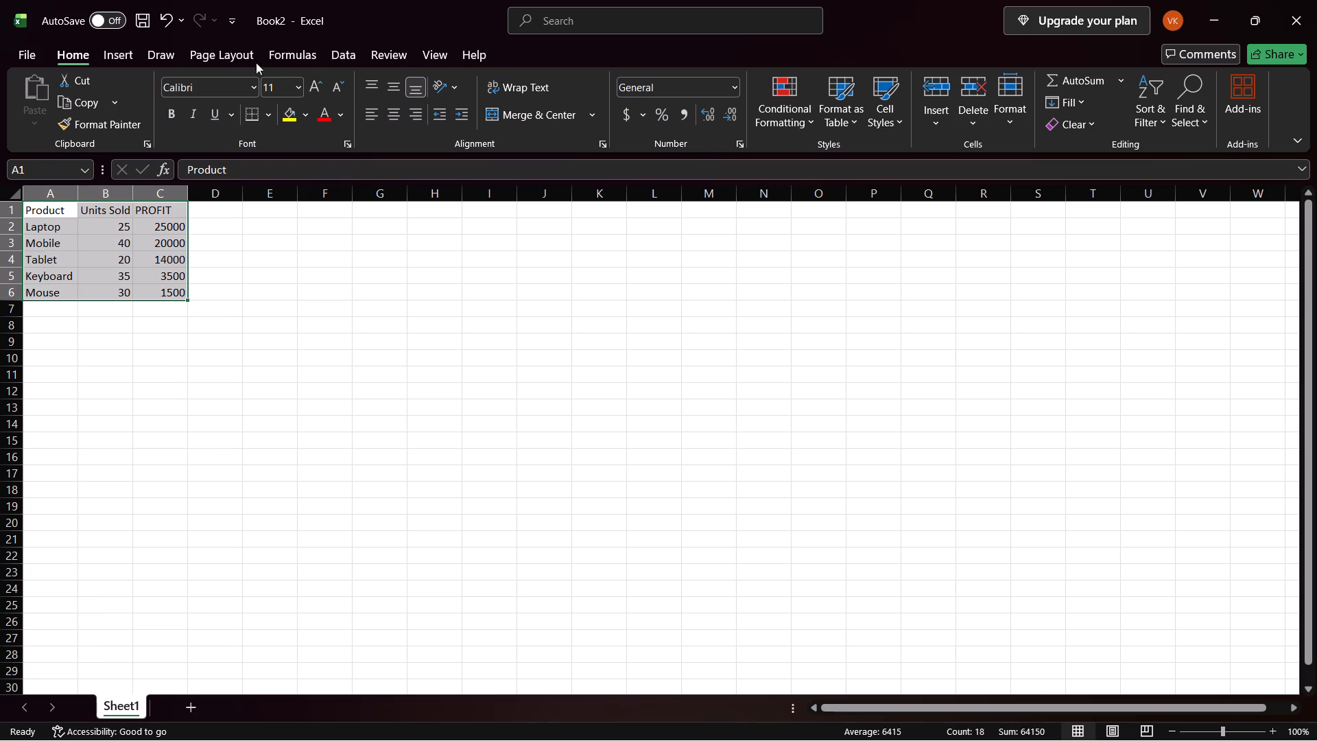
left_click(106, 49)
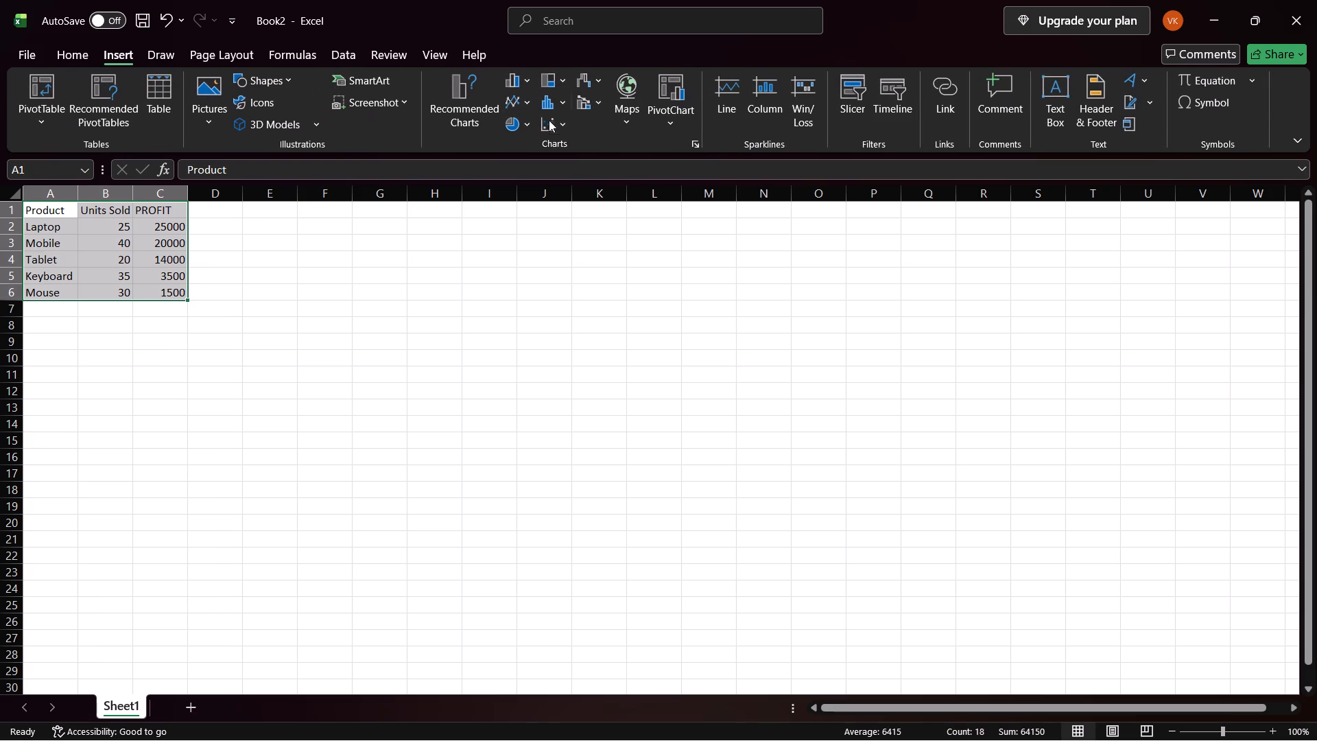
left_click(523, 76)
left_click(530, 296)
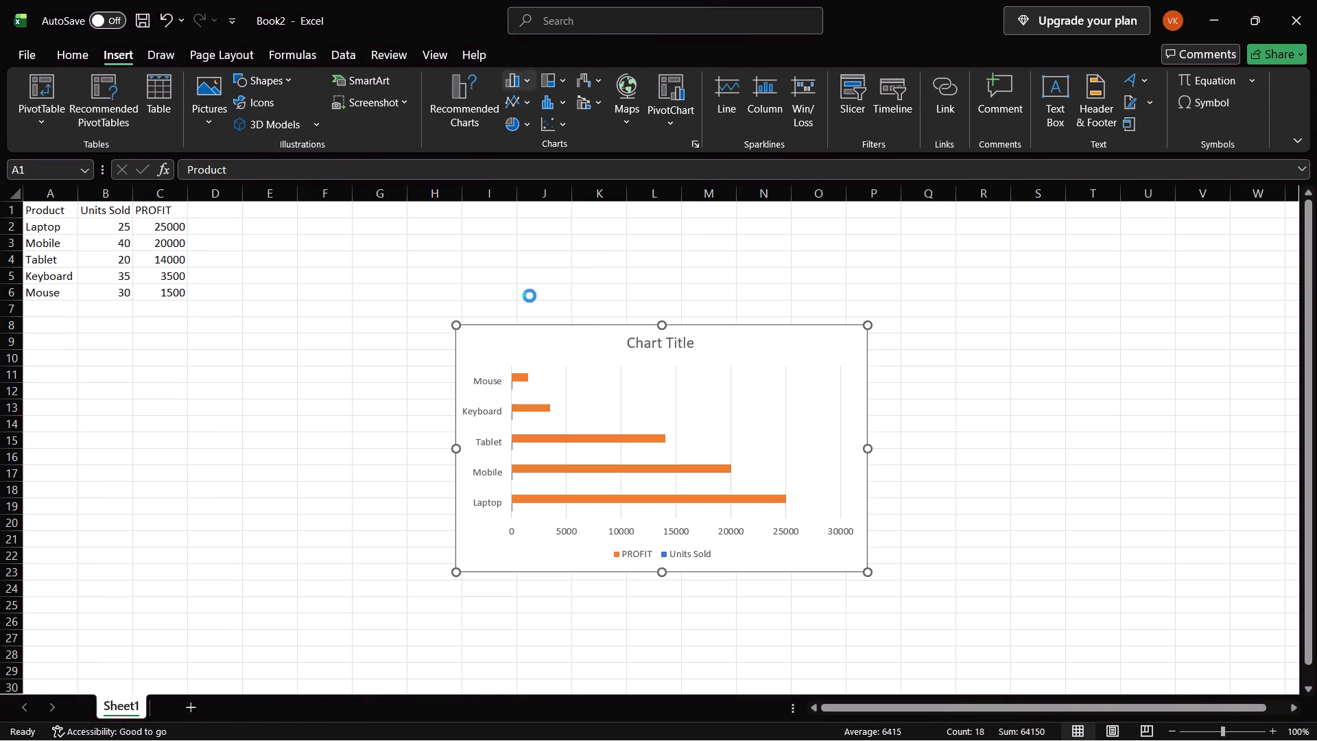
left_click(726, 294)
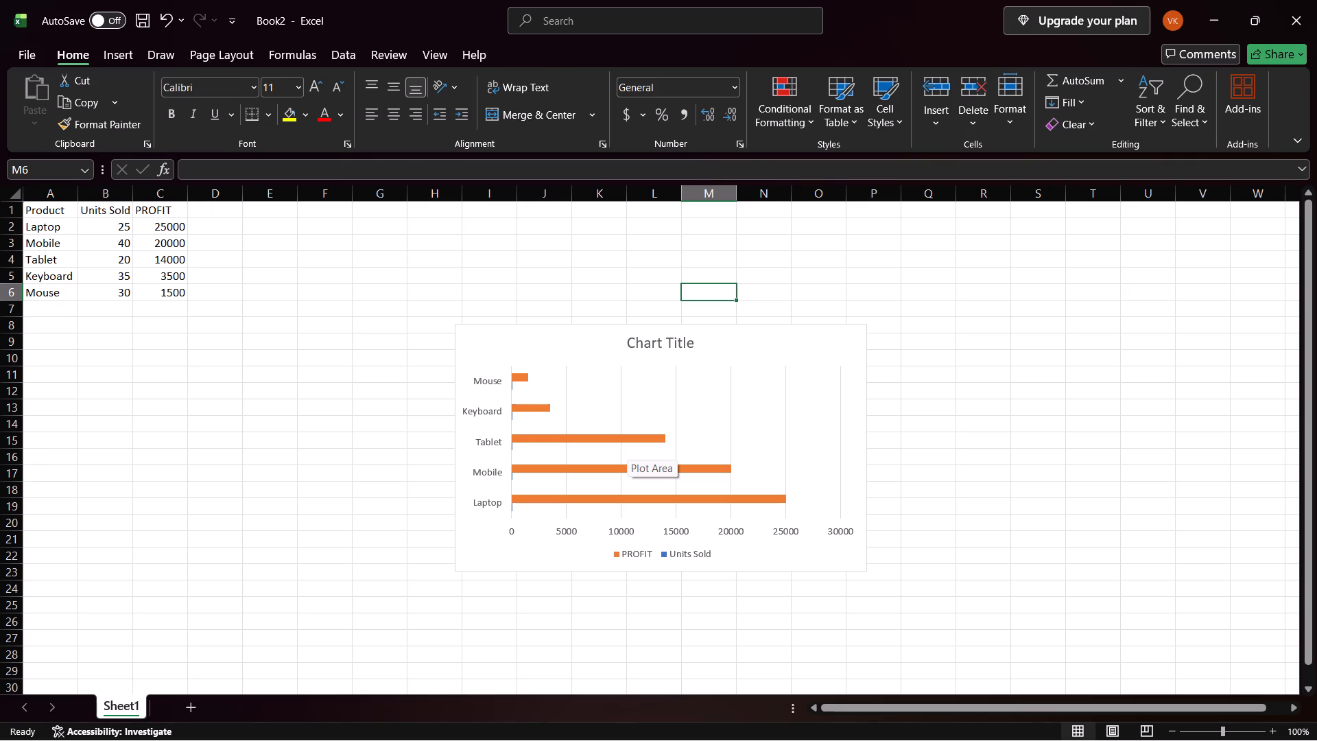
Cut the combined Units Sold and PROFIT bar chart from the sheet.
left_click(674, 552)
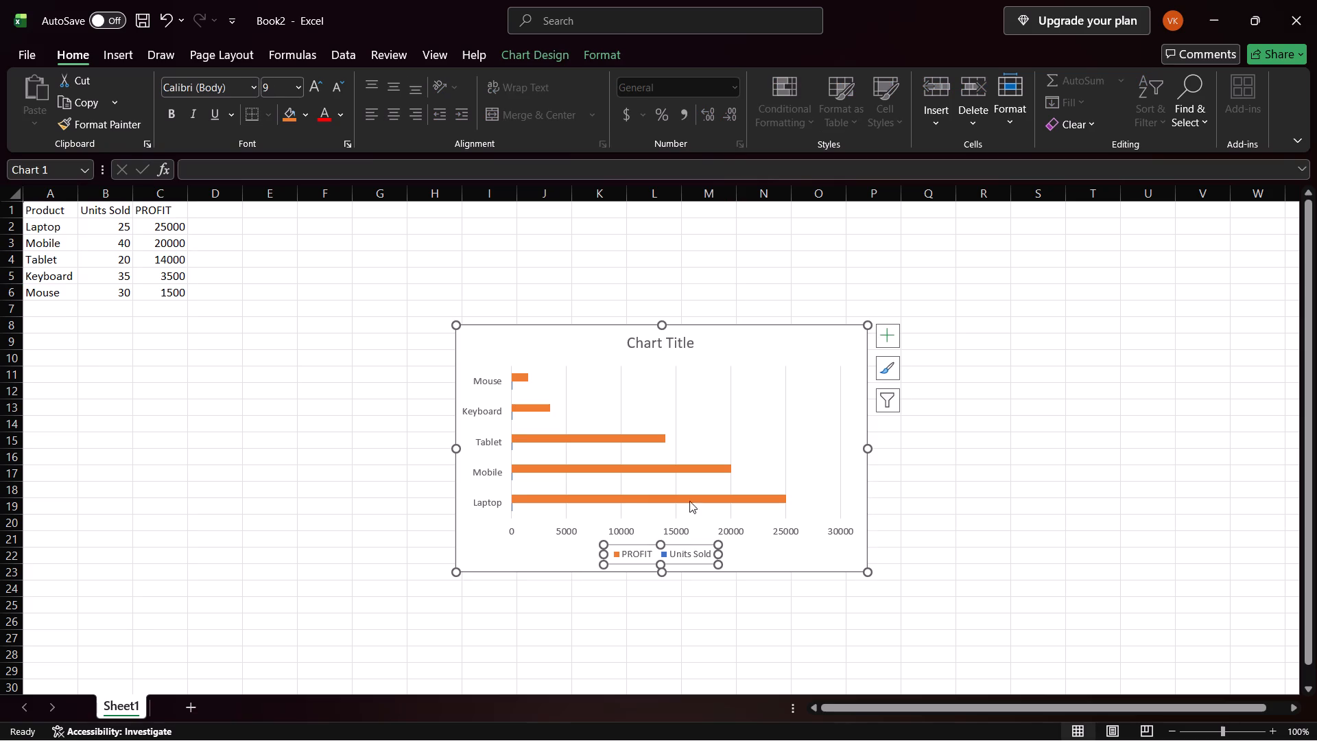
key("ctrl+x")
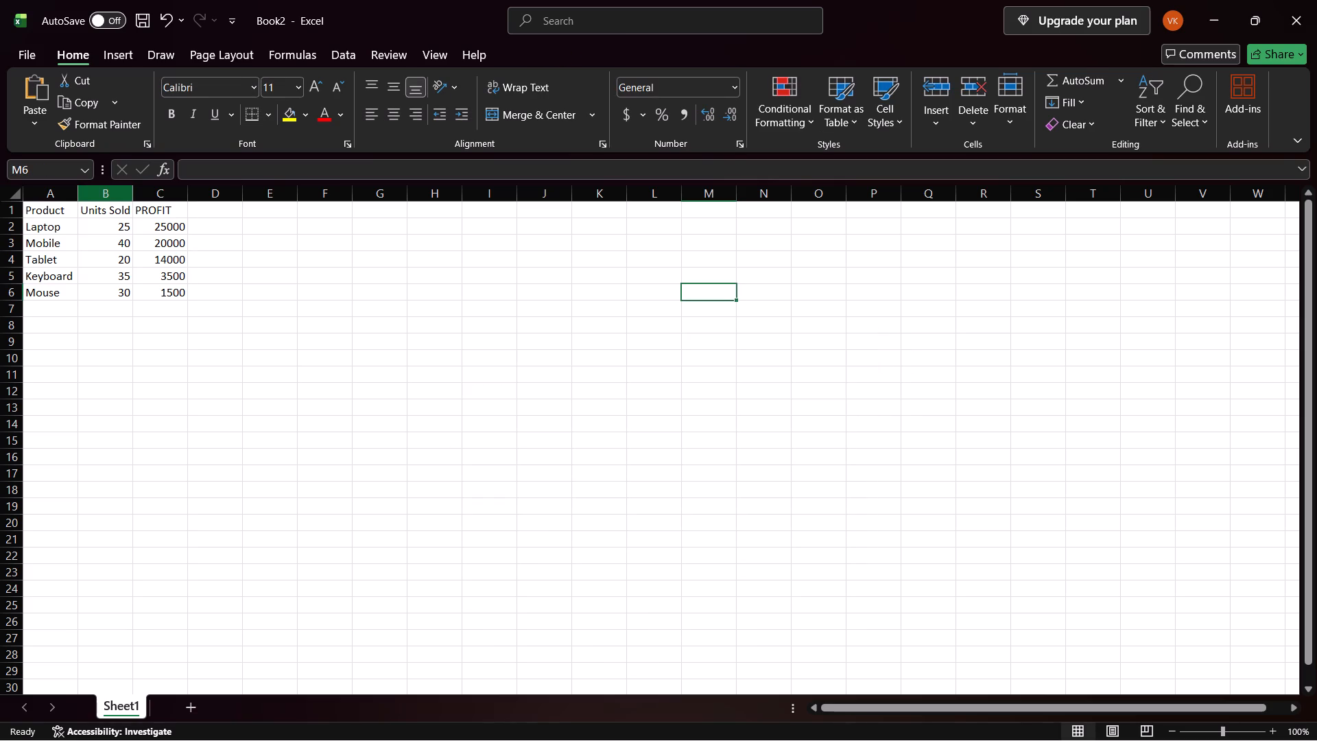
Insert a 2-D clustered bar chart from only the Product and PROFIT columns, A1:A6 and C1:C6.
left_click_drag(65, 208, 63, 290)
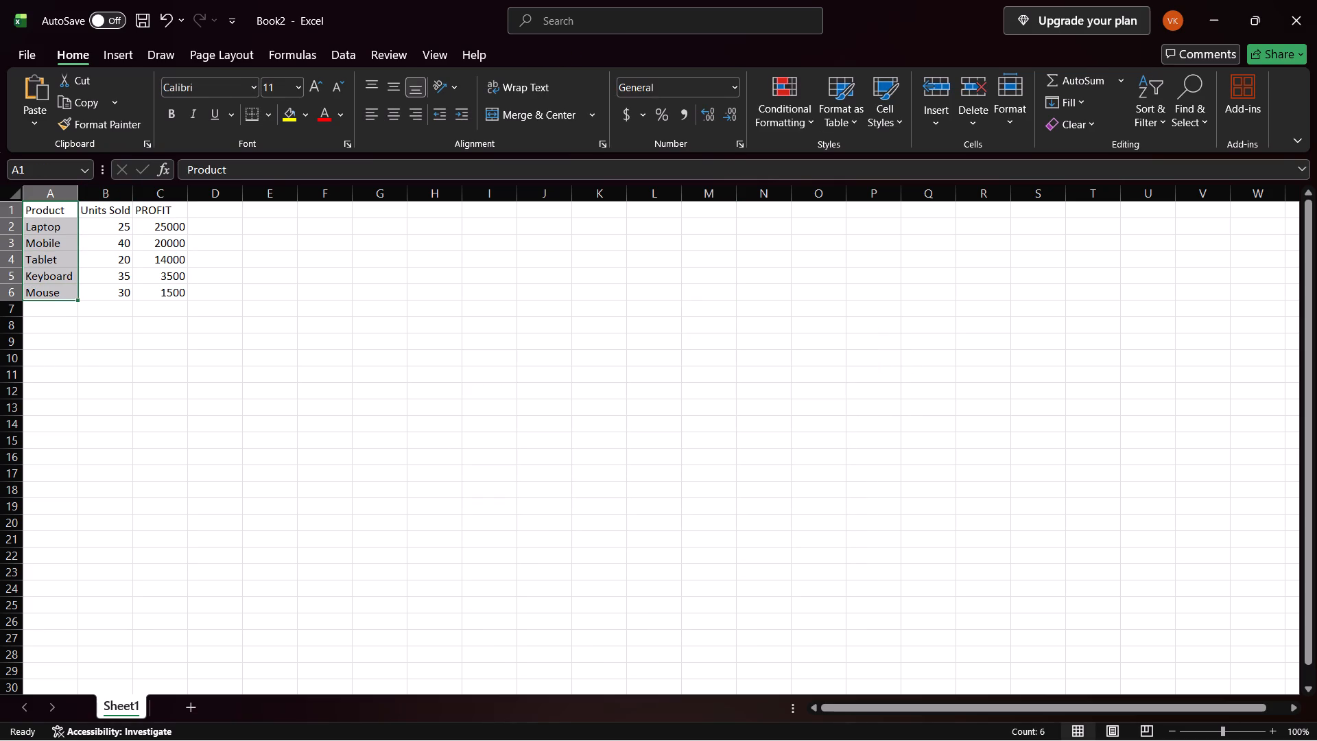
left_click_drag(173, 212, 172, 284, "ctrl")
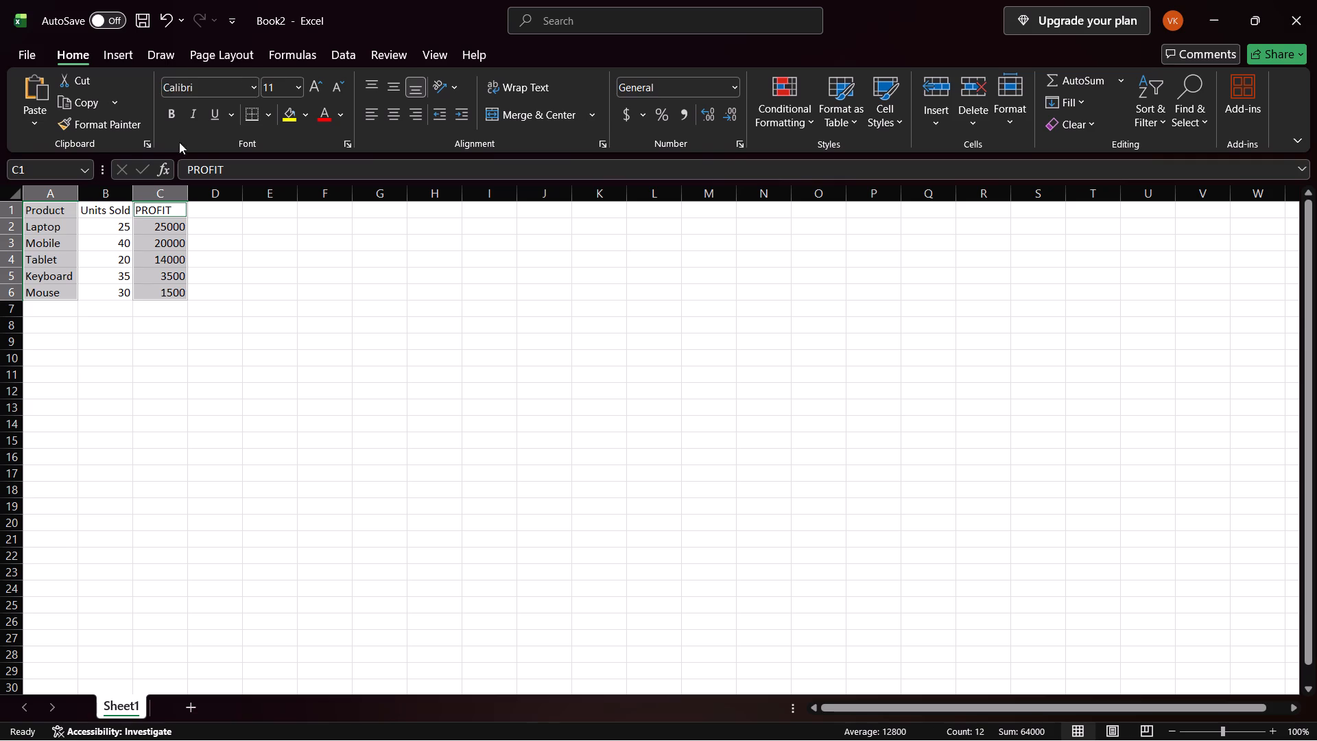
left_click(129, 54)
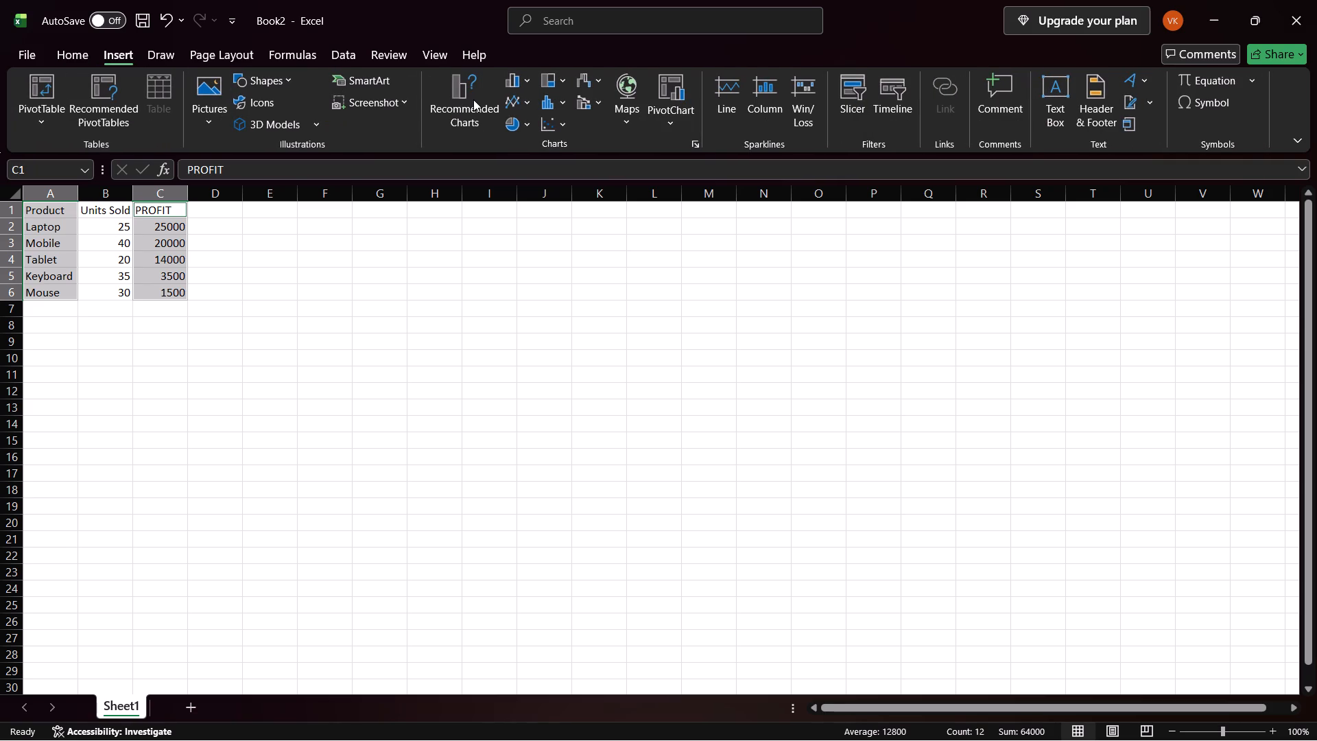
left_click(530, 75)
left_click(538, 311)
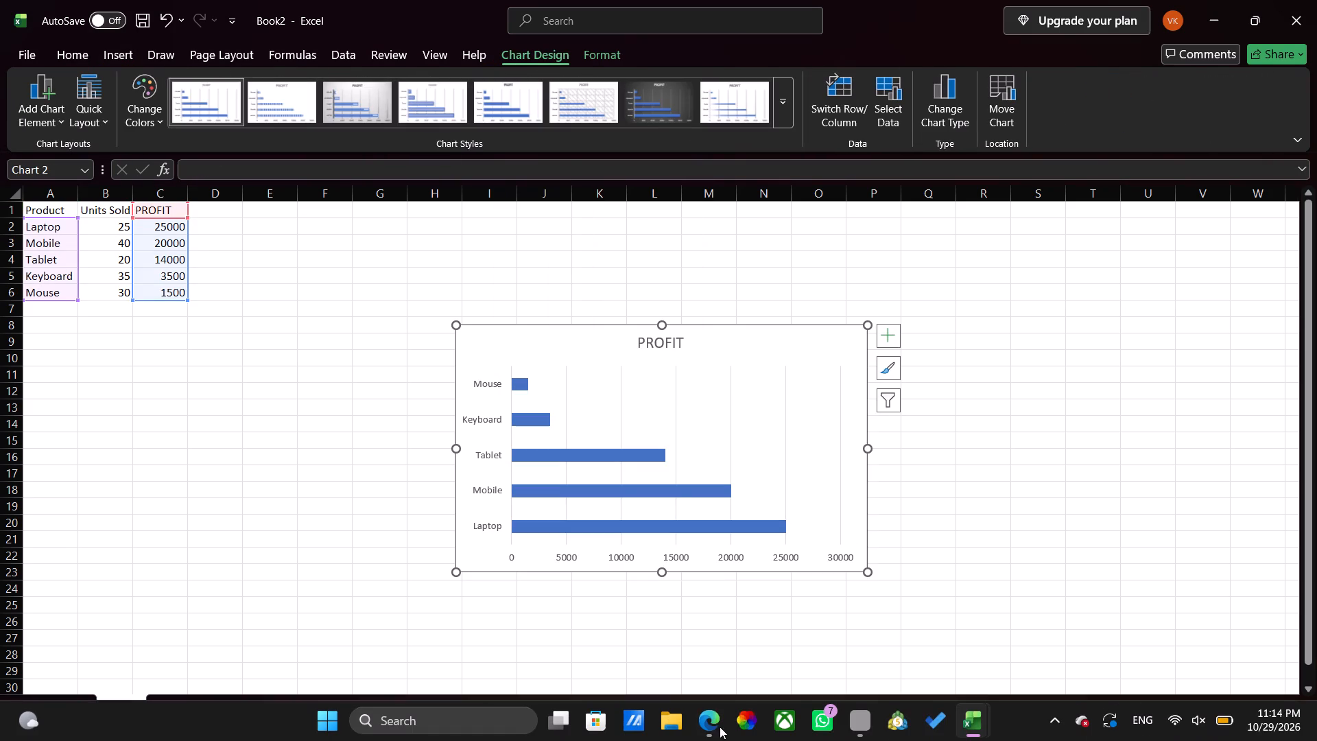
Check the Experiment 7(a) chart type instructions in the practicals PDF in Edge and return to Excel.
left_click(692, 725)
scroll(513, 442, "down", 2)
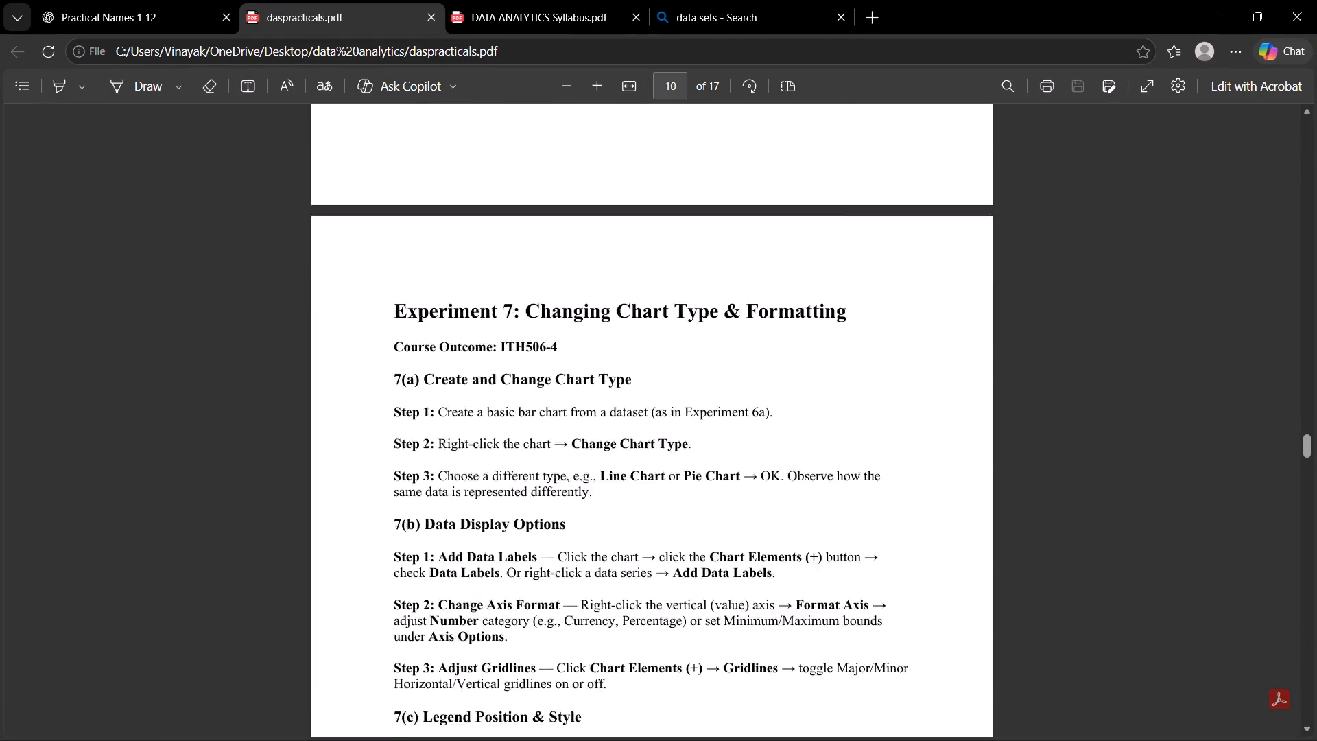
left_click_drag(401, 299, 653, 284)
left_click(653, 284)
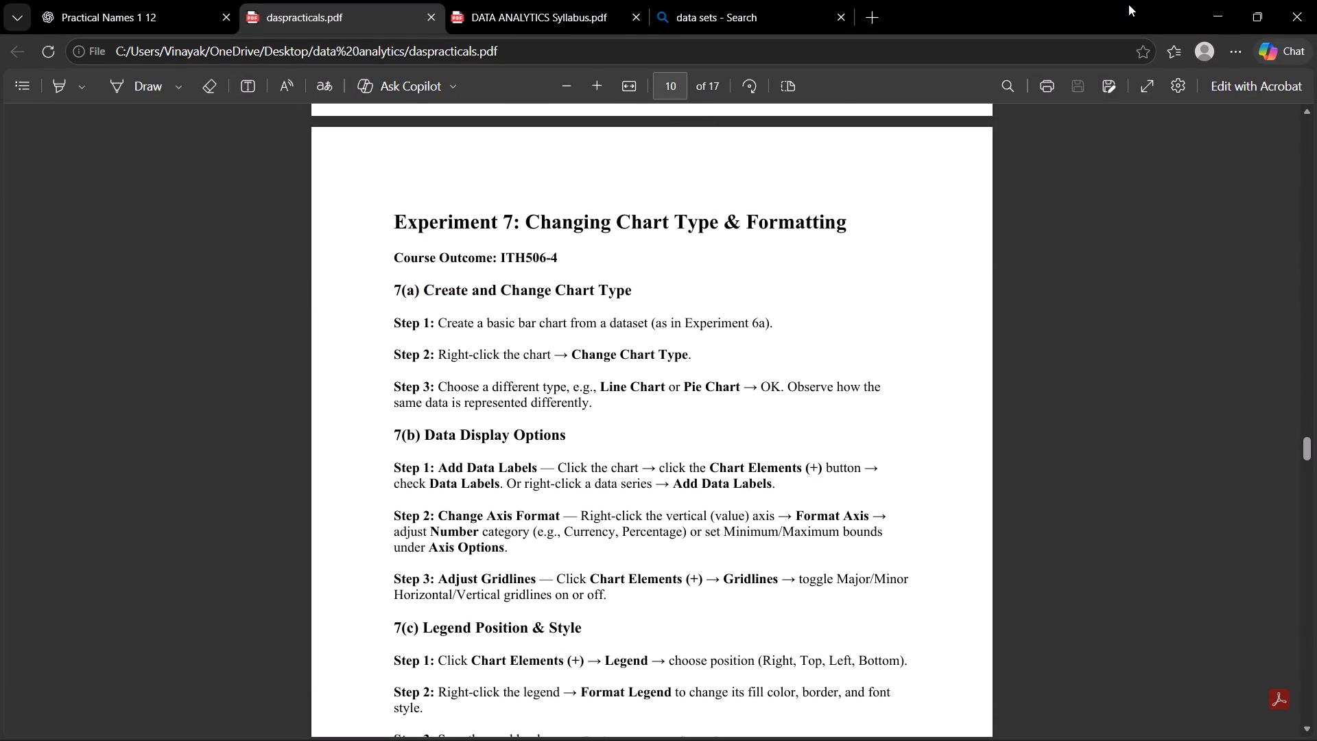
left_click(1214, 0)
Change the PROFIT bar chart to a basic 2-D Pie chart.
left_click(754, 332)
right_click(754, 332)
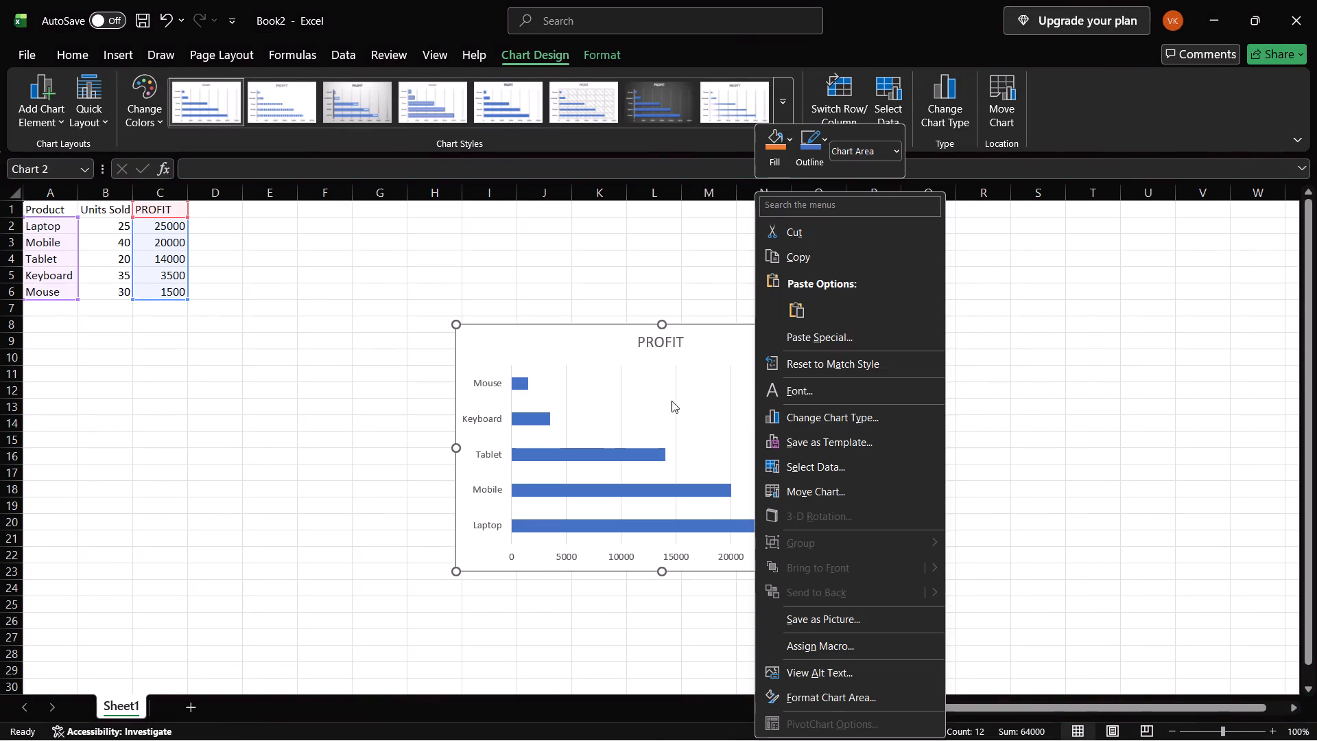
left_click(814, 408)
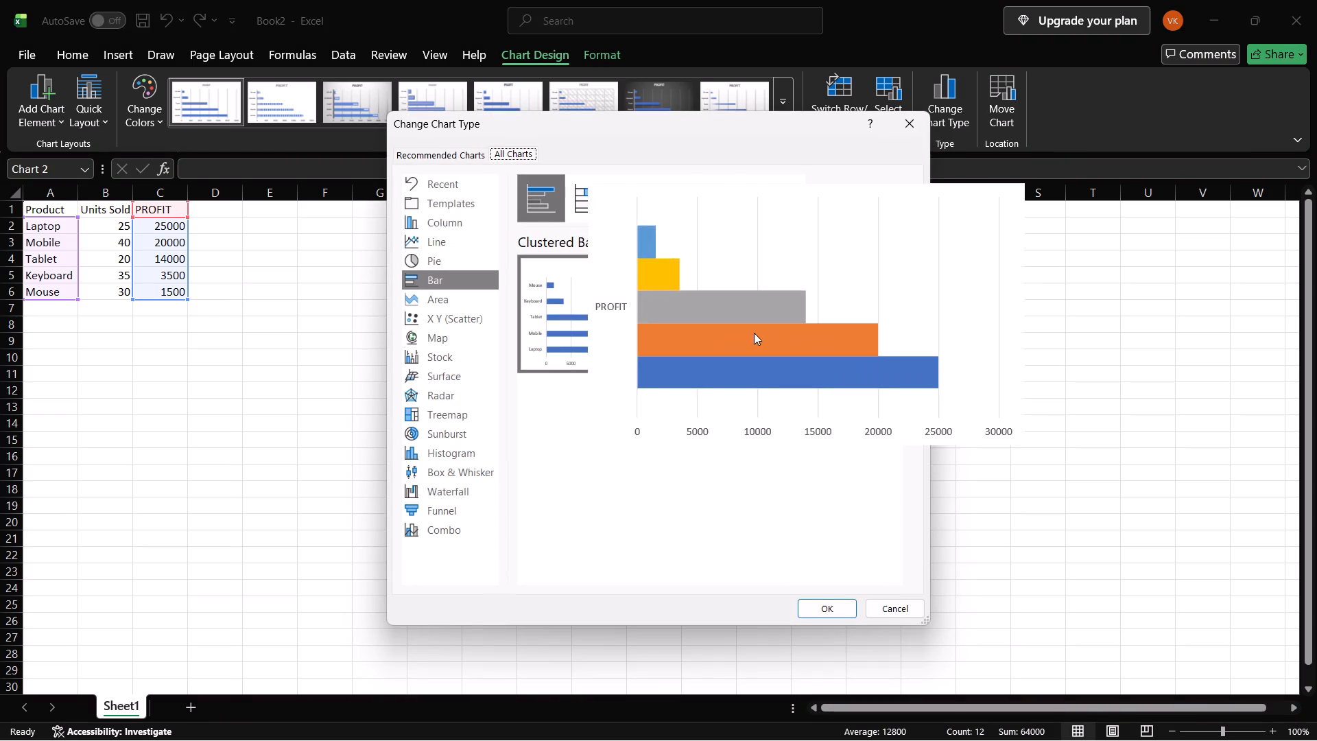
left_click(454, 259)
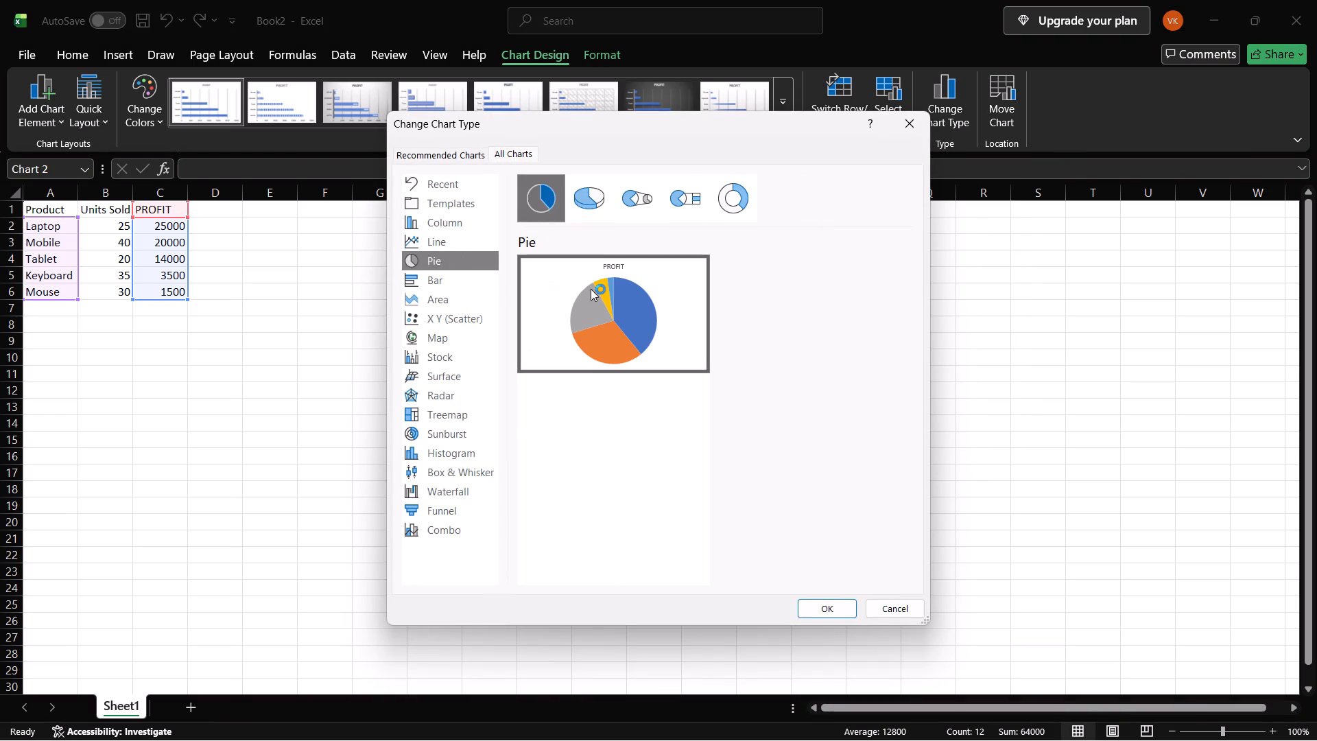
left_click(591, 289)
left_click(824, 614)
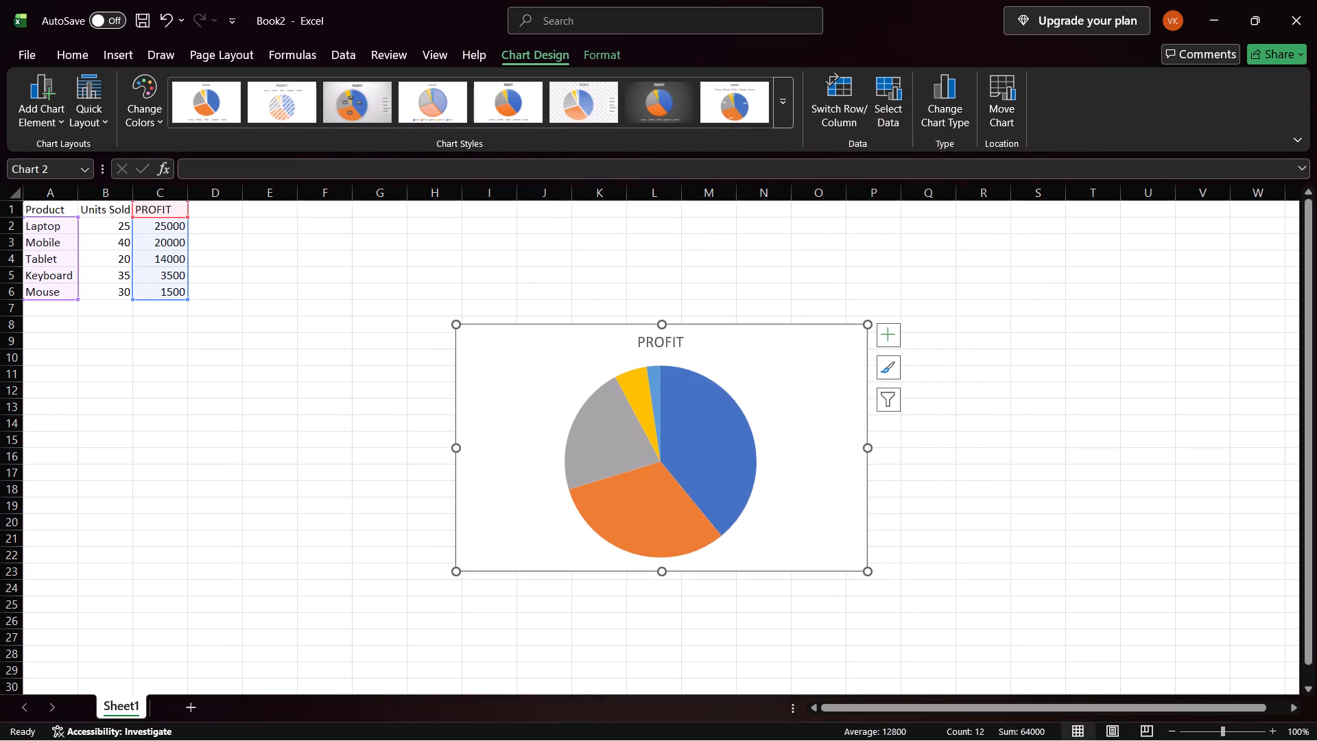
Add data labels to the PROFIT pie chart, trying Center and settling on the Outside End position.
left_click(750, 371)
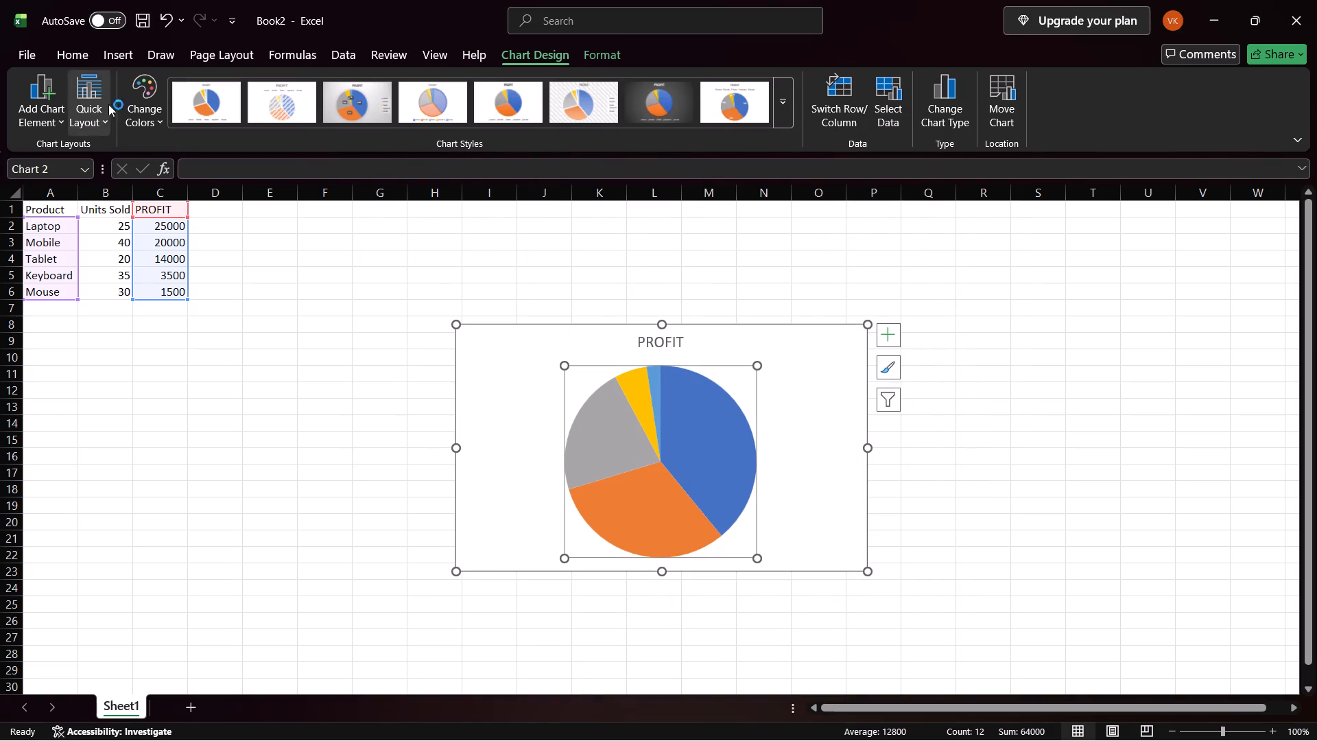
left_click(53, 112)
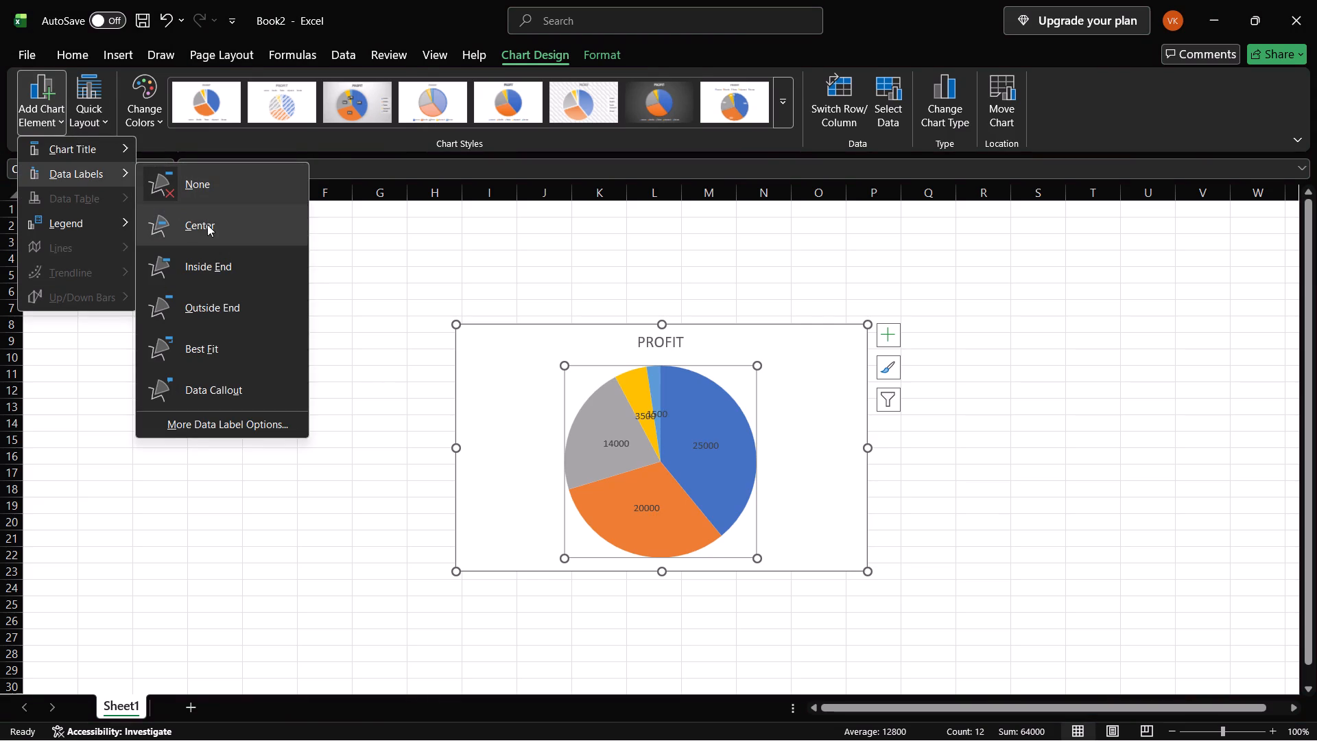
left_click(207, 224)
left_click(41, 104)
left_click(214, 318)
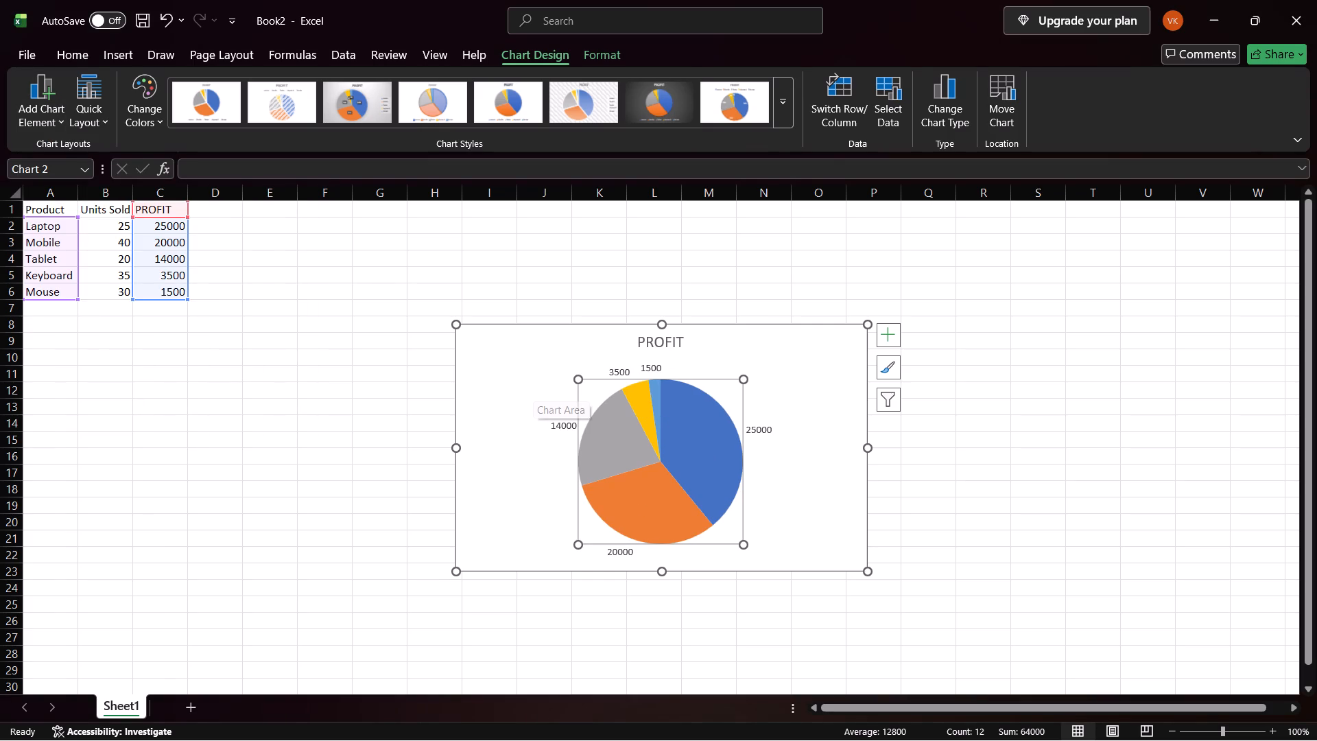
Add a legend on the right side of the PROFIT pie chart and deselect the chart.
left_click(57, 109)
left_click(73, 222)
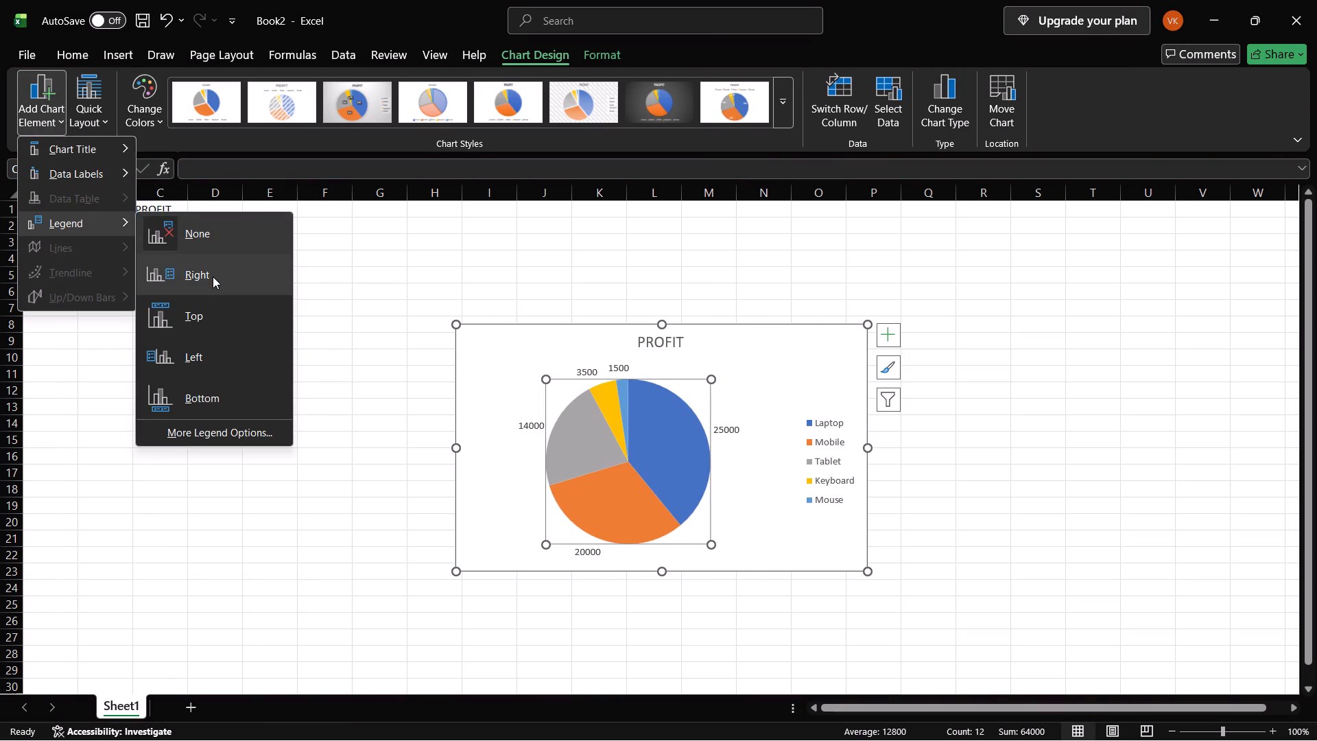
left_click(213, 277)
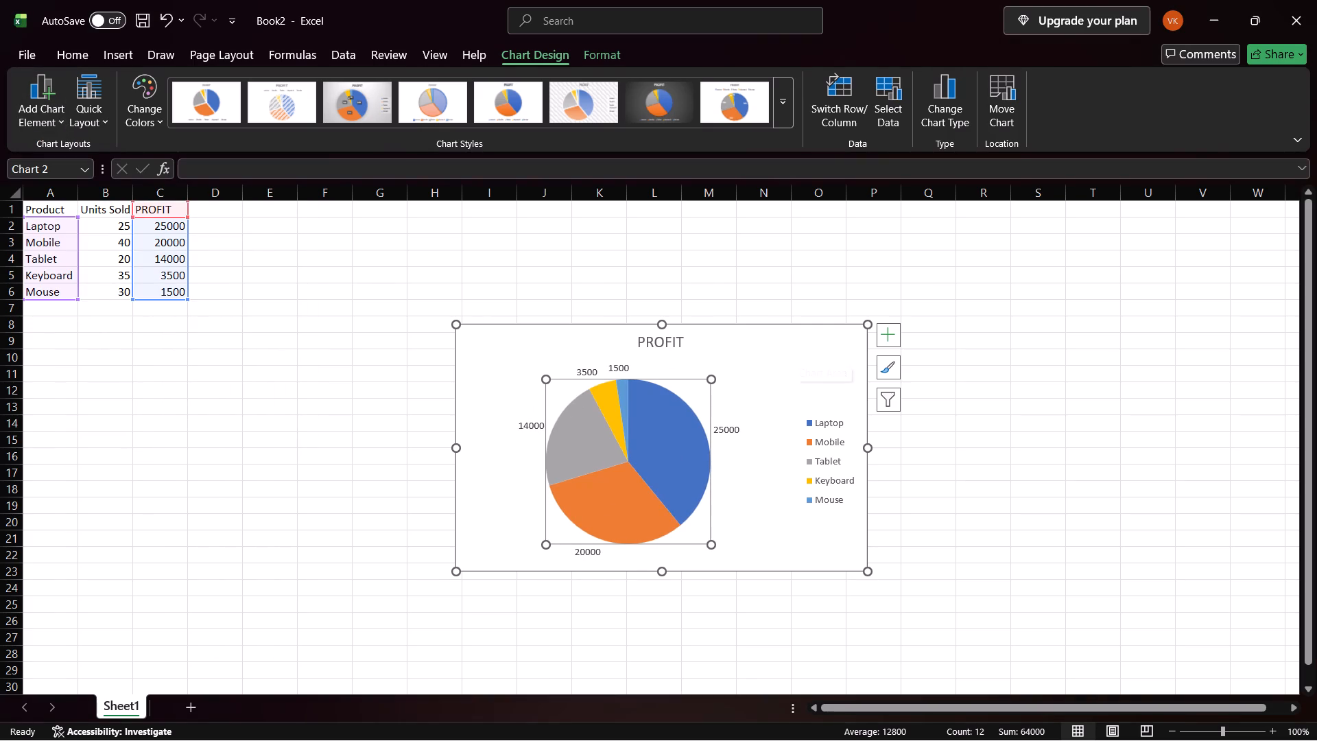
left_click(639, 273)
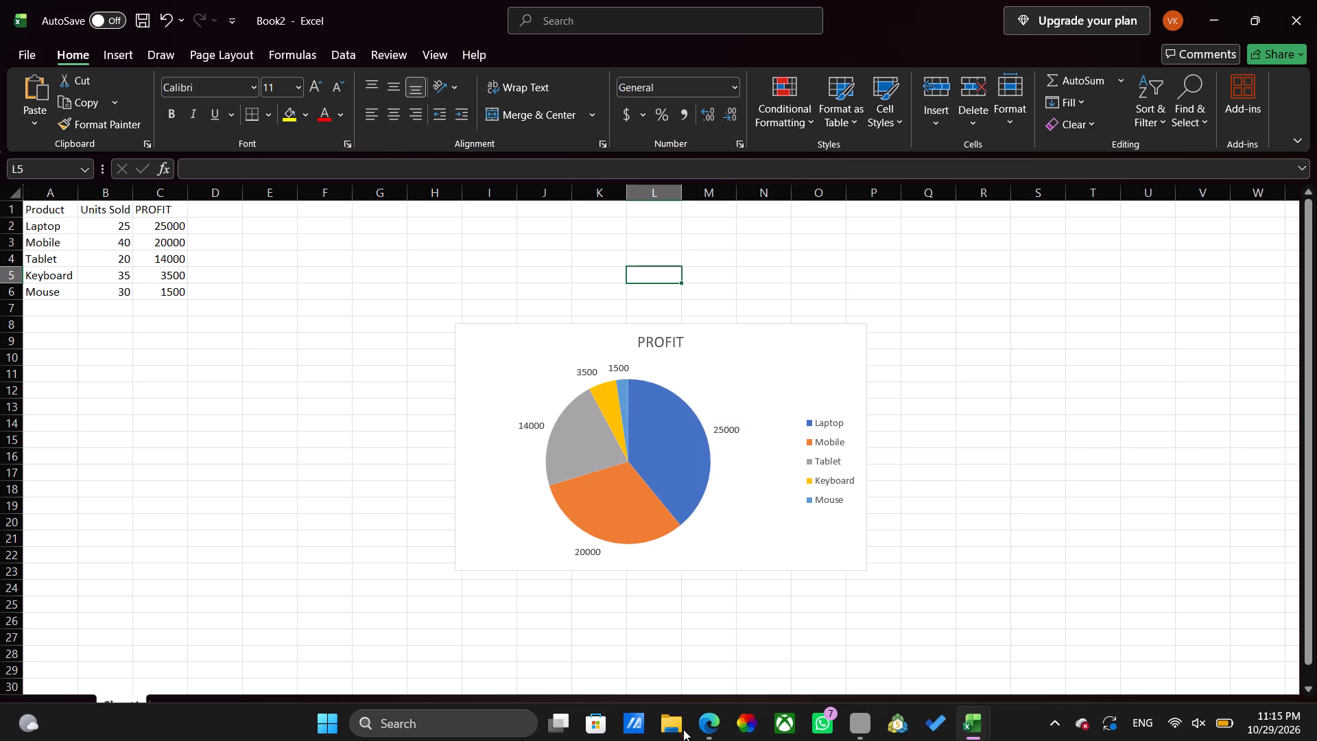
Read the Experiment 7(a) chart type and 7(b) data label instructions in the practicals PDF in Edge, and return to Excel.
left_click(717, 716)
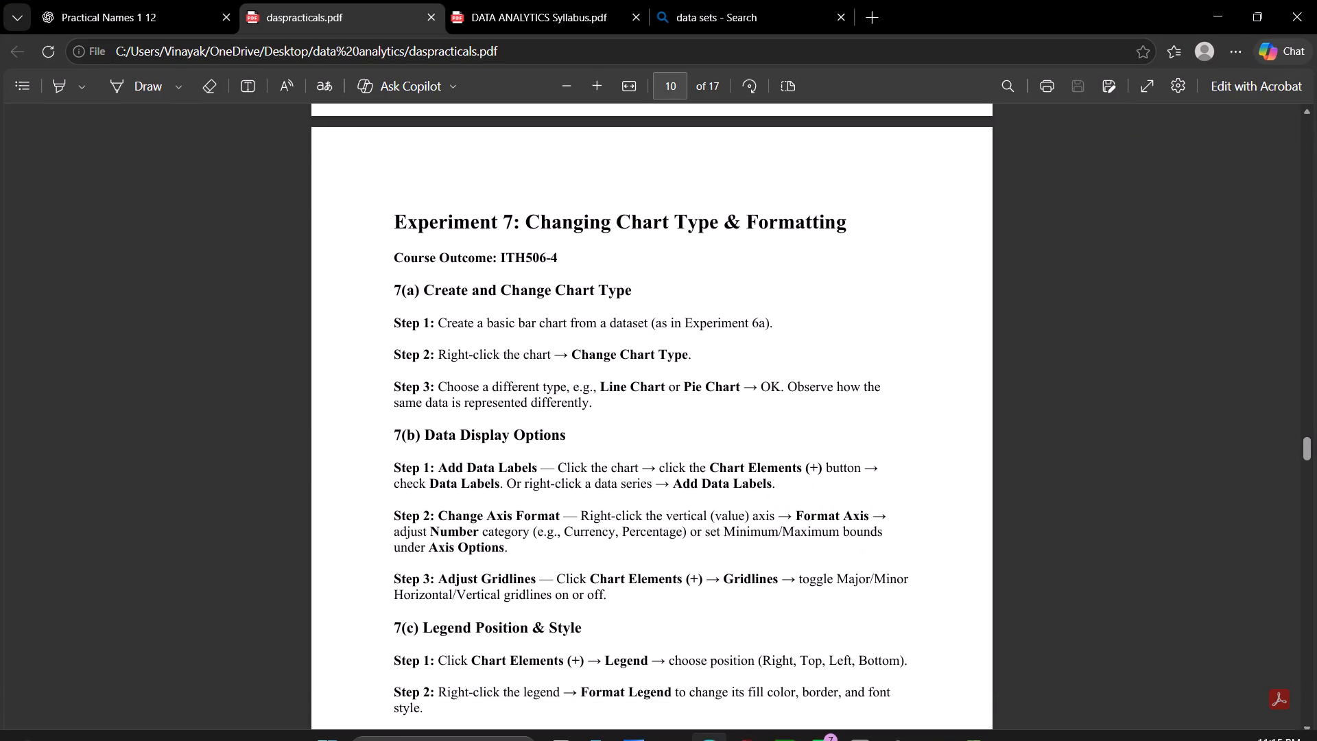
left_click_drag(604, 388, 667, 387)
left_click(667, 387)
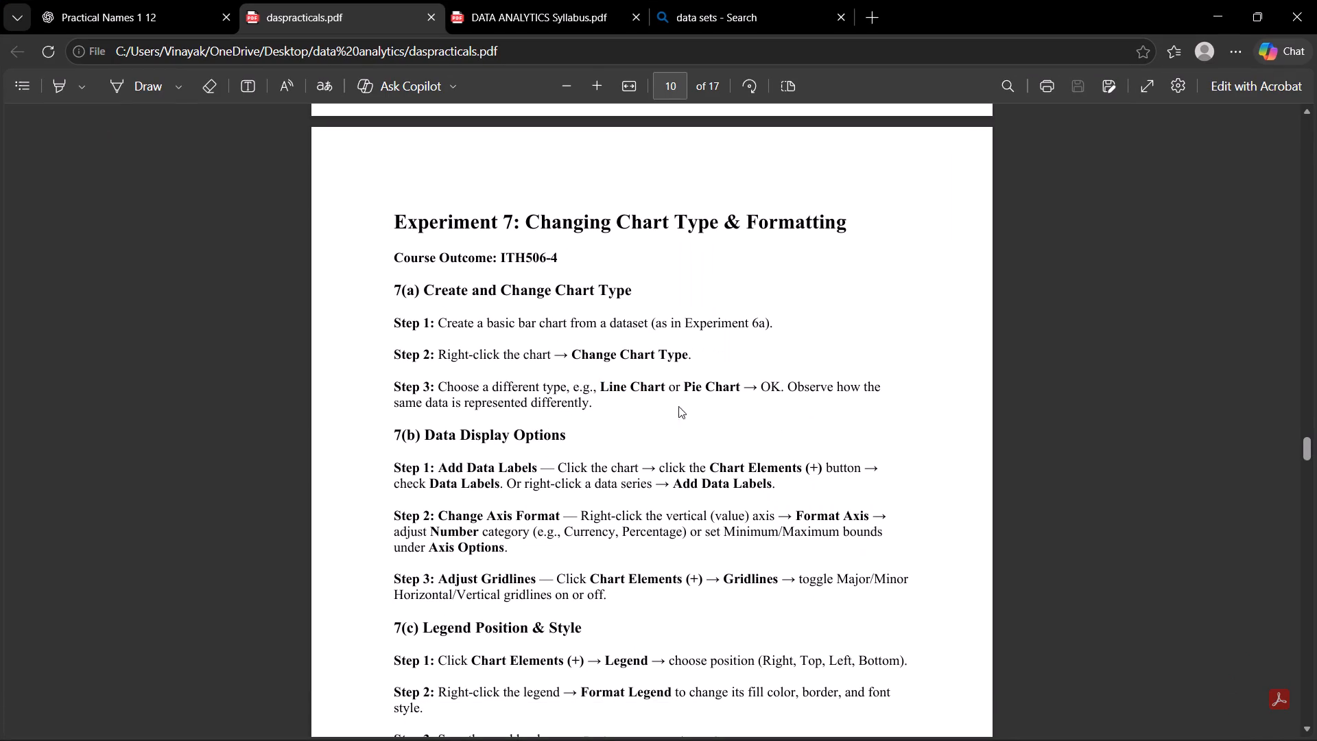
left_click_drag(605, 403, 377, 386)
left_click(377, 386)
left_click_drag(405, 432, 581, 434)
left_click(581, 434)
scroll(556, 434, "down", 1)
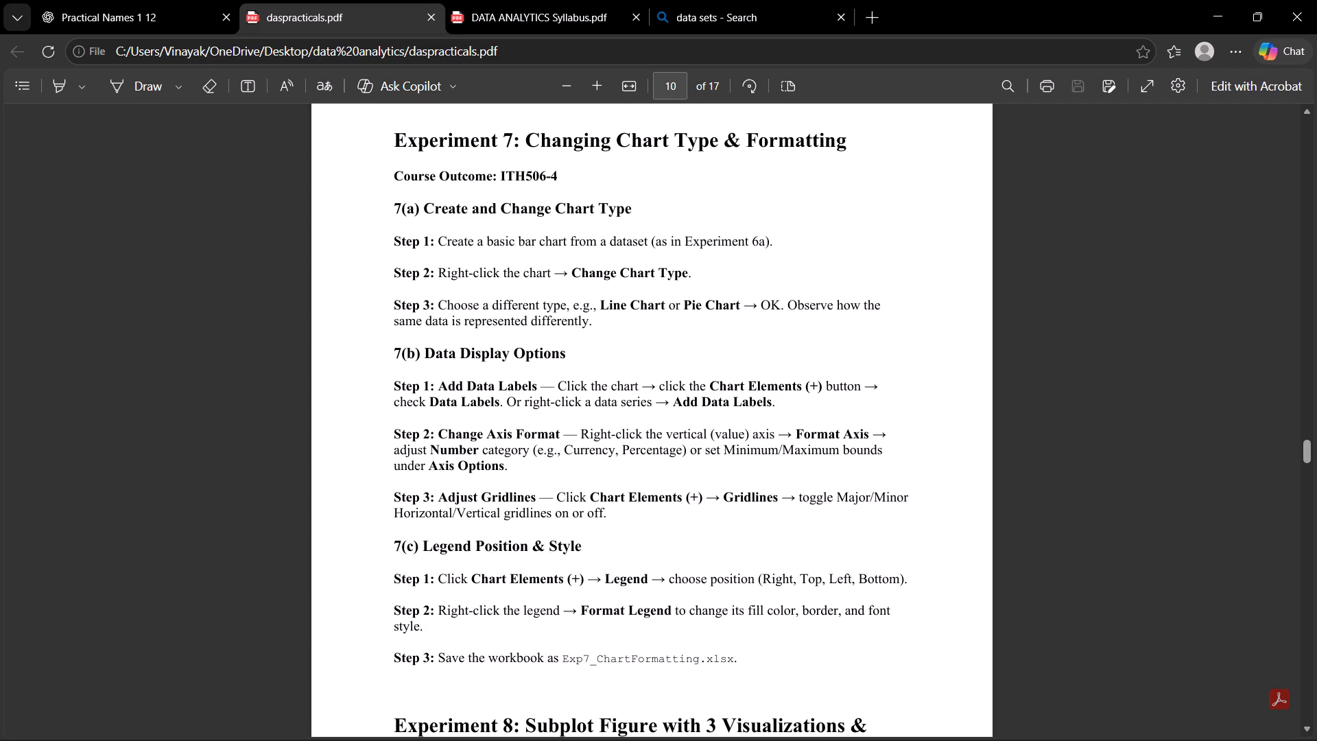
left_click_drag(540, 384, 435, 378)
left_click(435, 378)
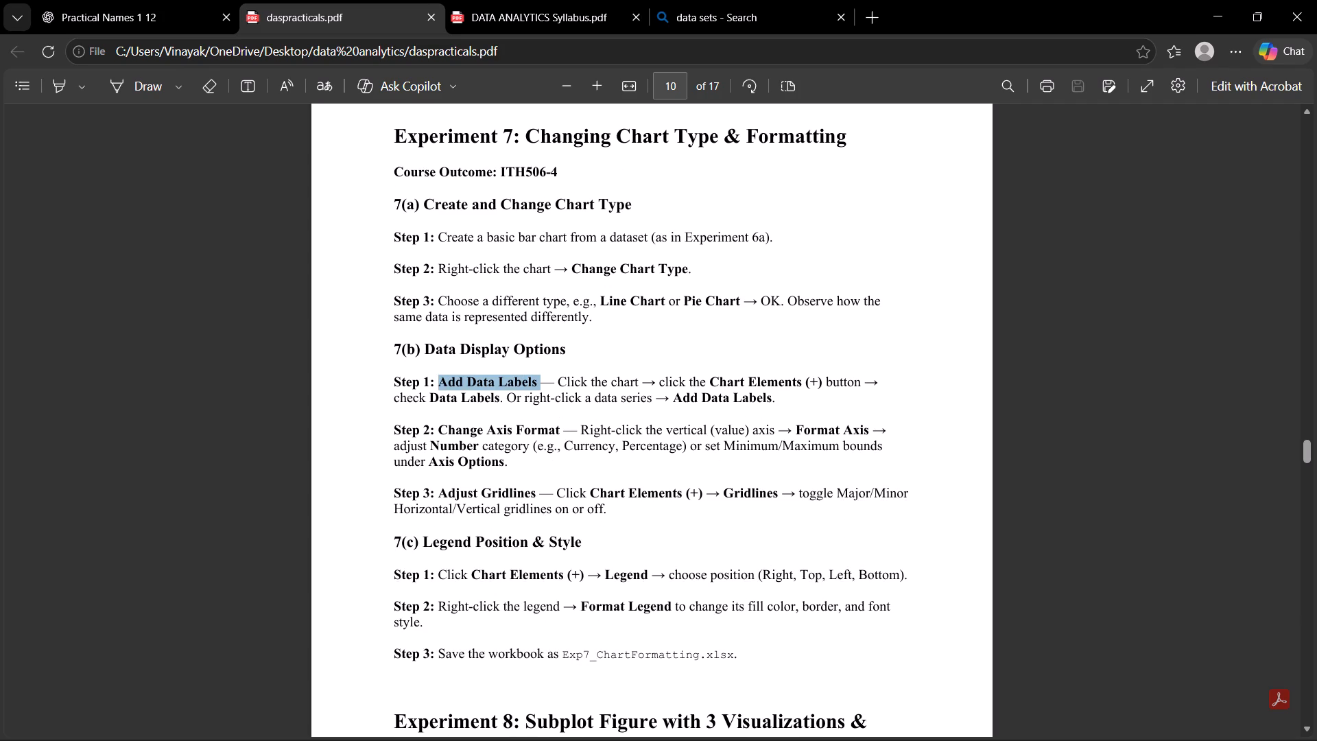
left_click_drag(709, 374, 827, 377)
left_click(827, 377)
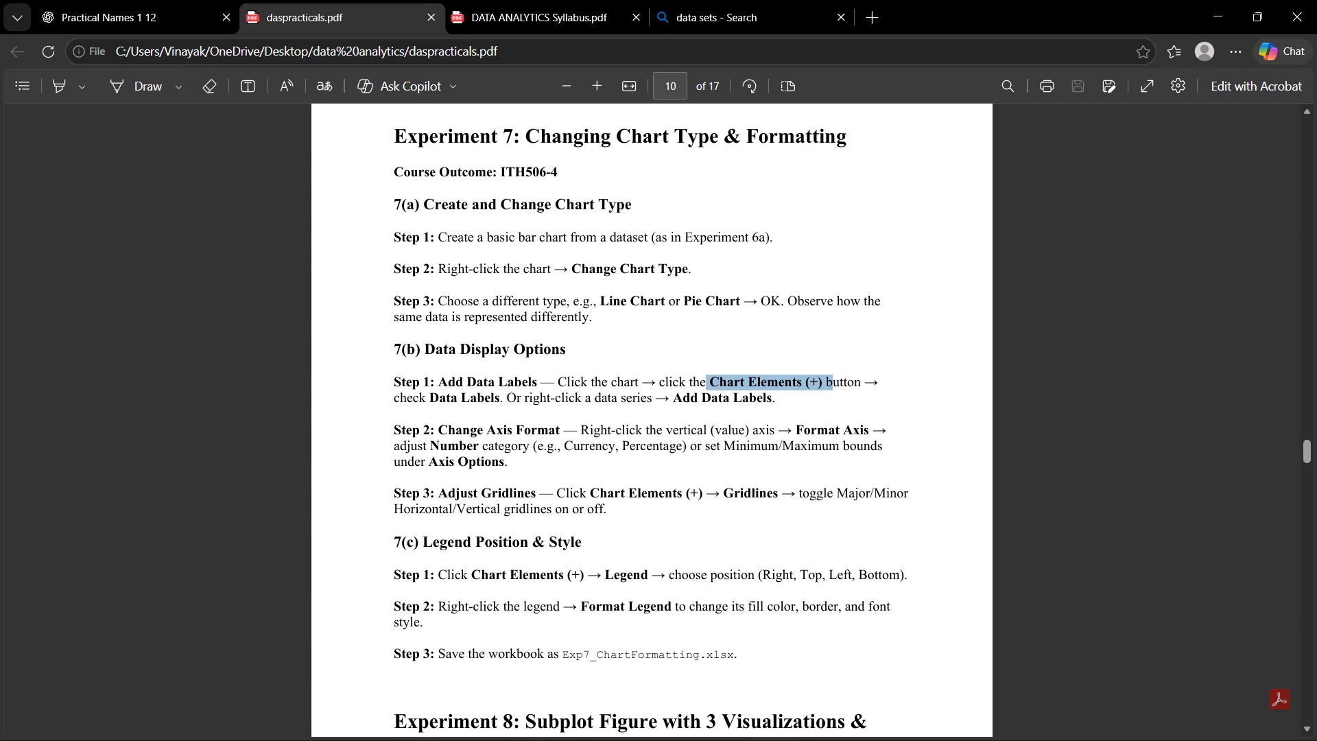
left_click(1225, 0)
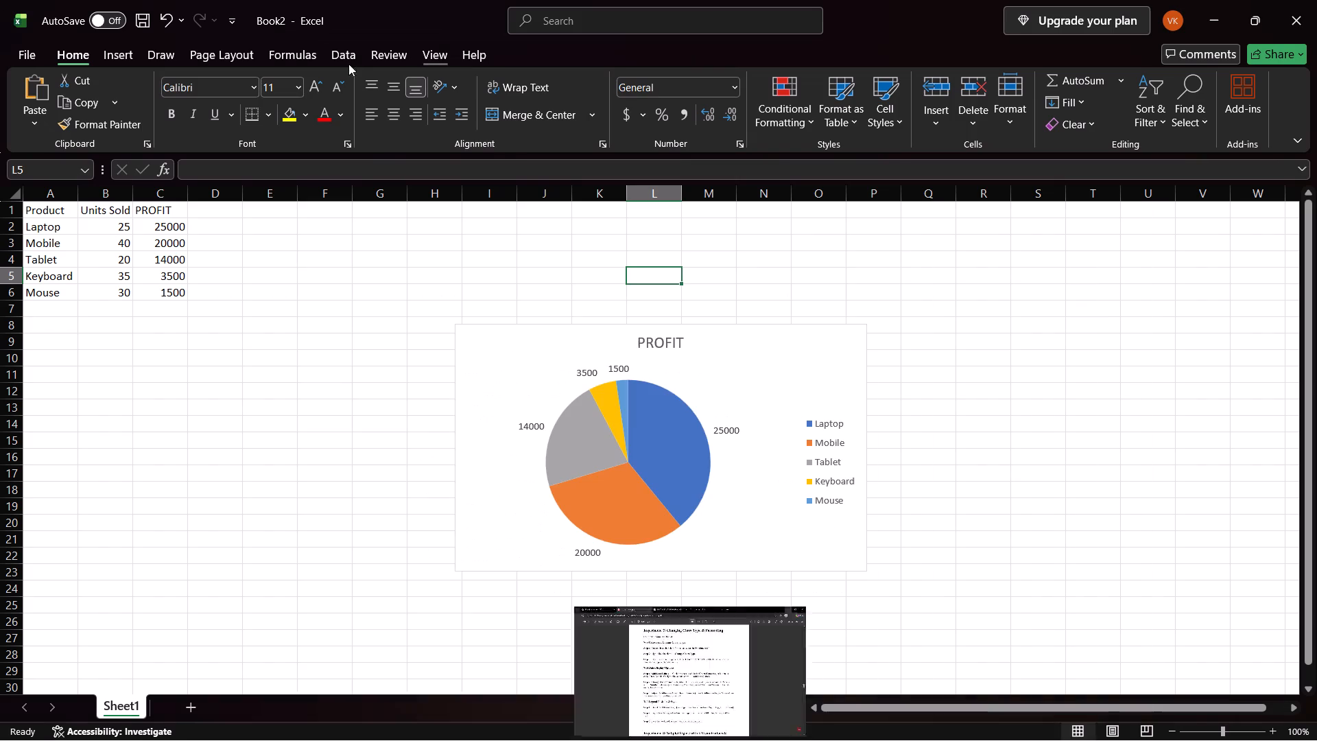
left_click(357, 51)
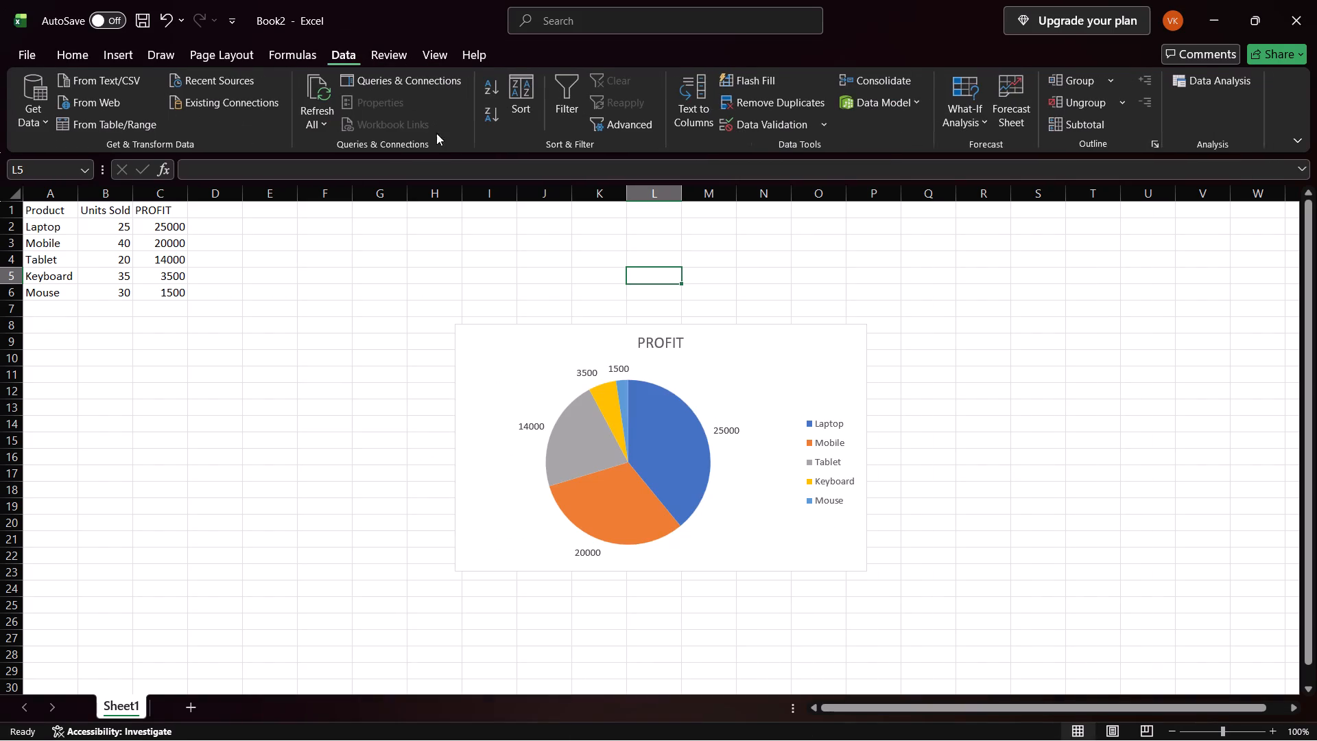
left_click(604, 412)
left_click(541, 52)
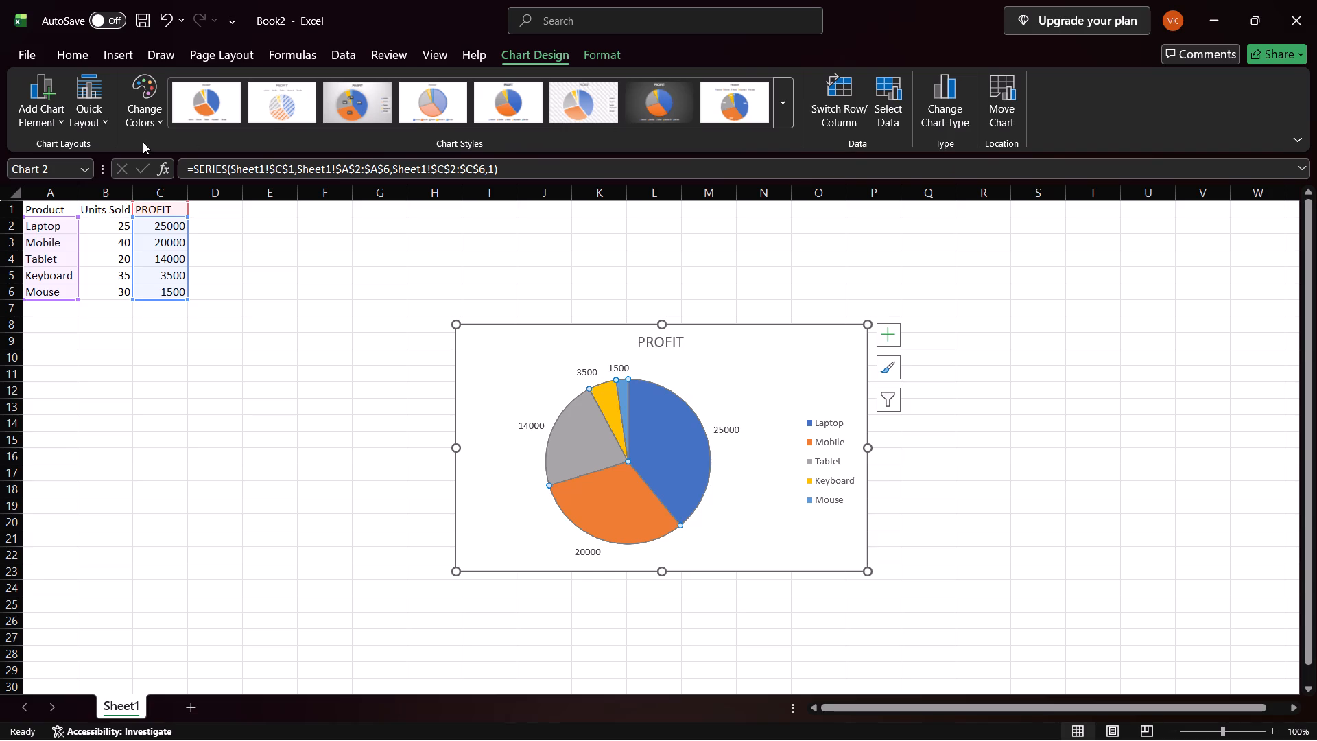
Recheck the Experiment 7(b) data display instructions in the practicals PDF in Edge and return to Excel.
left_click(707, 707)
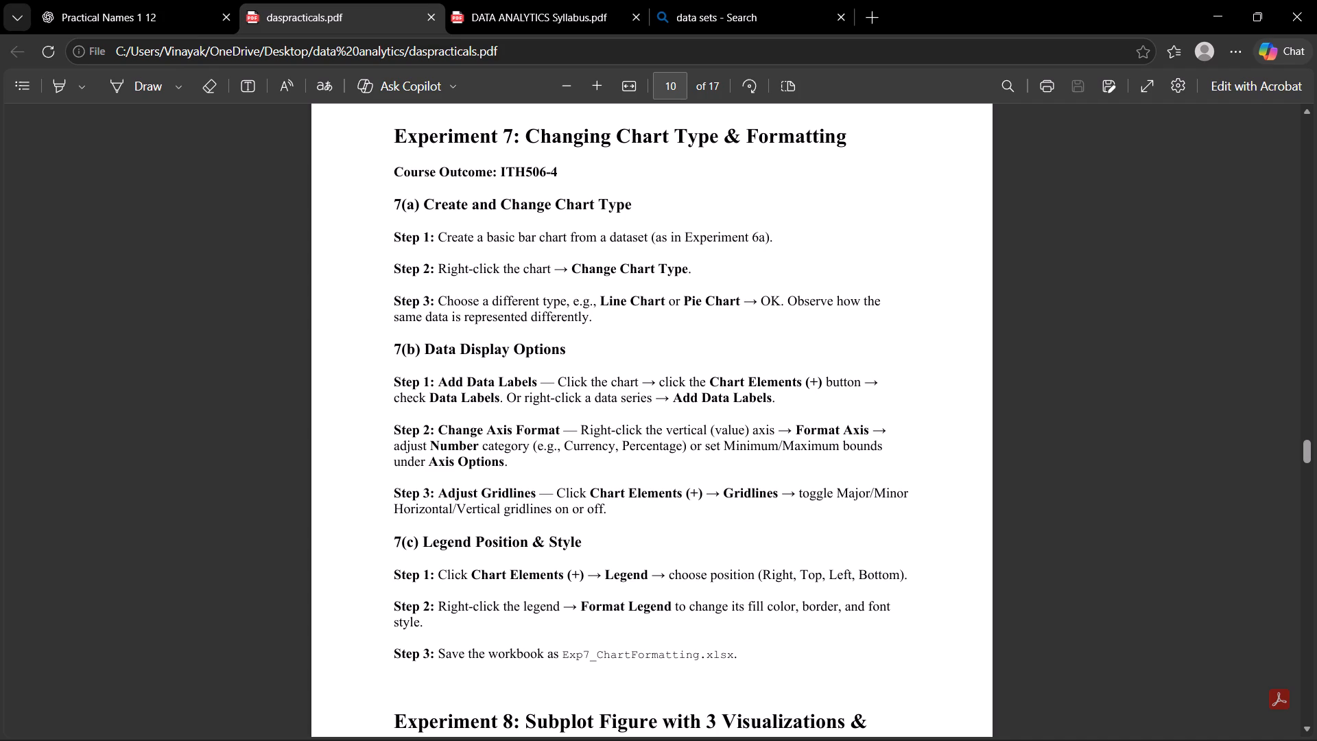
left_click(1221, 0)
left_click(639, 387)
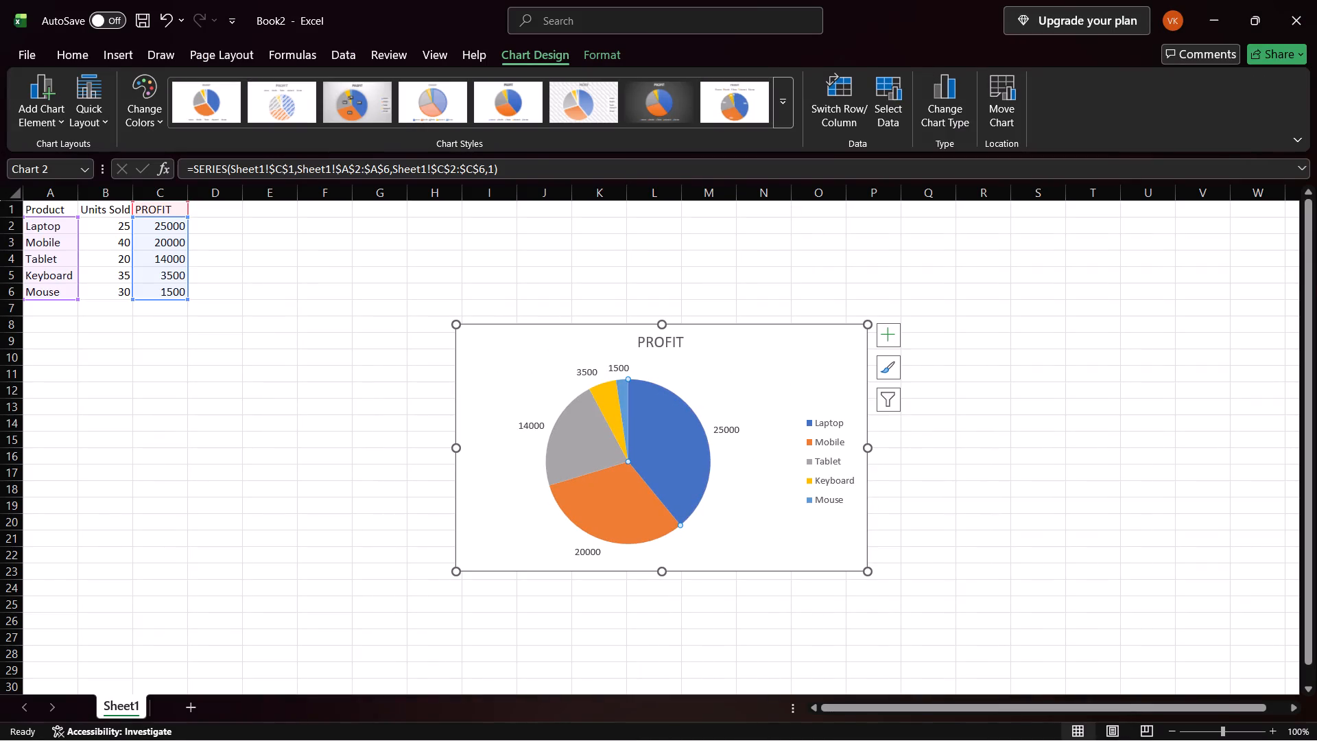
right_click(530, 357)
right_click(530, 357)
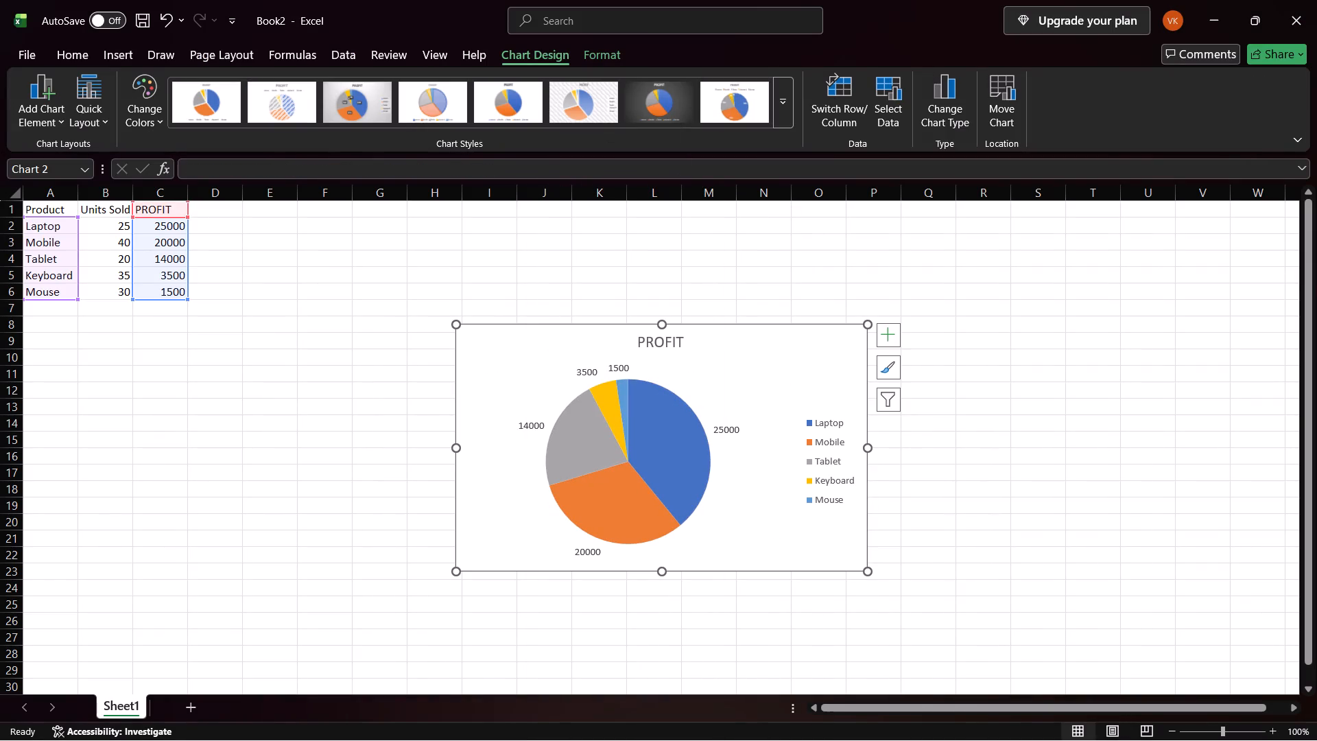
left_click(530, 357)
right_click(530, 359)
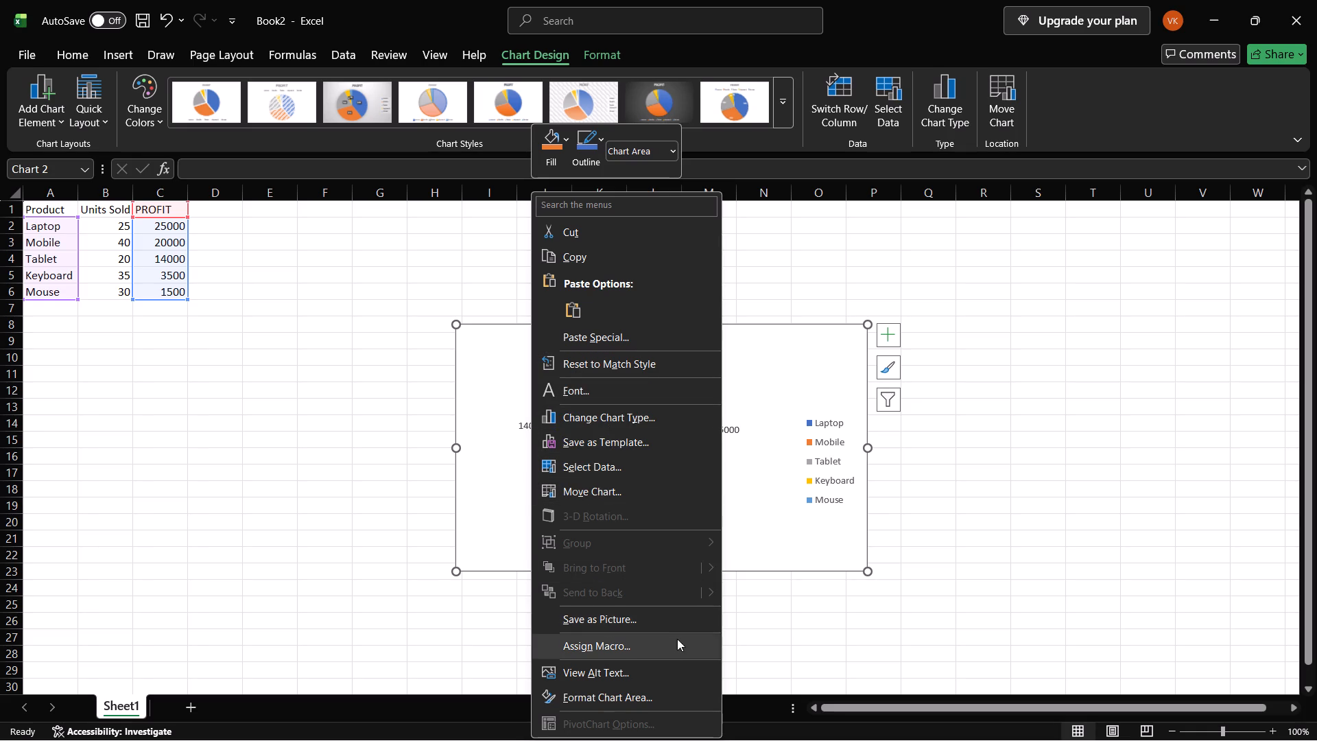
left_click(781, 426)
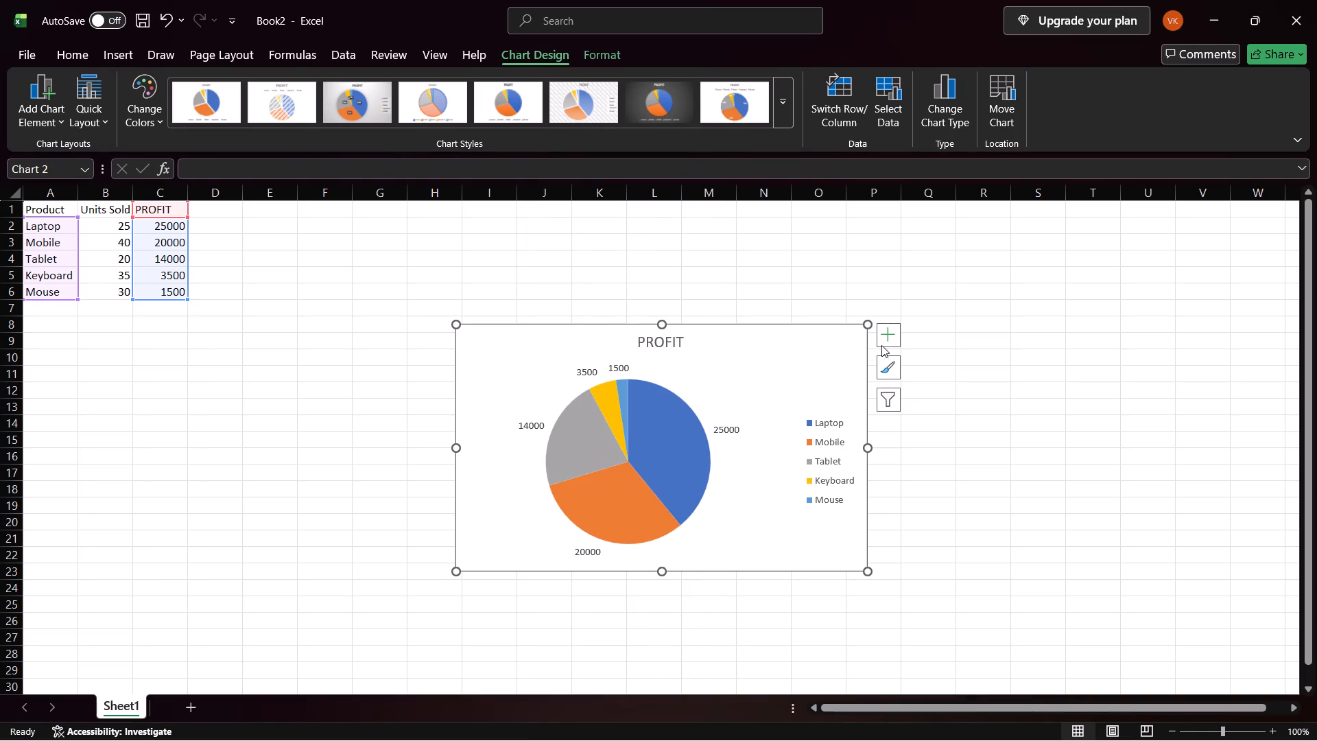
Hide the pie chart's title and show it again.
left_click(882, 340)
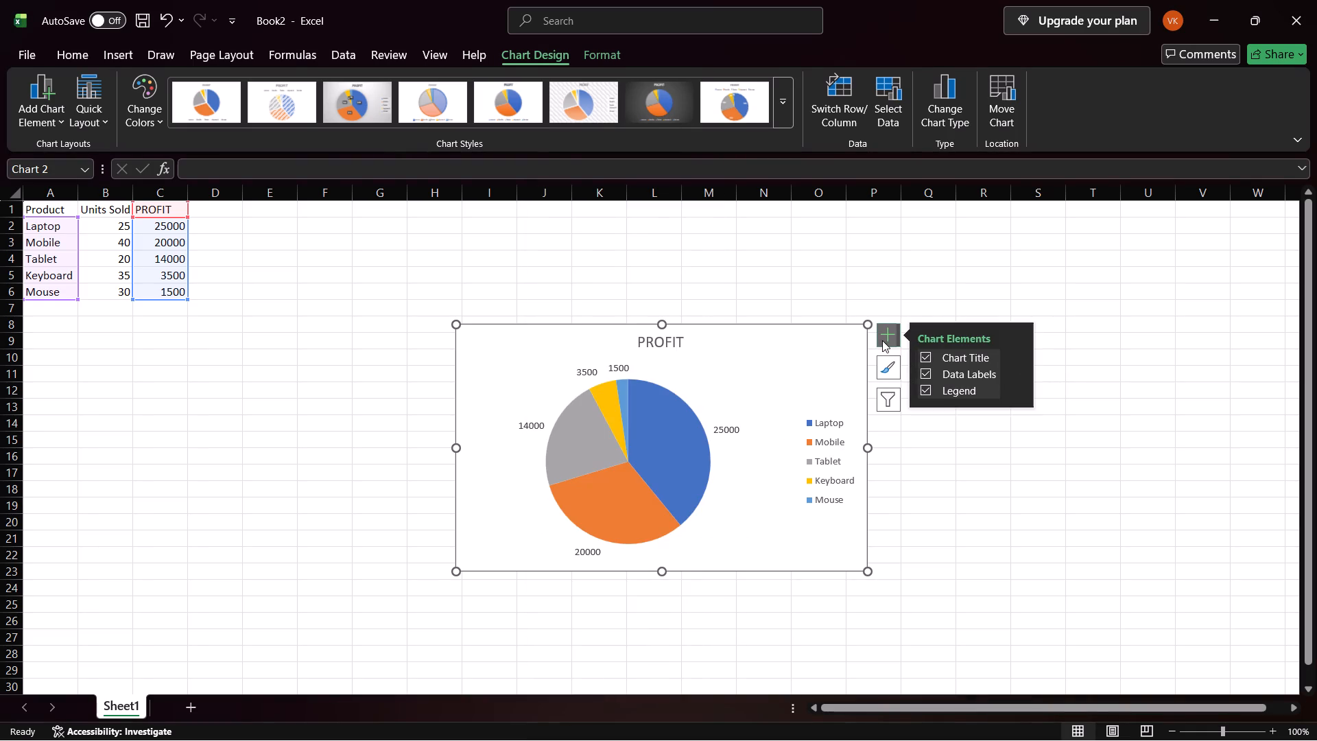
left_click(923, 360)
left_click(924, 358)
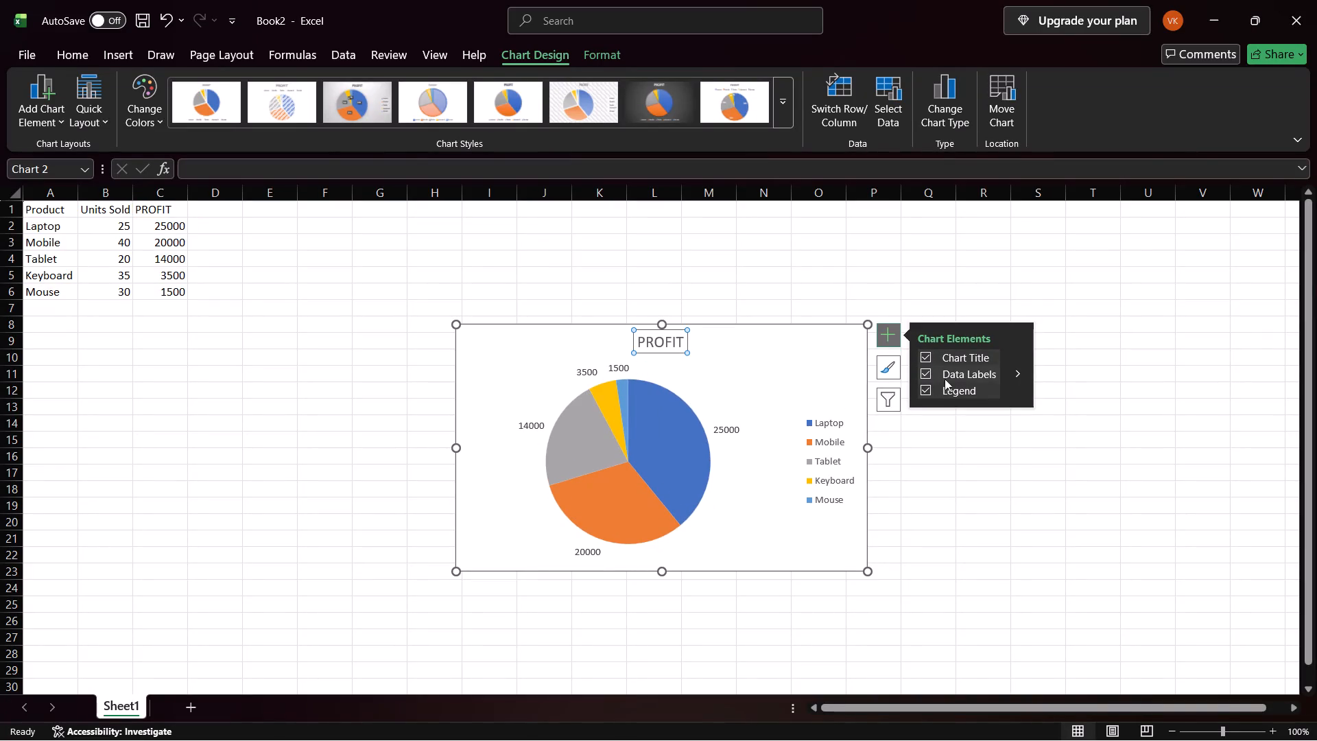
Turn the pie chart's data labels off and back on with Best Fit placement, and deselect the chart.
left_click(951, 374)
left_click(990, 373)
left_click(1009, 372)
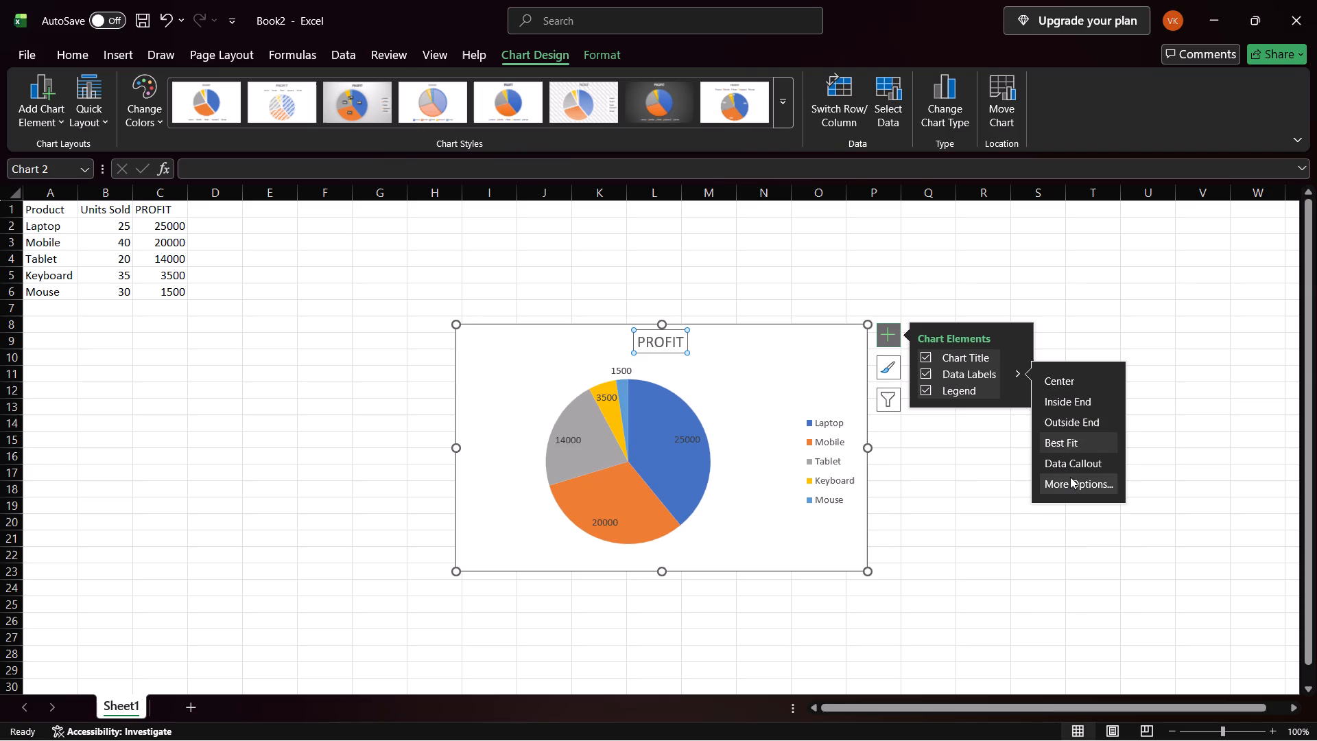
left_click(921, 472)
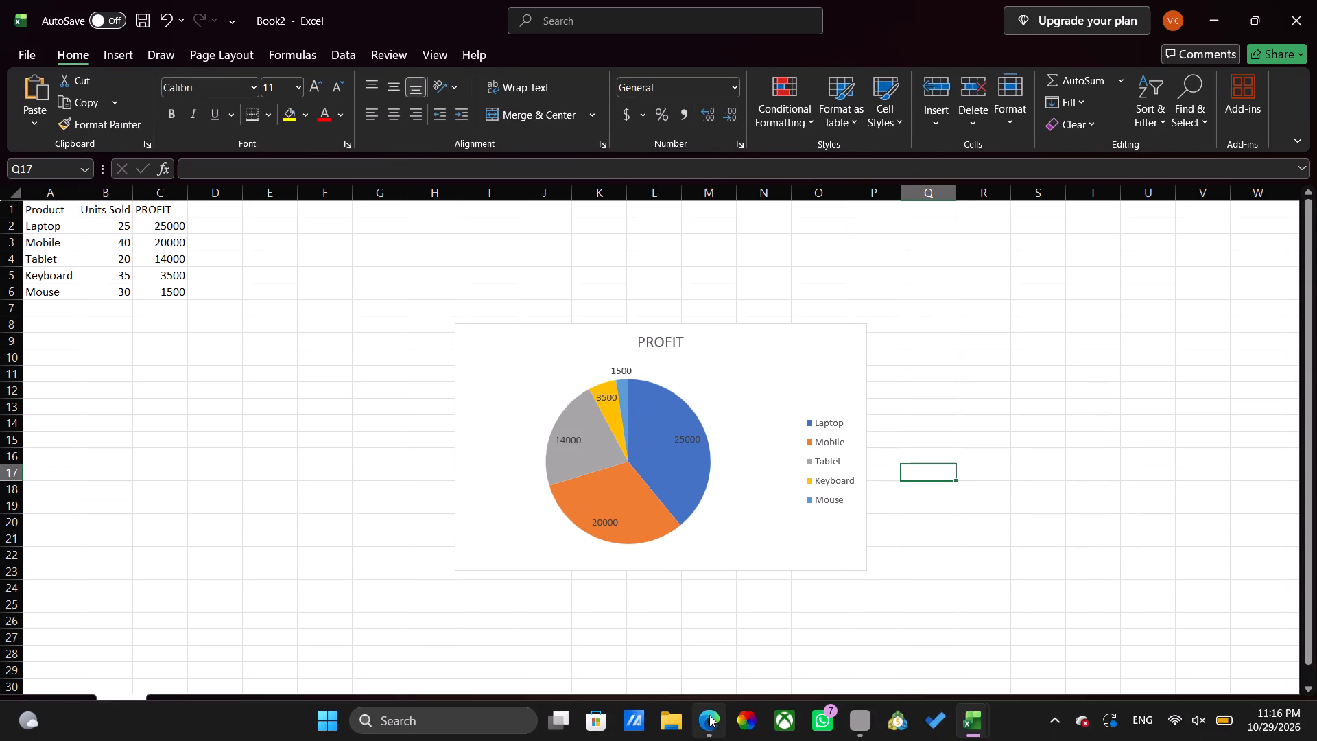
Check the remaining Experiment 7 formatting instructions in the practicals PDF in Edge and return to Excel.
left_click(709, 715)
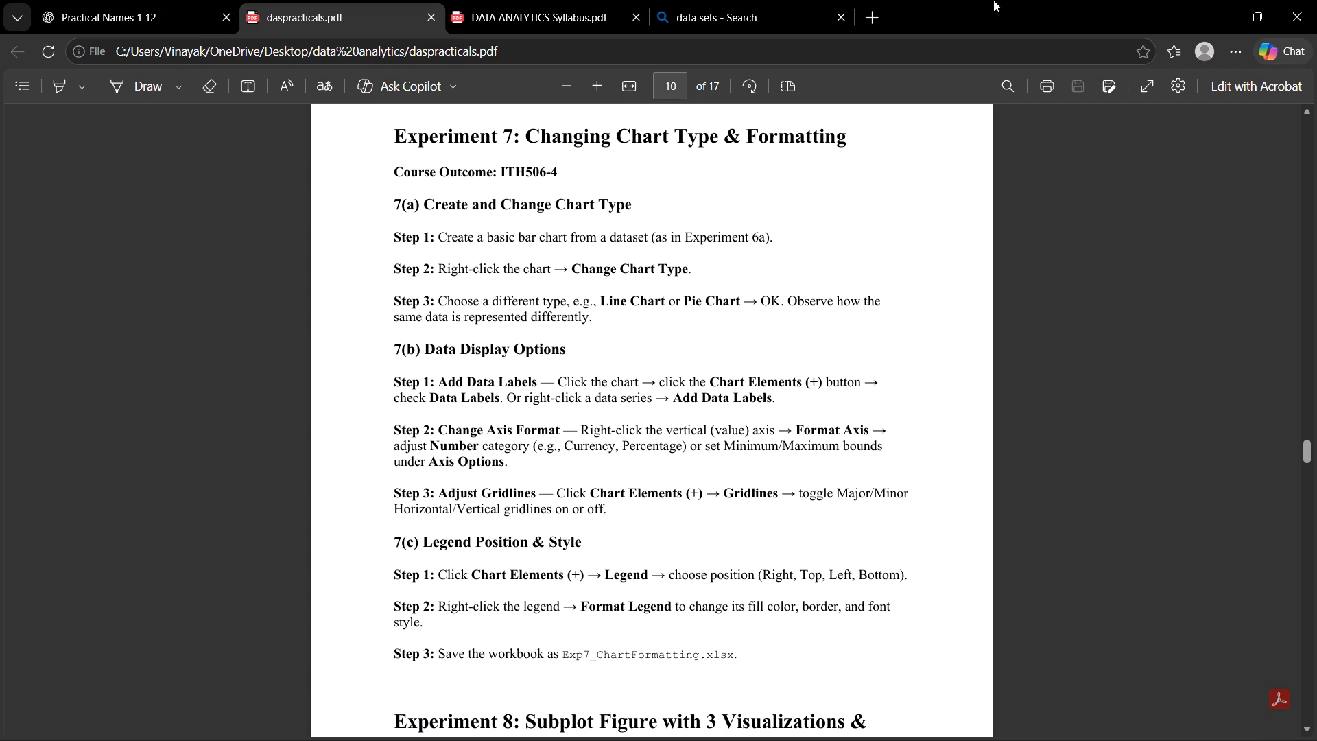
left_click(1210, 0)
Format the pie chart's area with a pattern fill of bold blue horizontal stripes, and close the formatting options.
left_click(772, 381)
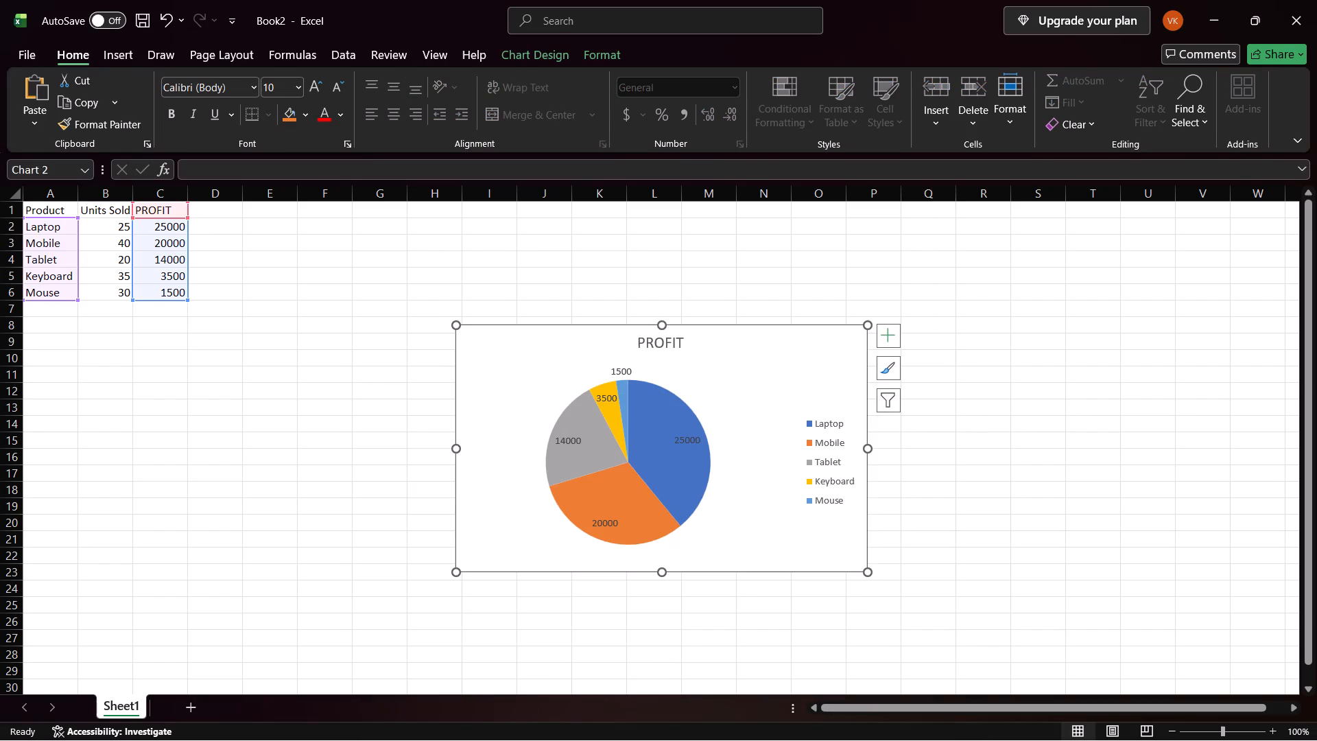
right_click(771, 380)
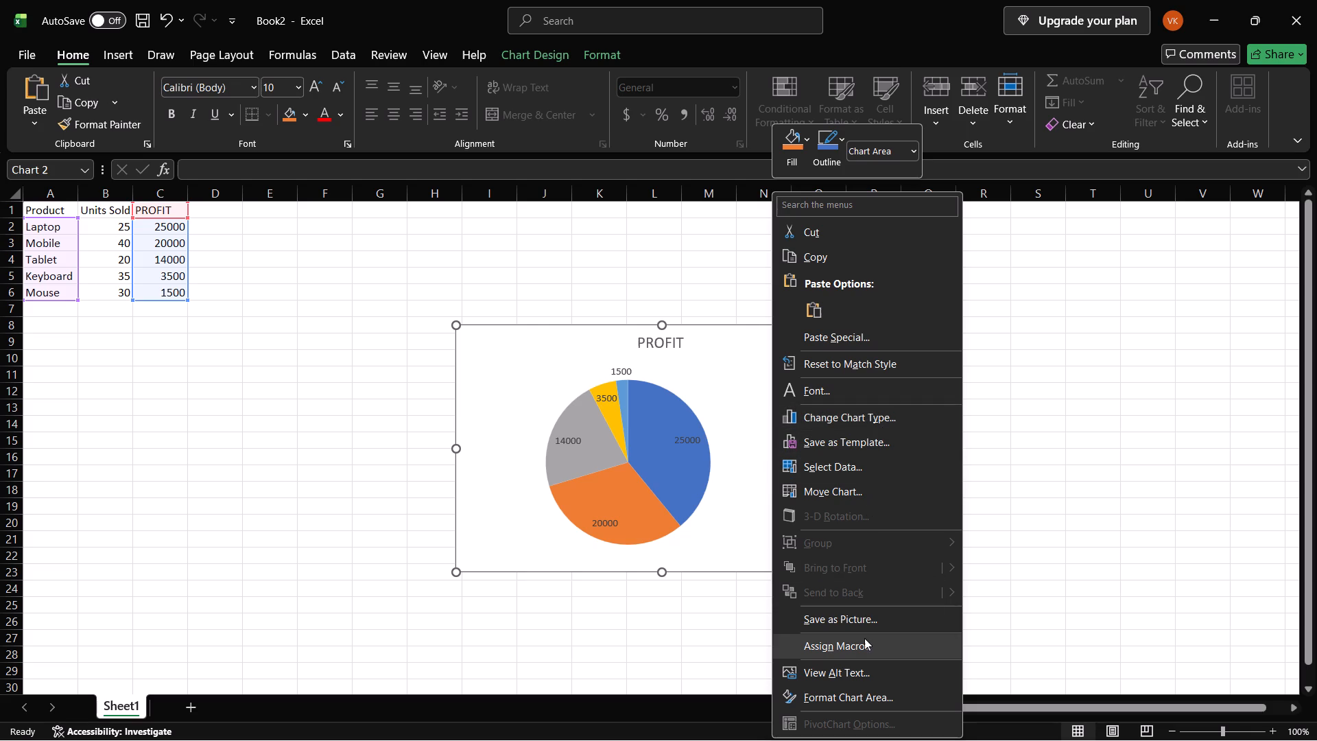
left_click(860, 694)
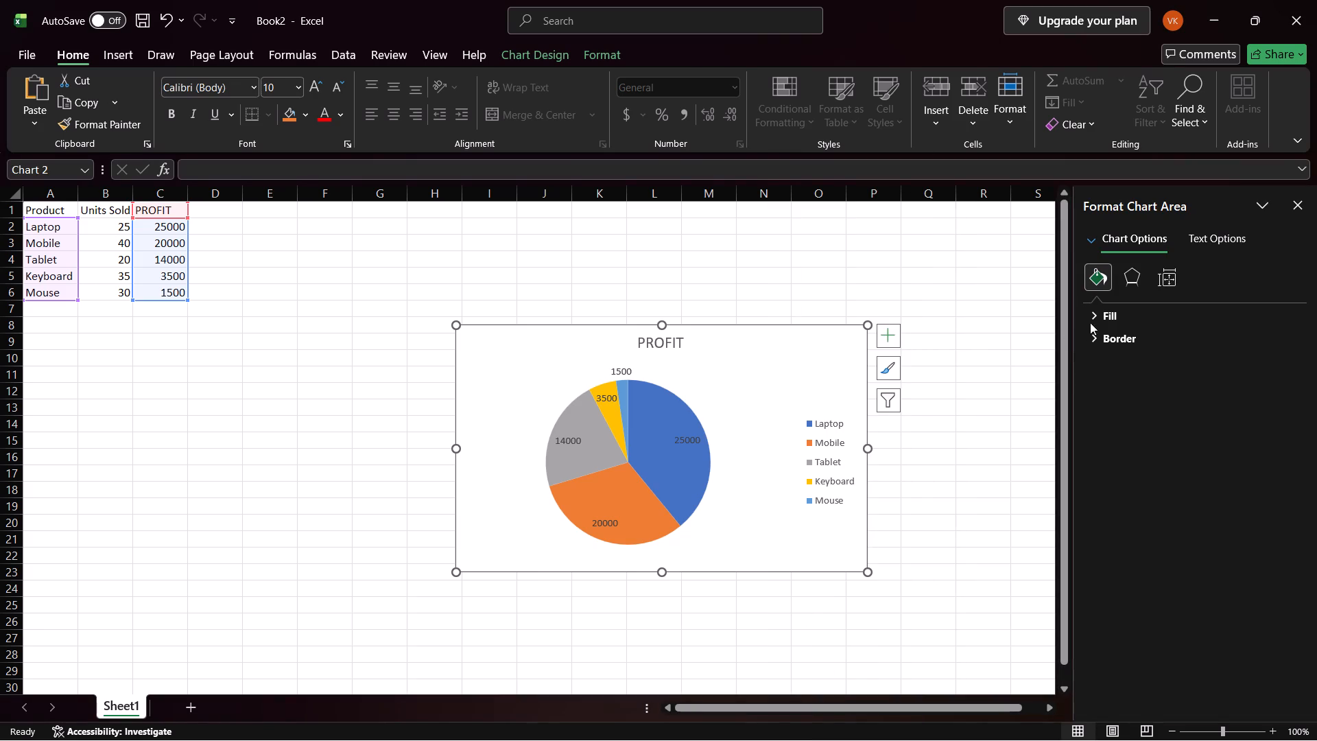
left_click(1095, 314)
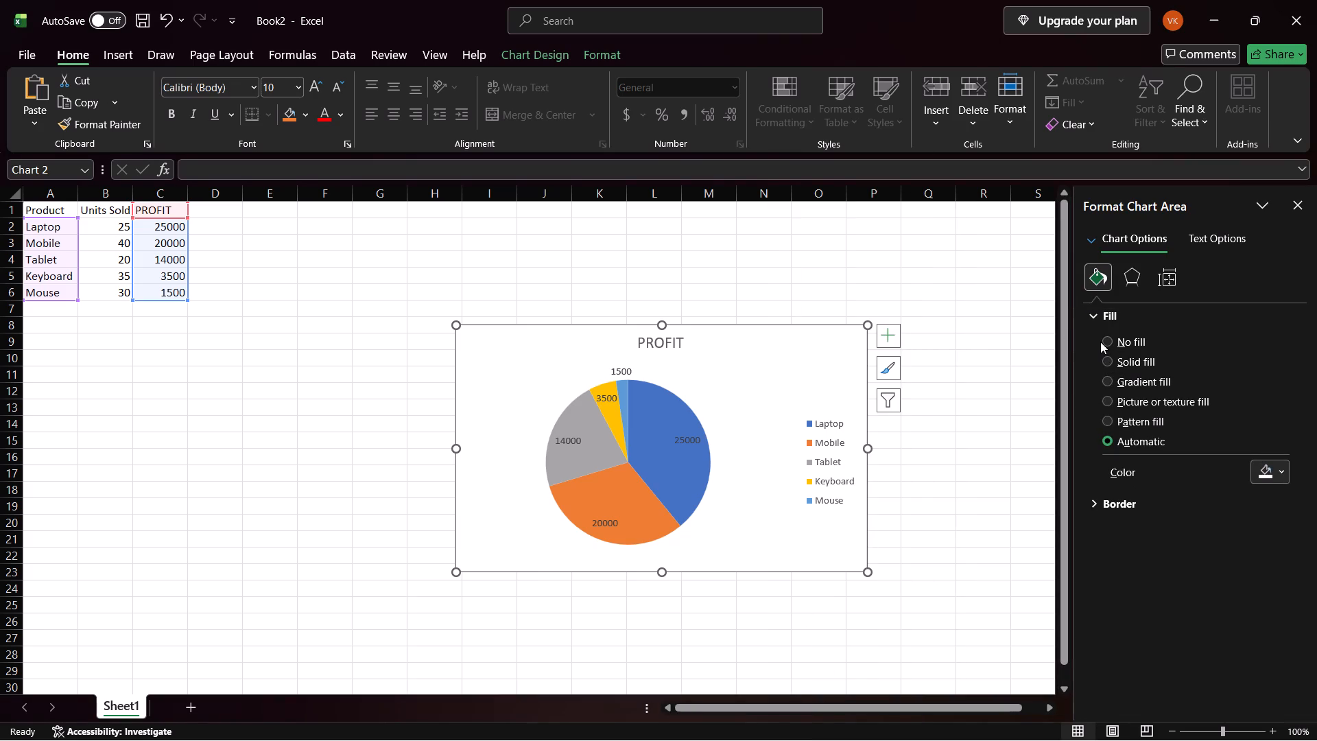
left_click(1100, 342)
left_click(1107, 340)
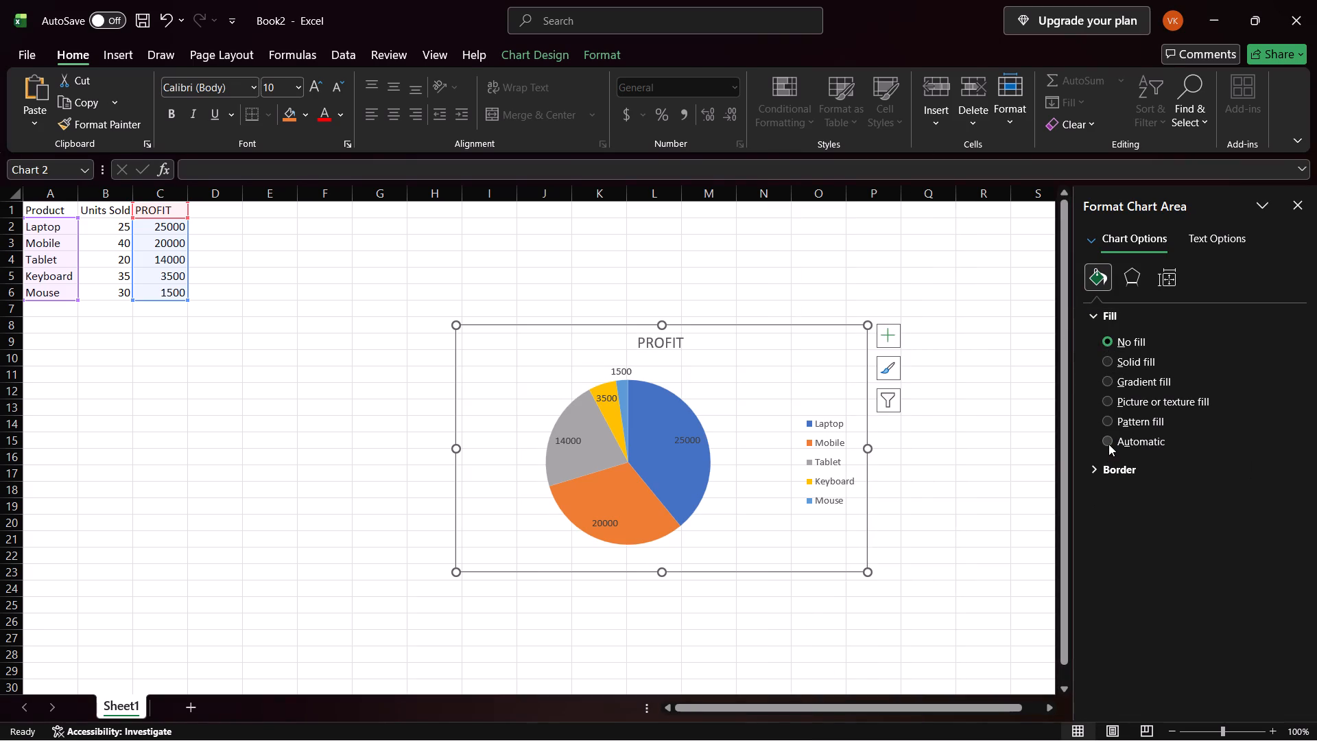
left_click(1108, 442)
left_click(1108, 419)
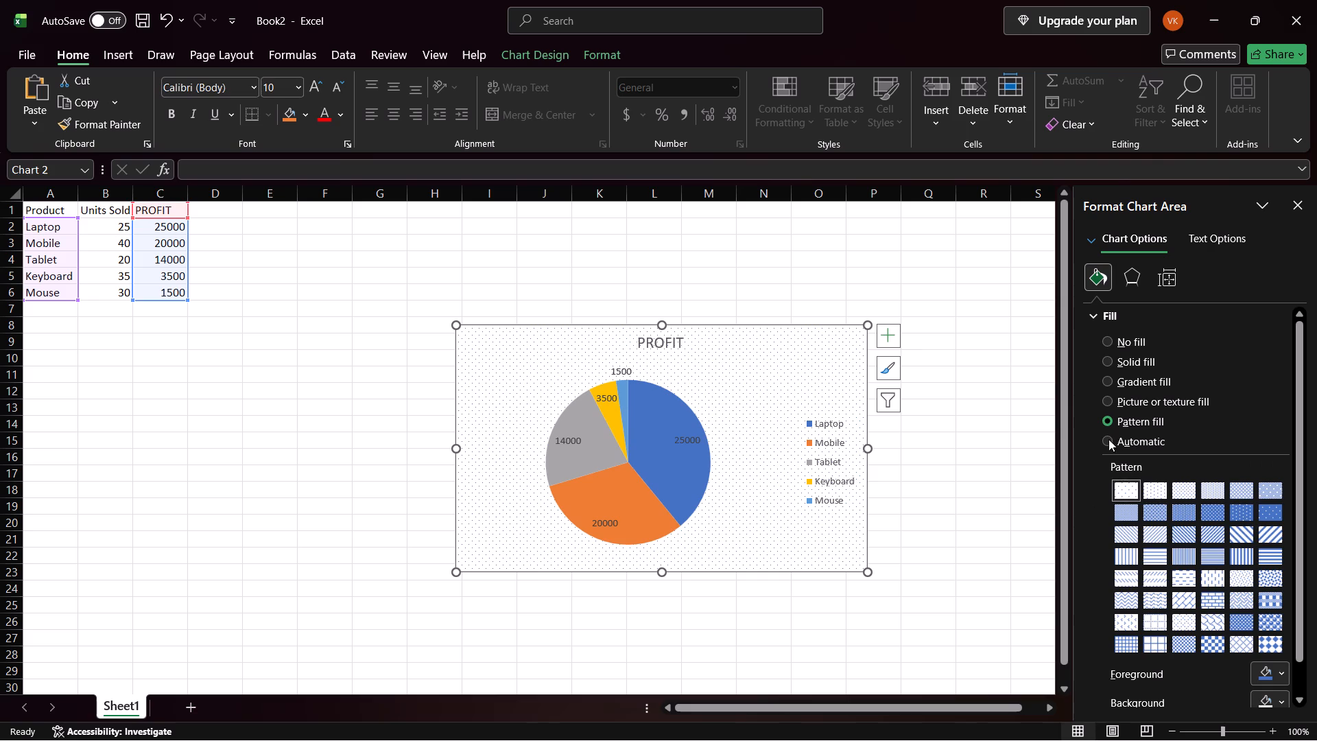
left_click(1158, 487)
left_click(1180, 495)
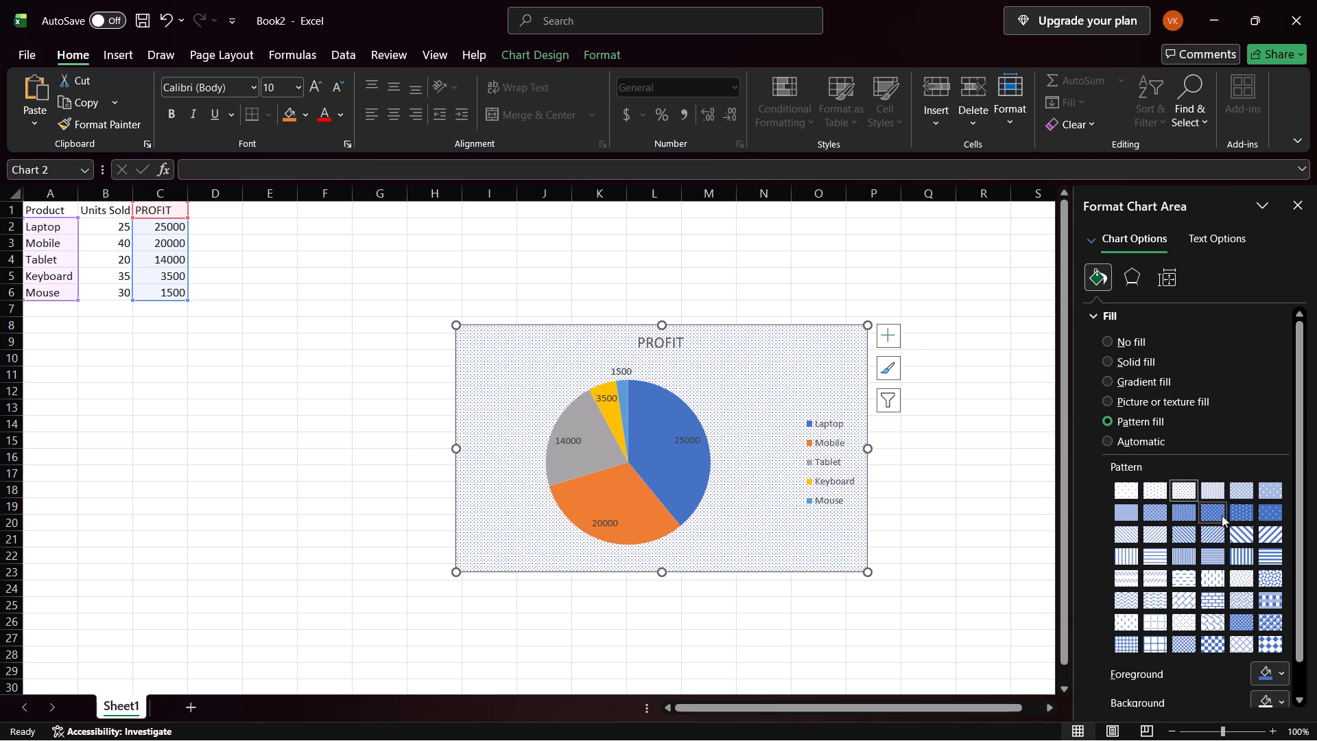
left_click(1235, 522)
left_click(1253, 550)
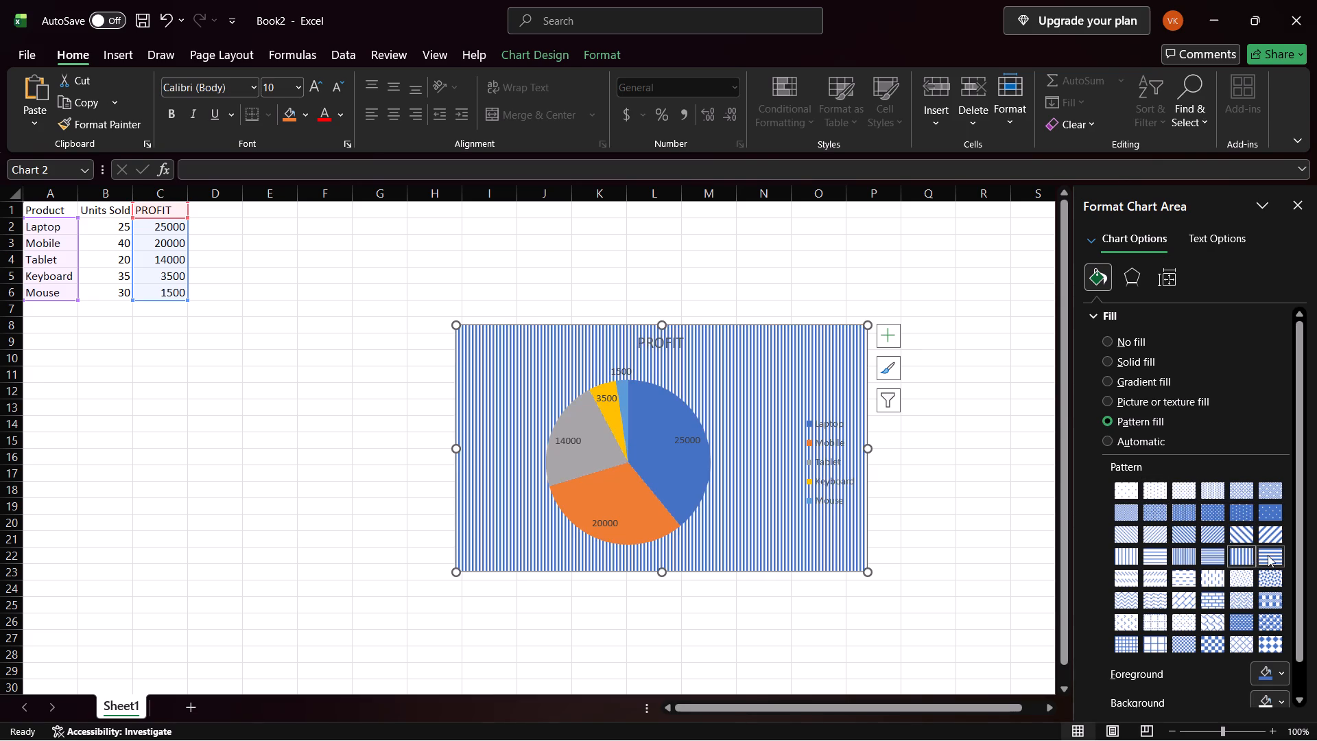
left_click(1268, 555)
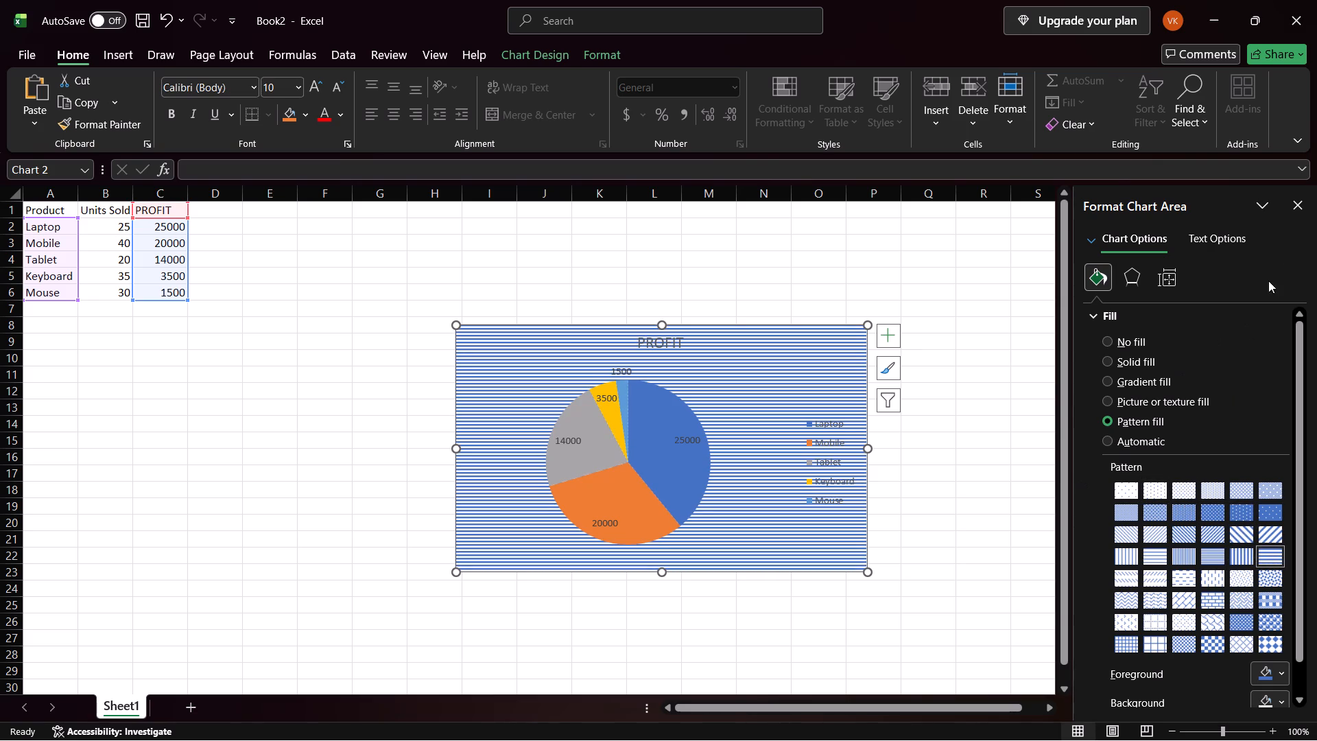
left_click(1218, 243)
left_click(1155, 238)
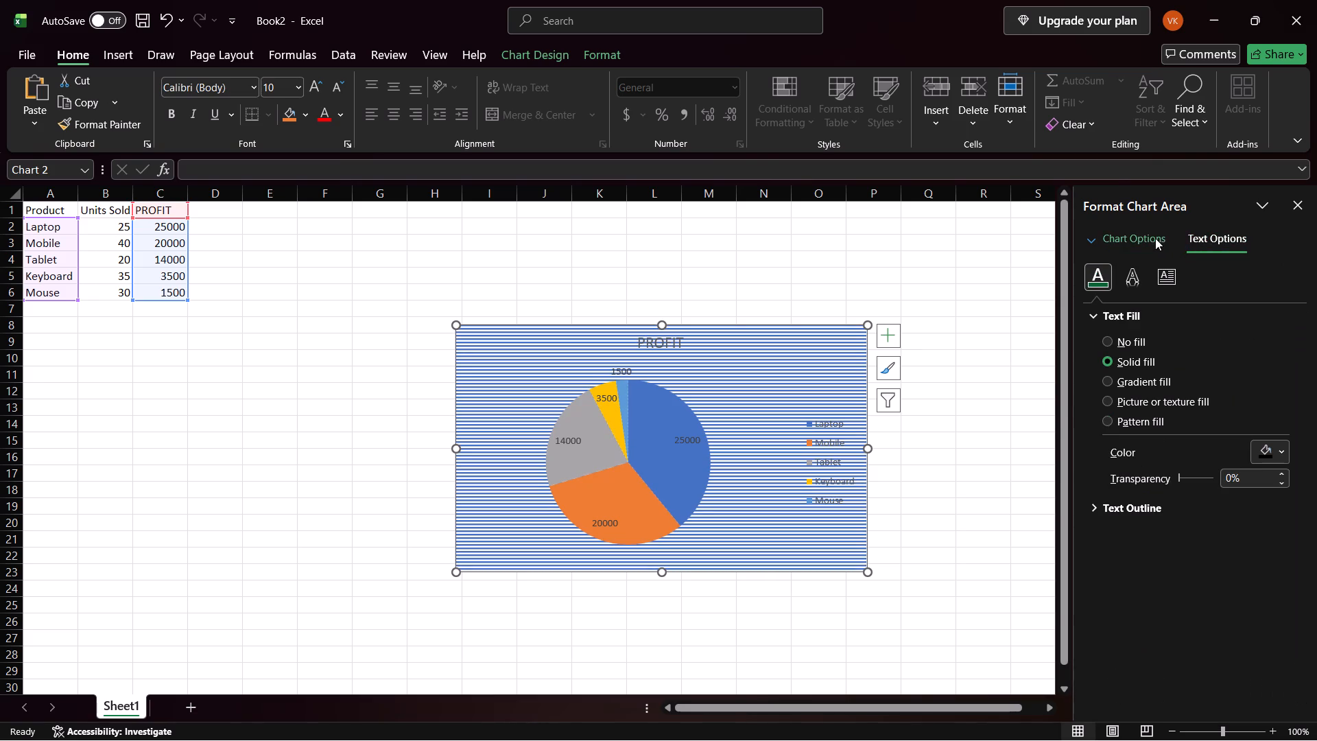
left_click(1202, 233)
left_click(1295, 202)
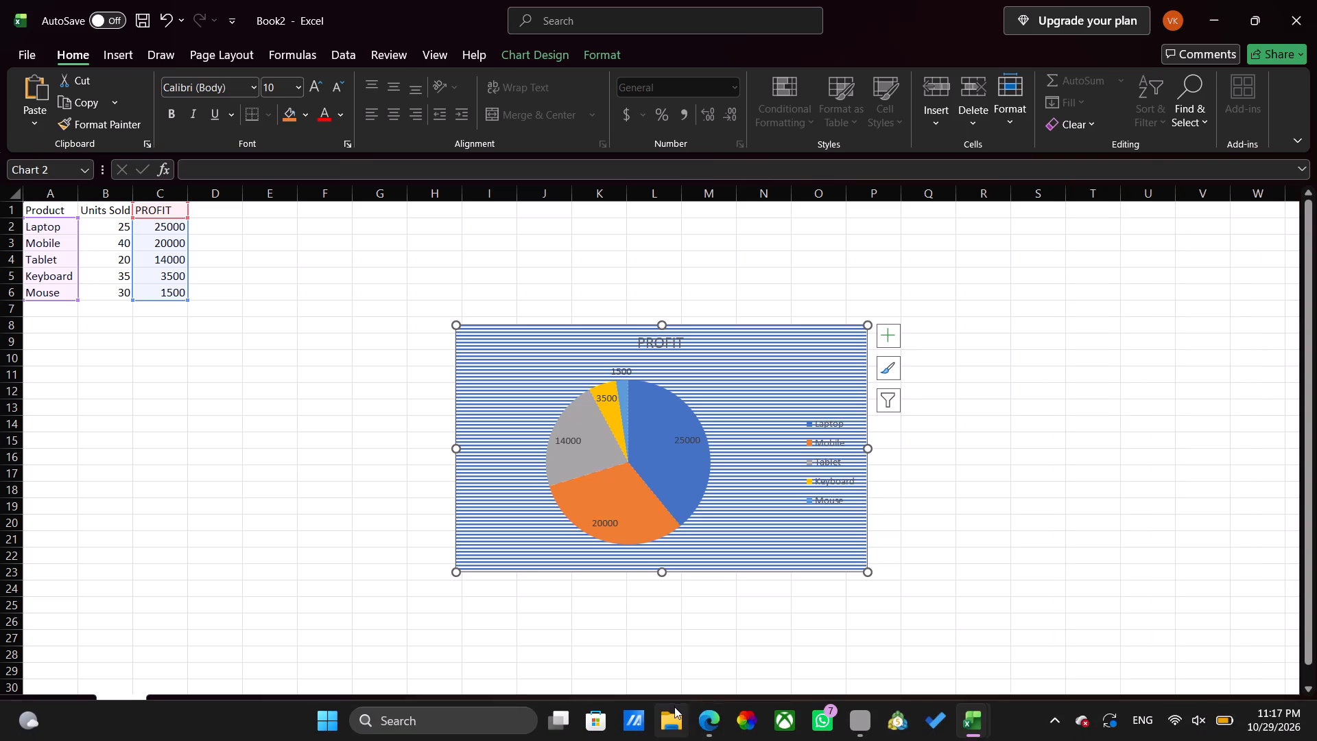
Reread the Change Axis Format instruction of Experiment 7(b) in the practicals PDF in Edge and return to Excel.
left_click(702, 709)
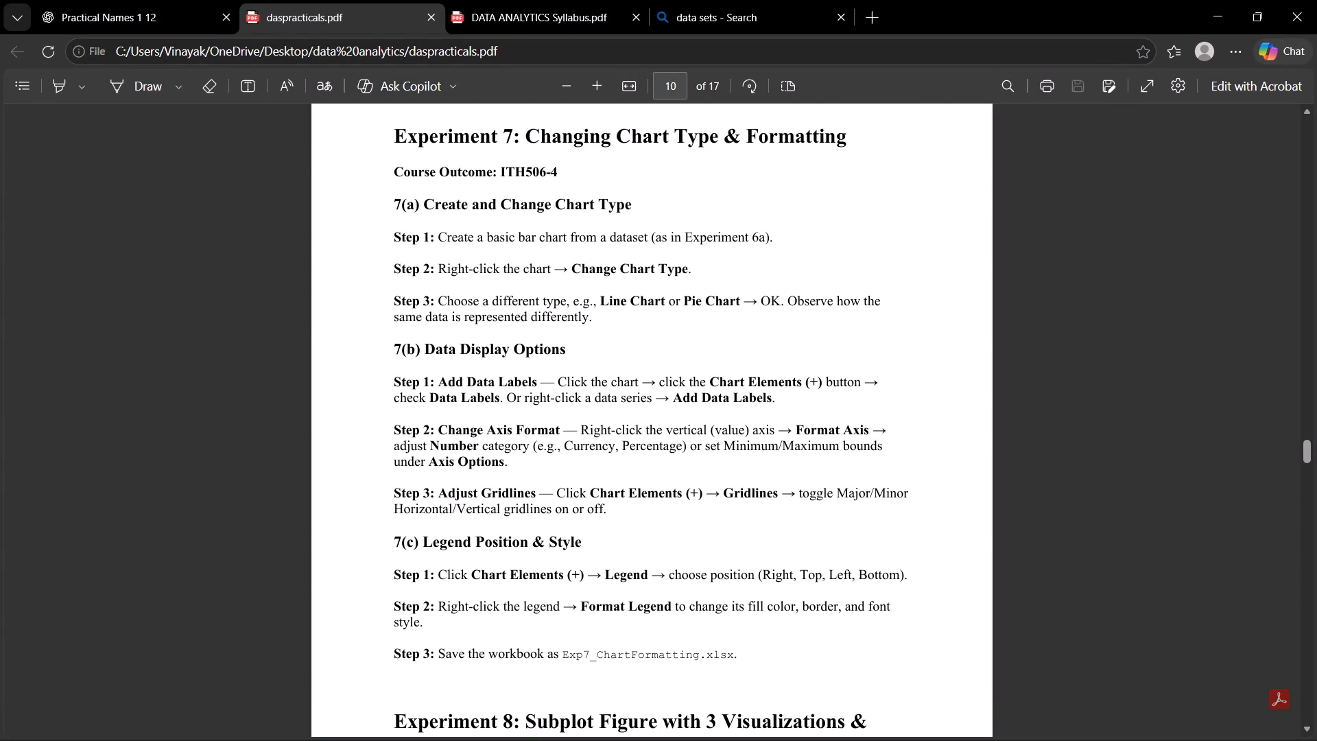
left_click_drag(440, 423, 553, 435)
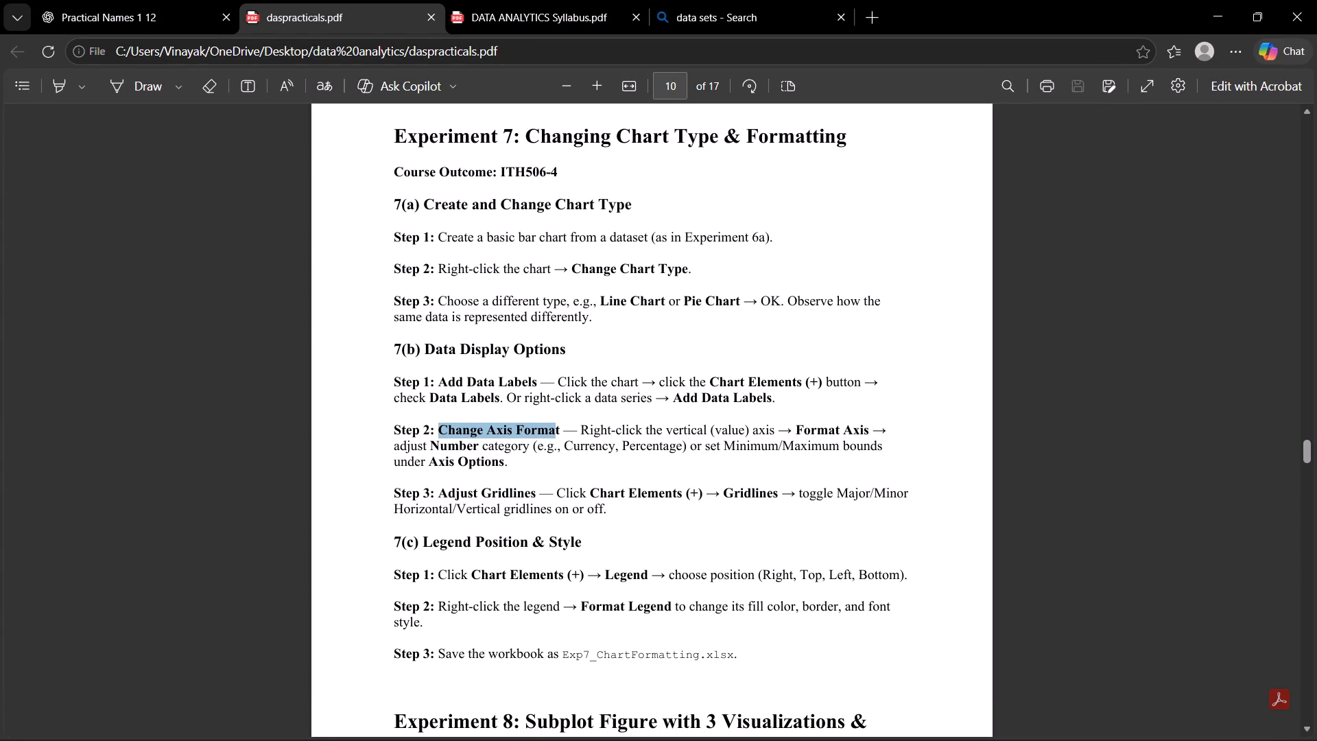
left_click_drag(553, 435, 561, 431)
left_click(561, 431)
double_click(728, 436)
left_click(697, 491)
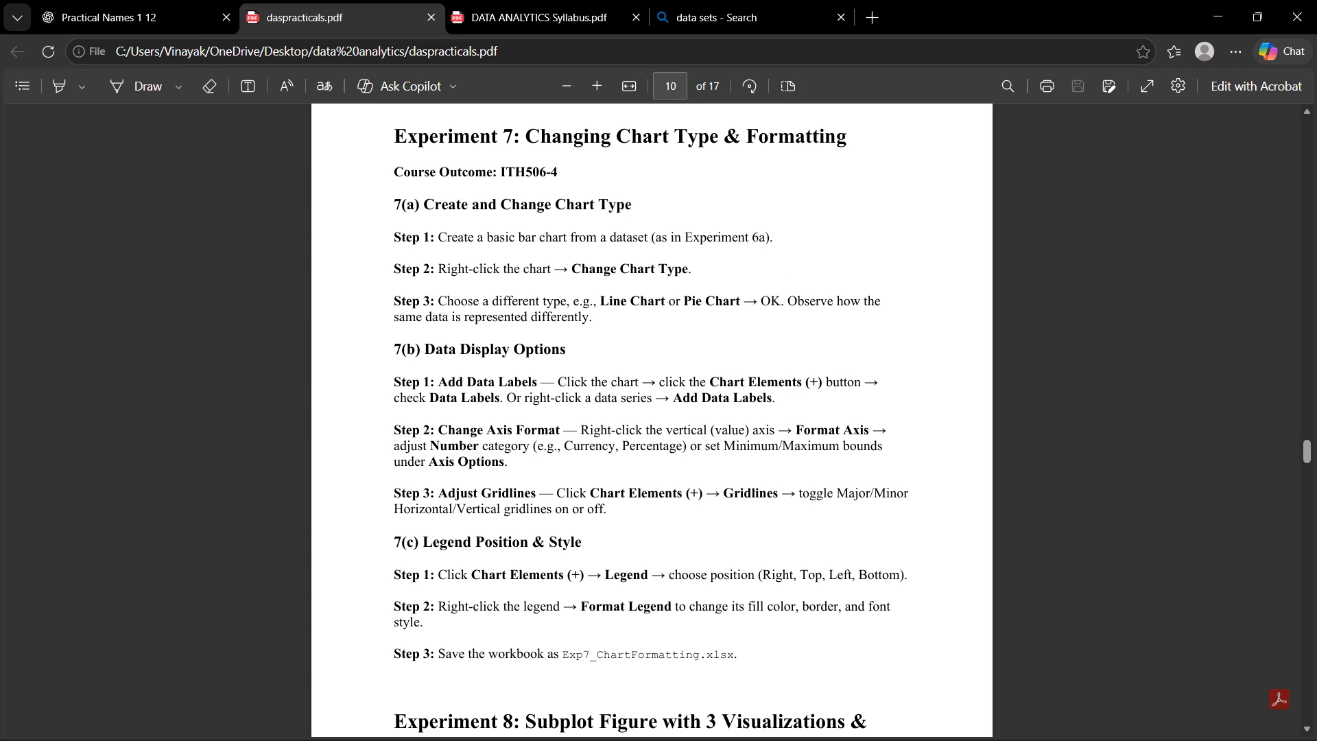
left_click(1225, 0)
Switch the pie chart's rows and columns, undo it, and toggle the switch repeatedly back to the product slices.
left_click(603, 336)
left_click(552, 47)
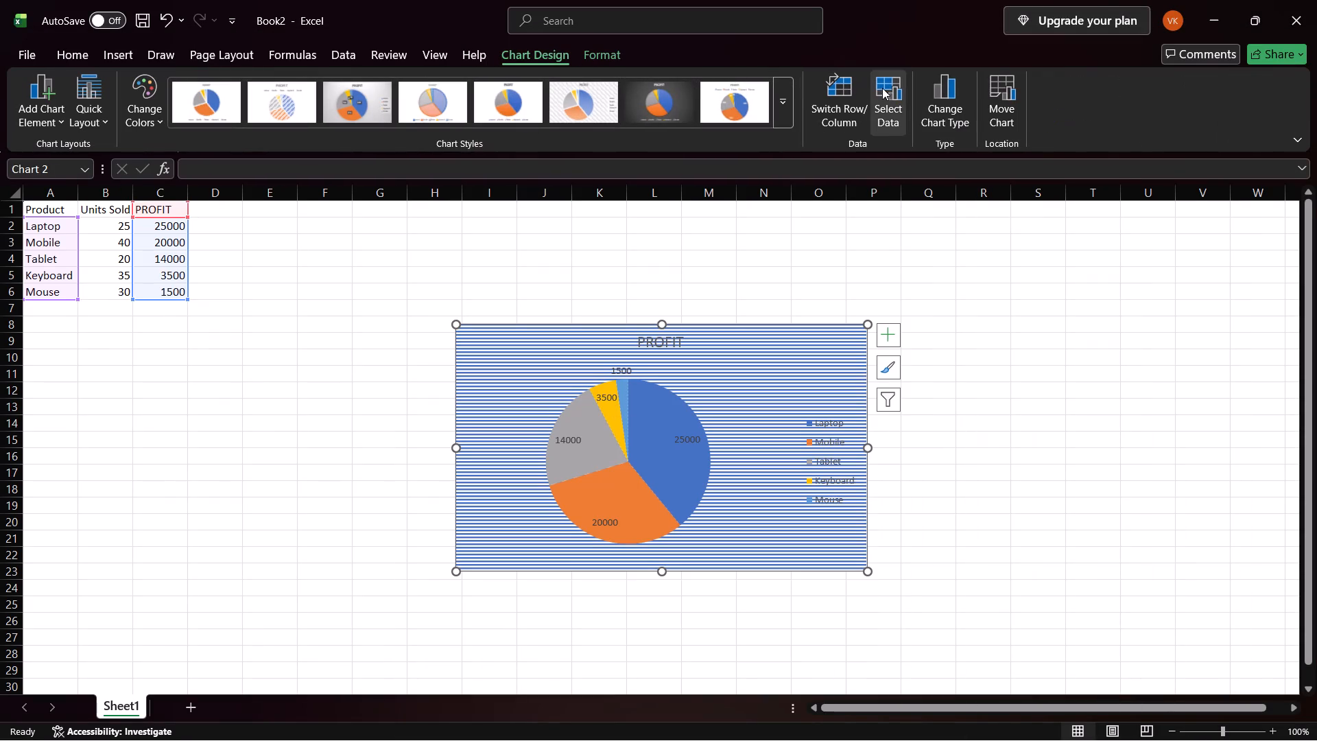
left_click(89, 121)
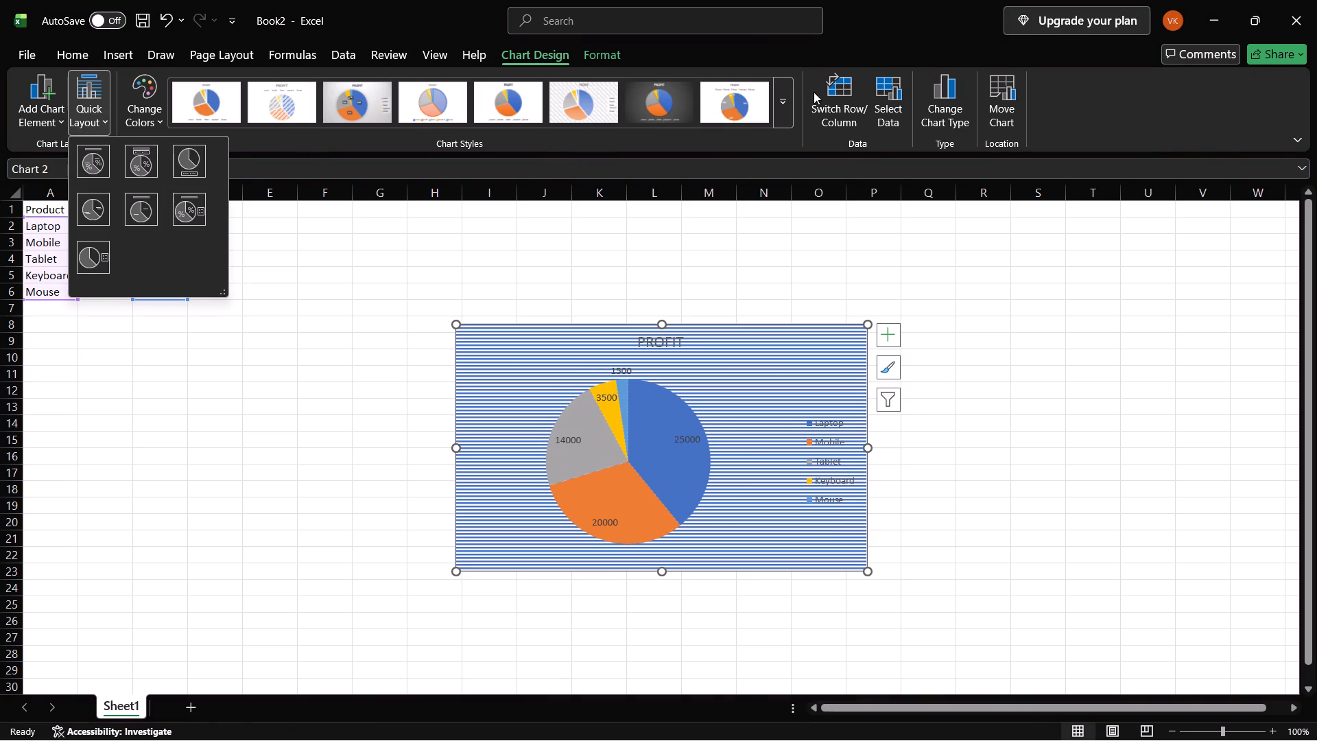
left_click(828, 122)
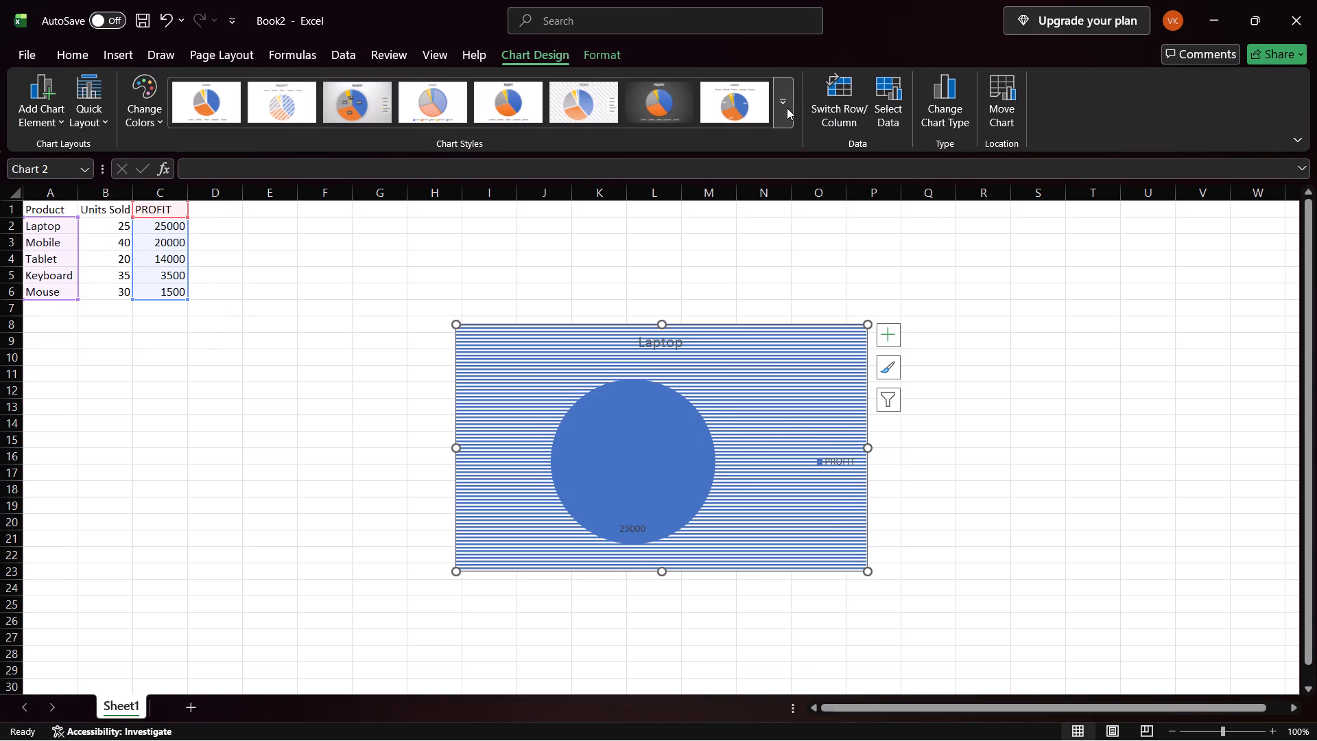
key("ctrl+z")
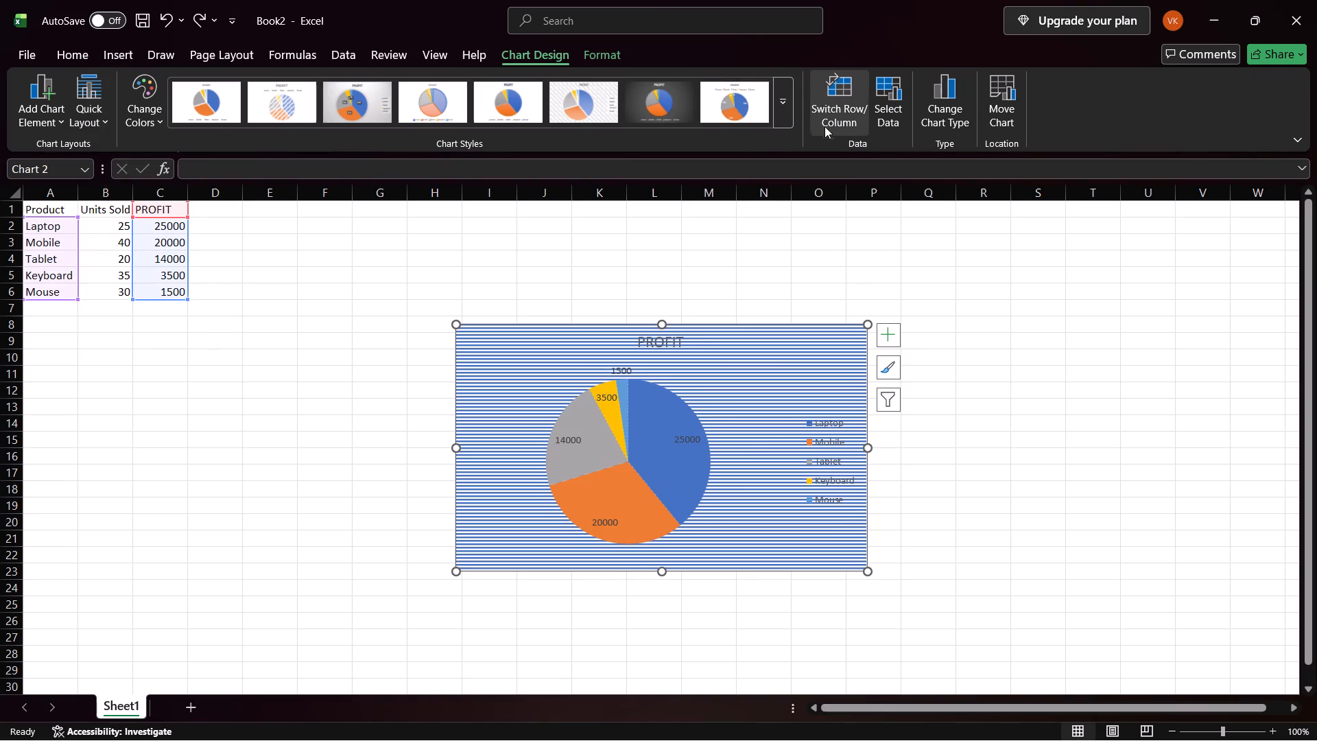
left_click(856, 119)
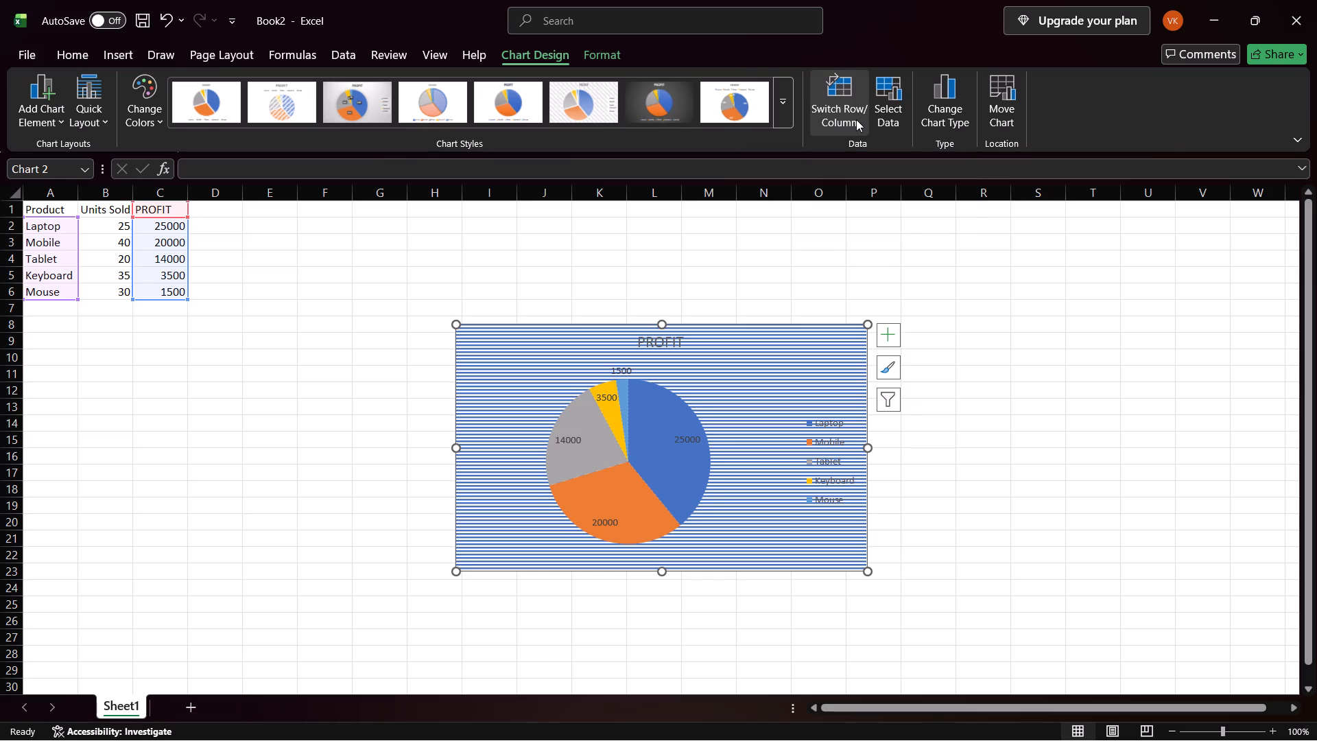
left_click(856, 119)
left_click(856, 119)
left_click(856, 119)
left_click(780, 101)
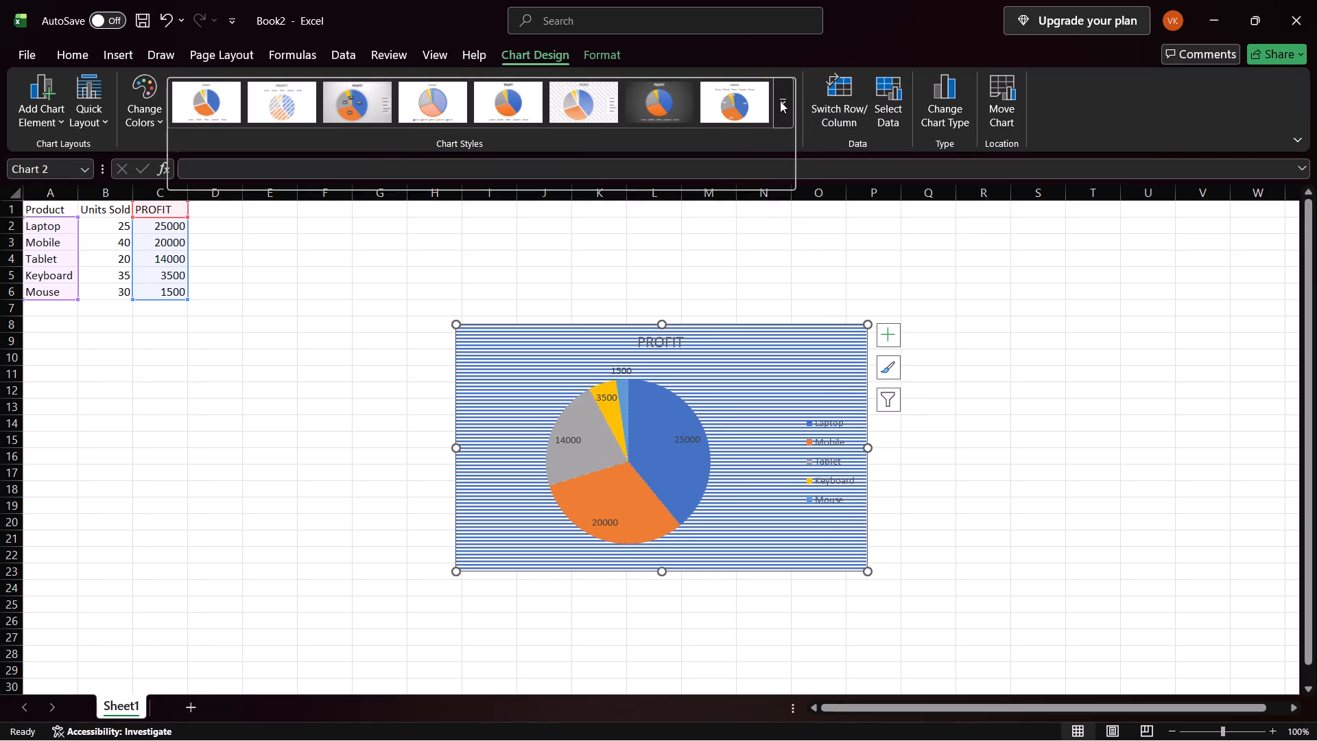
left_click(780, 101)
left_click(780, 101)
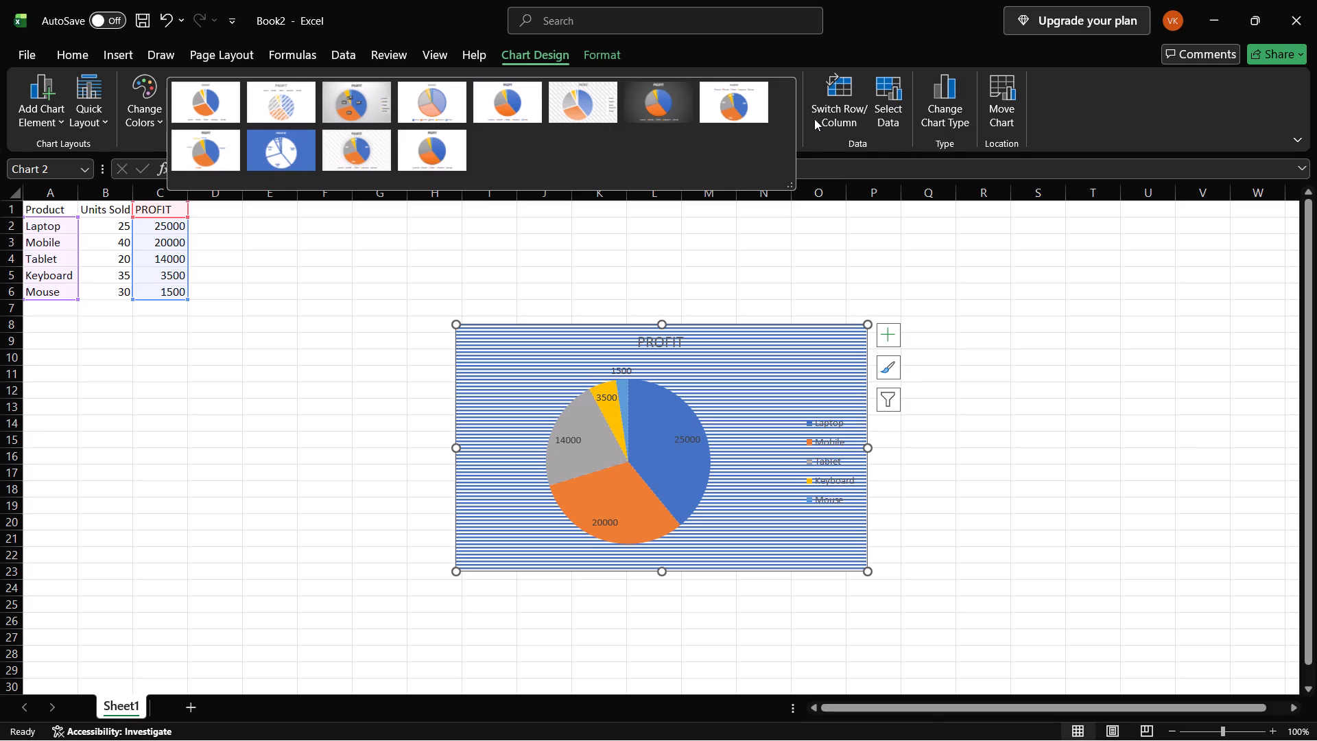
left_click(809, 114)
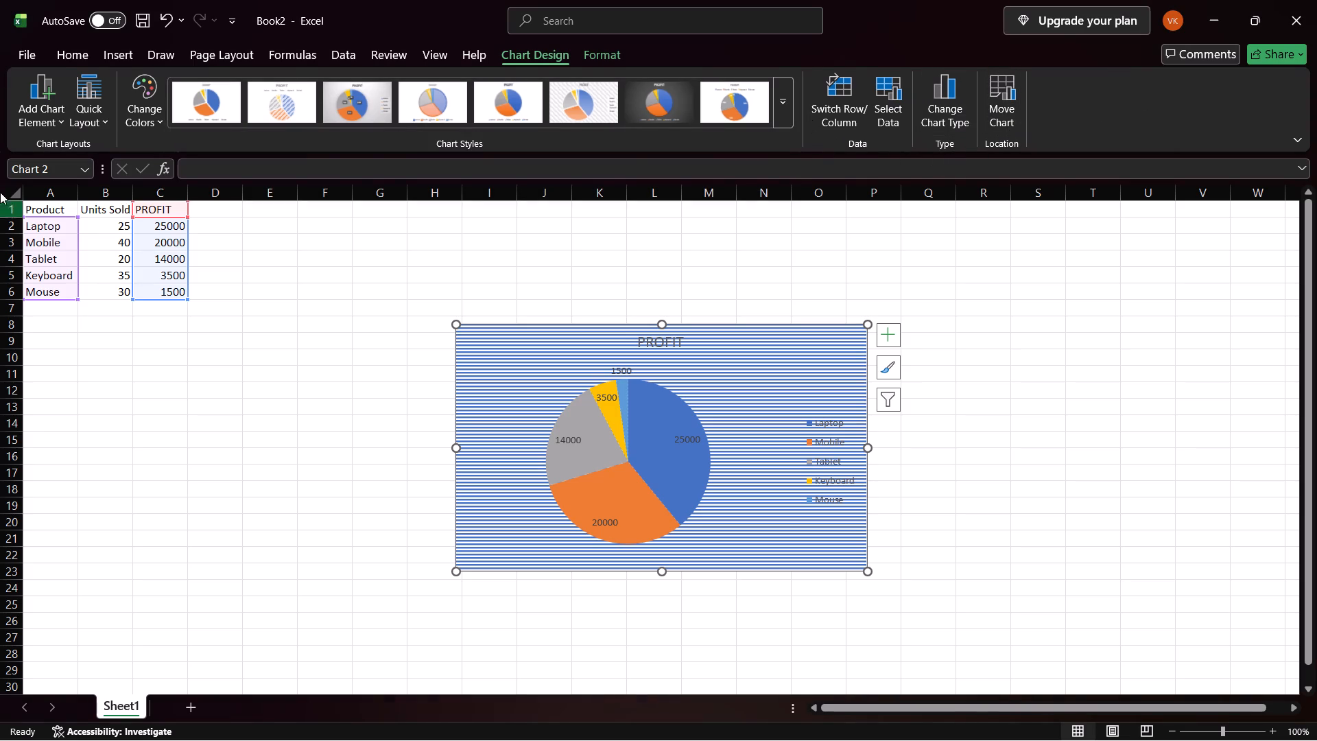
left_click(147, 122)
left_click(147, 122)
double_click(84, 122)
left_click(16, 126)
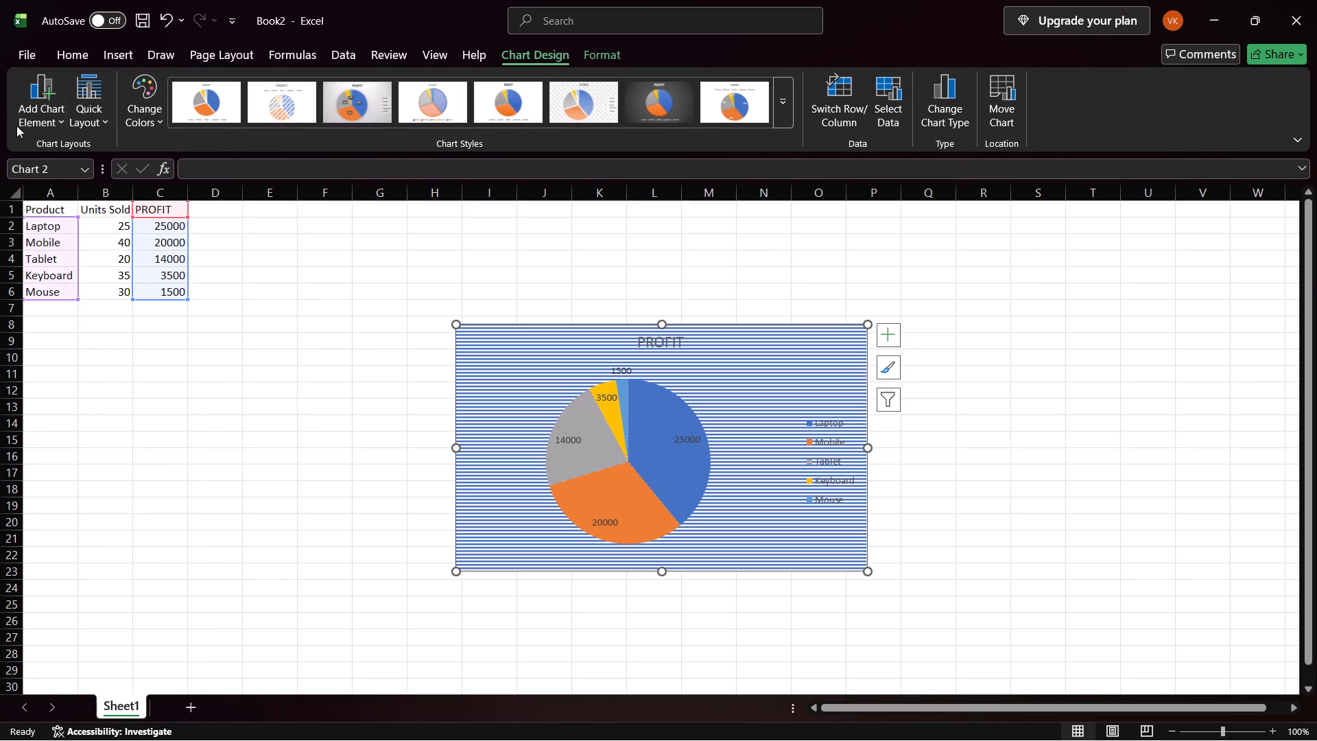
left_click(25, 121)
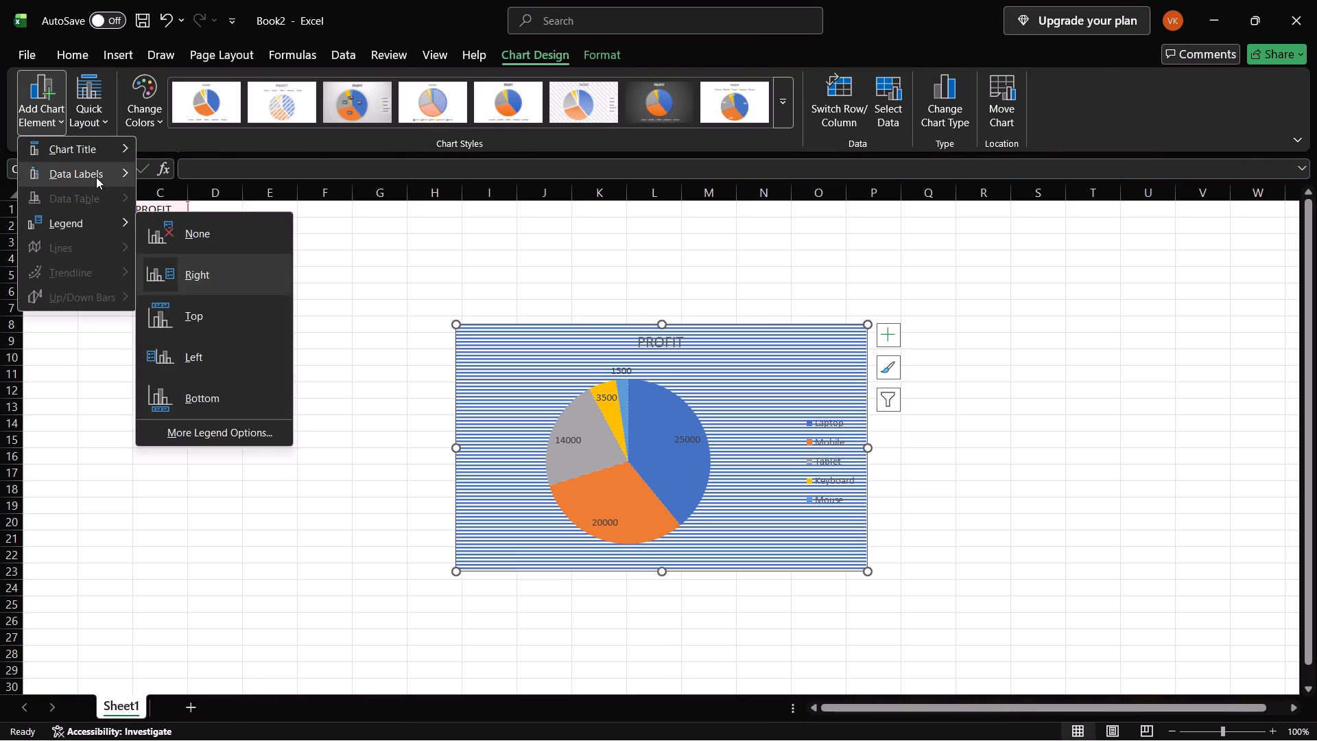
Check the Change Axis Format instruction again in the practicals PDF in Edge and return to Excel.
key("alt+Tab")
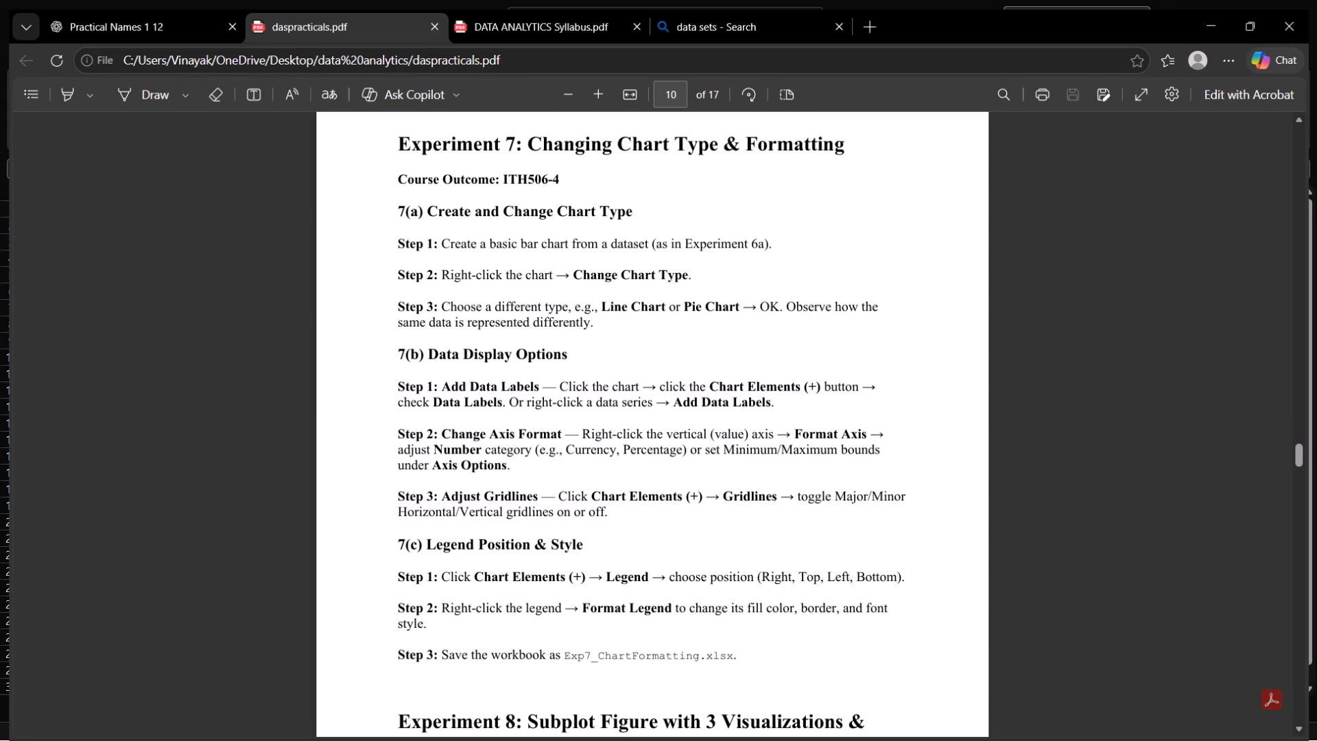
double_click(532, 432)
left_click(537, 478)
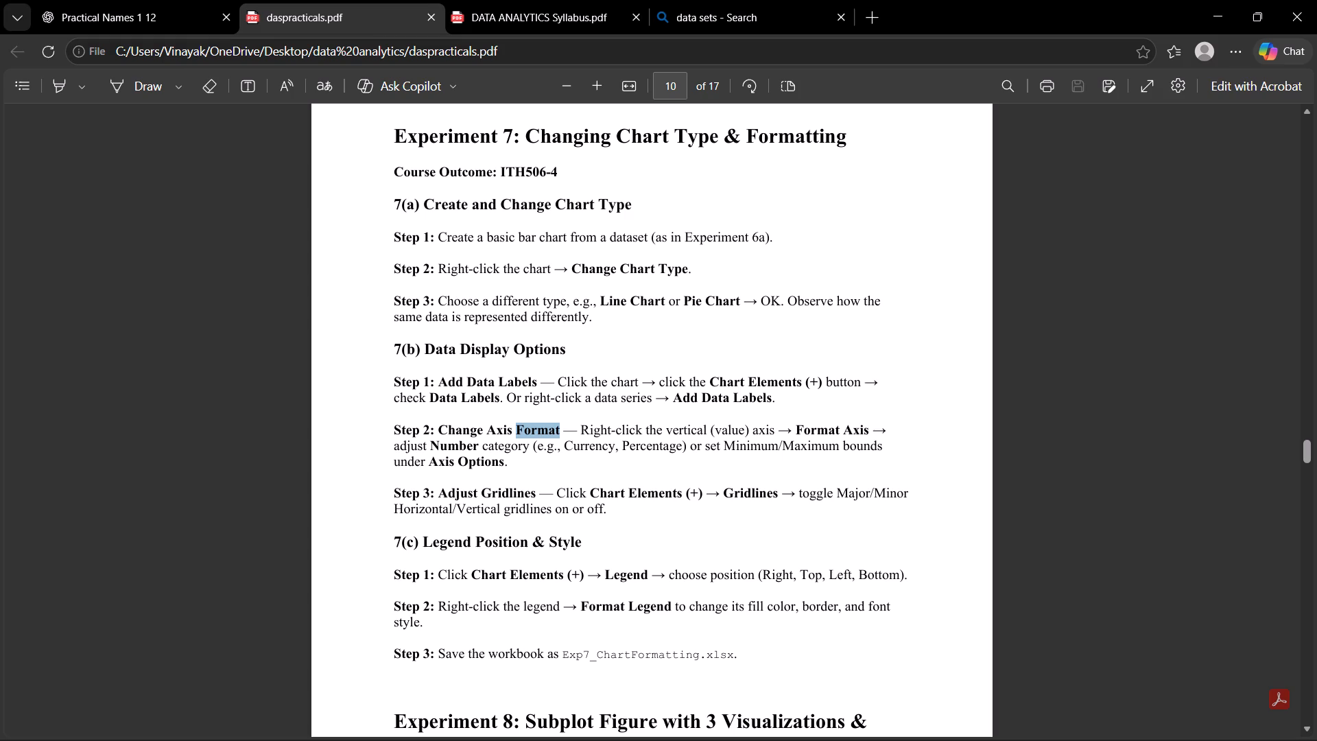
key("alt+Tab")
Look through the pie chart's available commands, chart styles and color schemes for axis formatting.
left_click(704, 402)
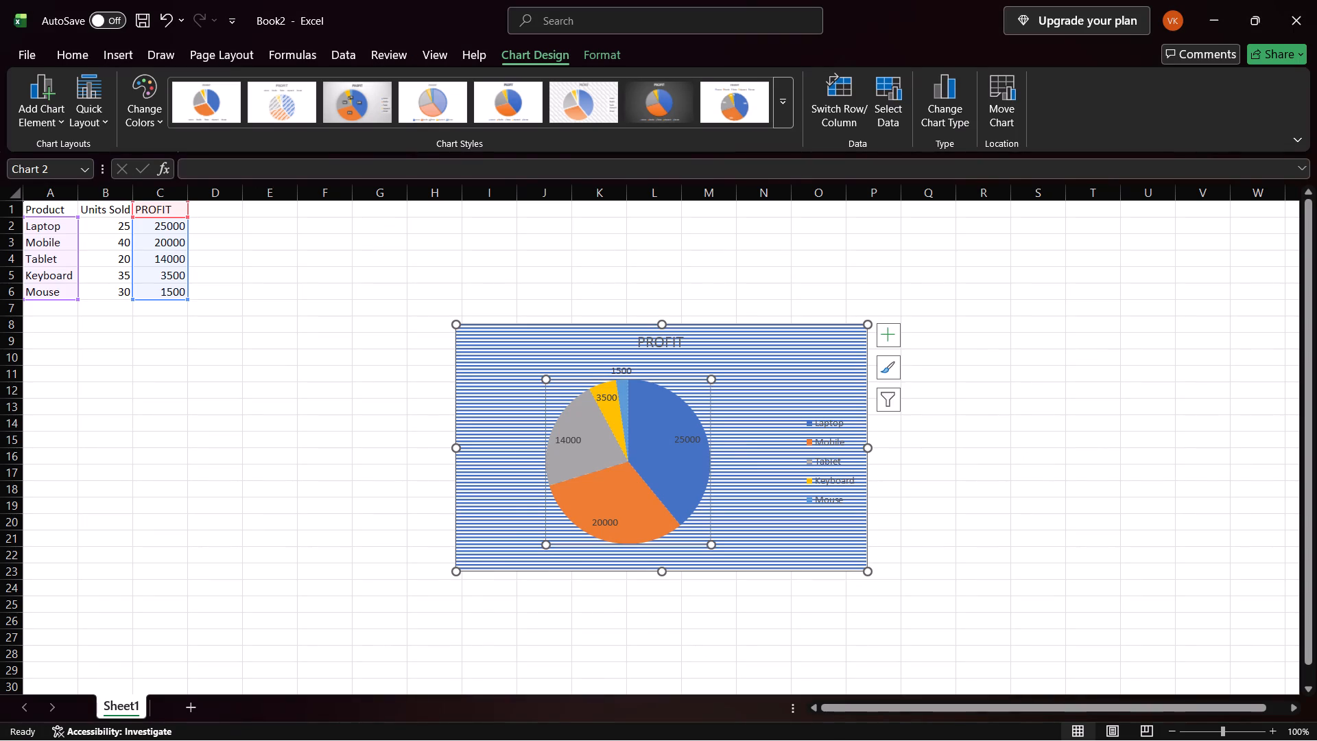
right_click(787, 395)
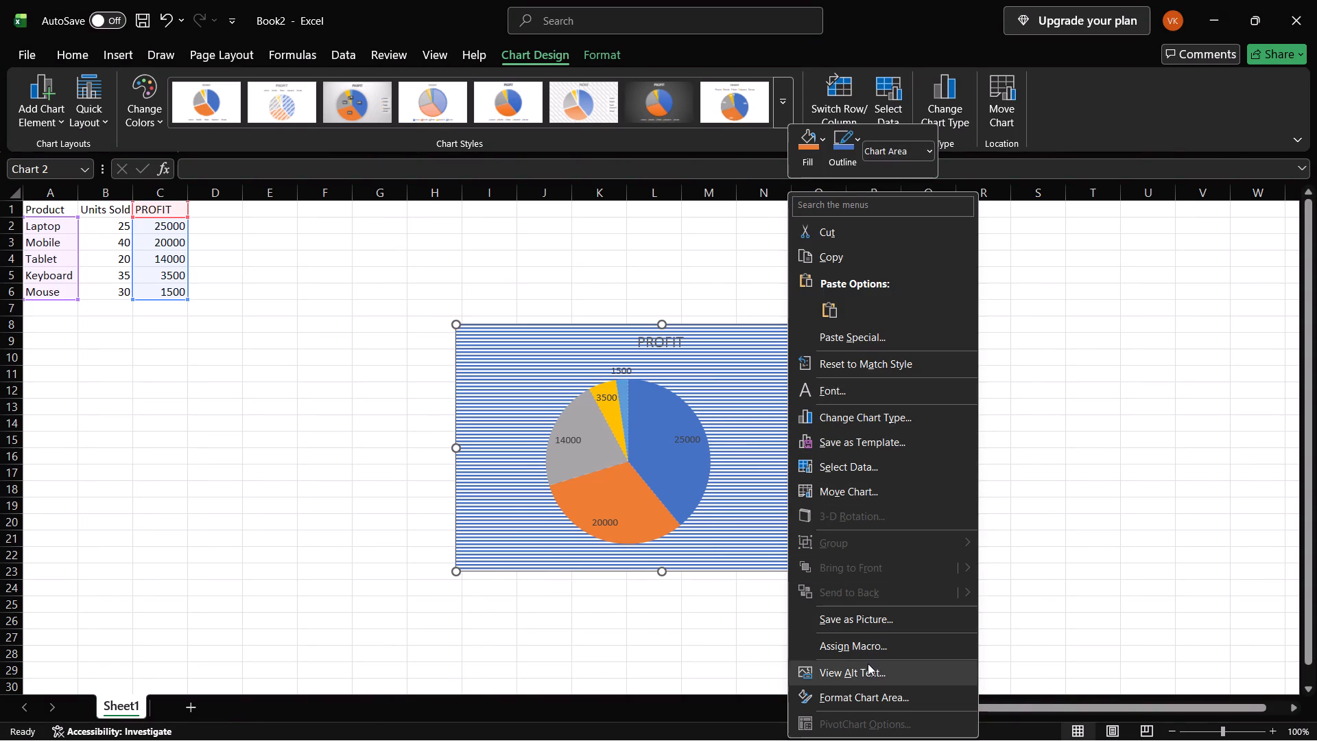
left_click(709, 527)
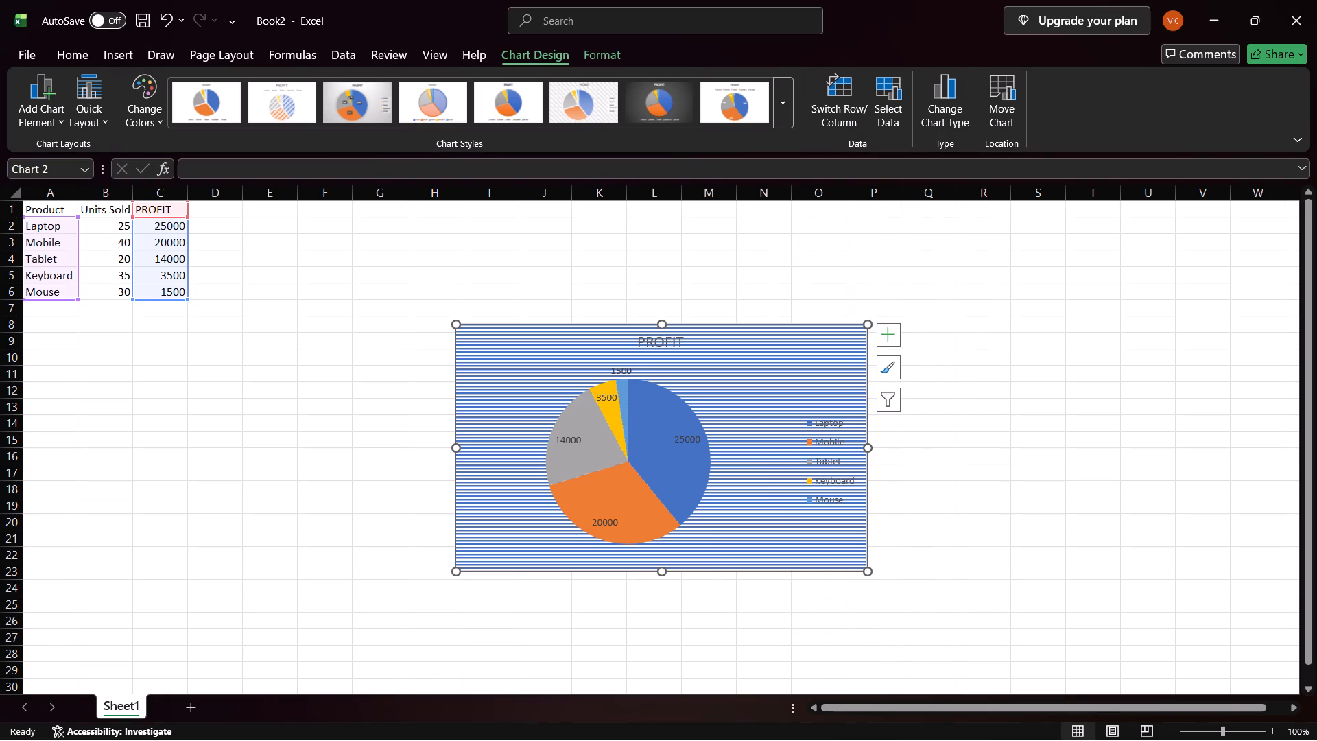
right_click(889, 366)
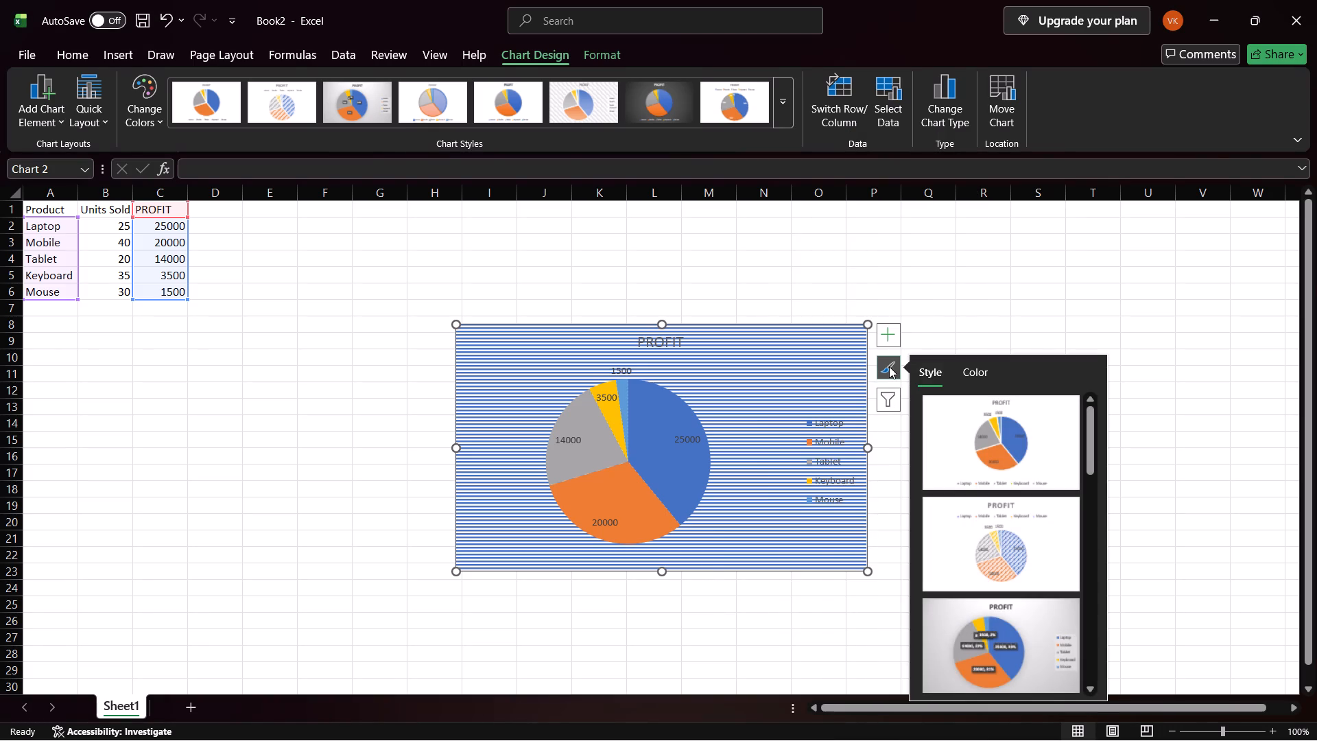
scroll(1002, 484, "down", 3)
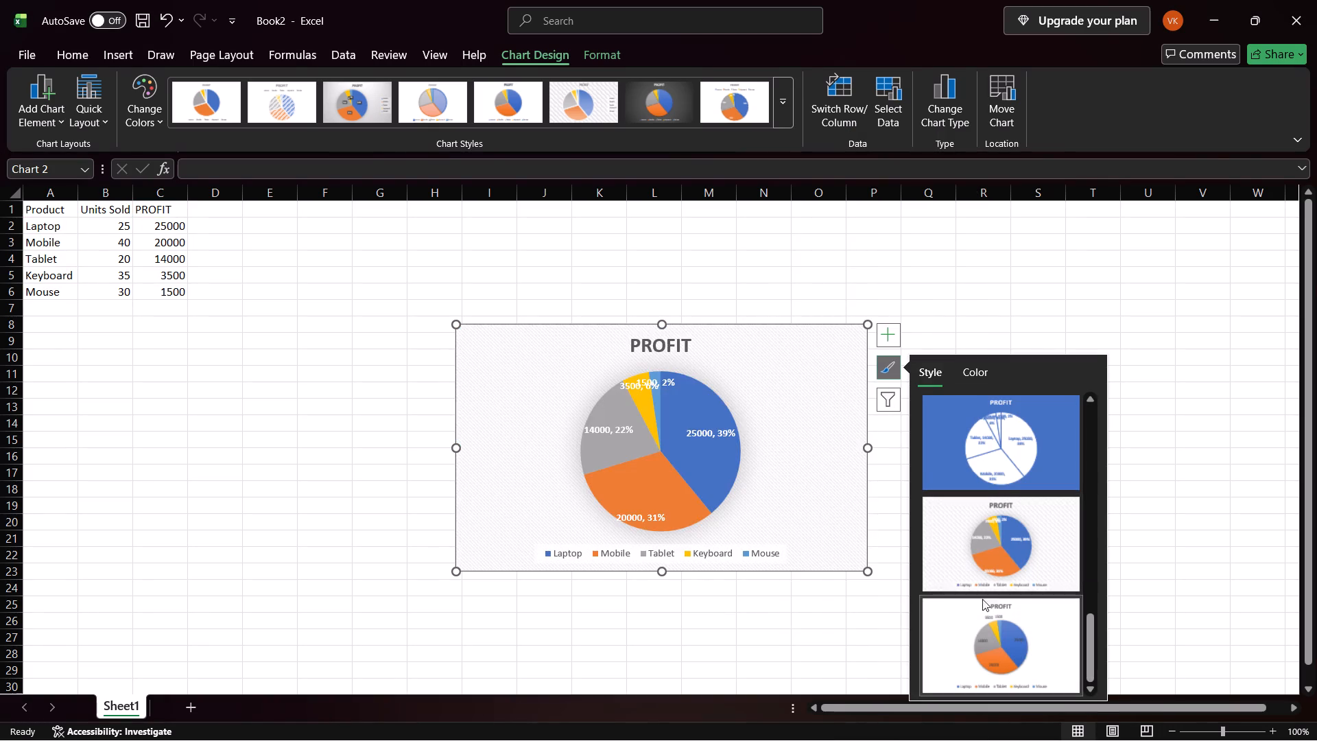
left_click(971, 374)
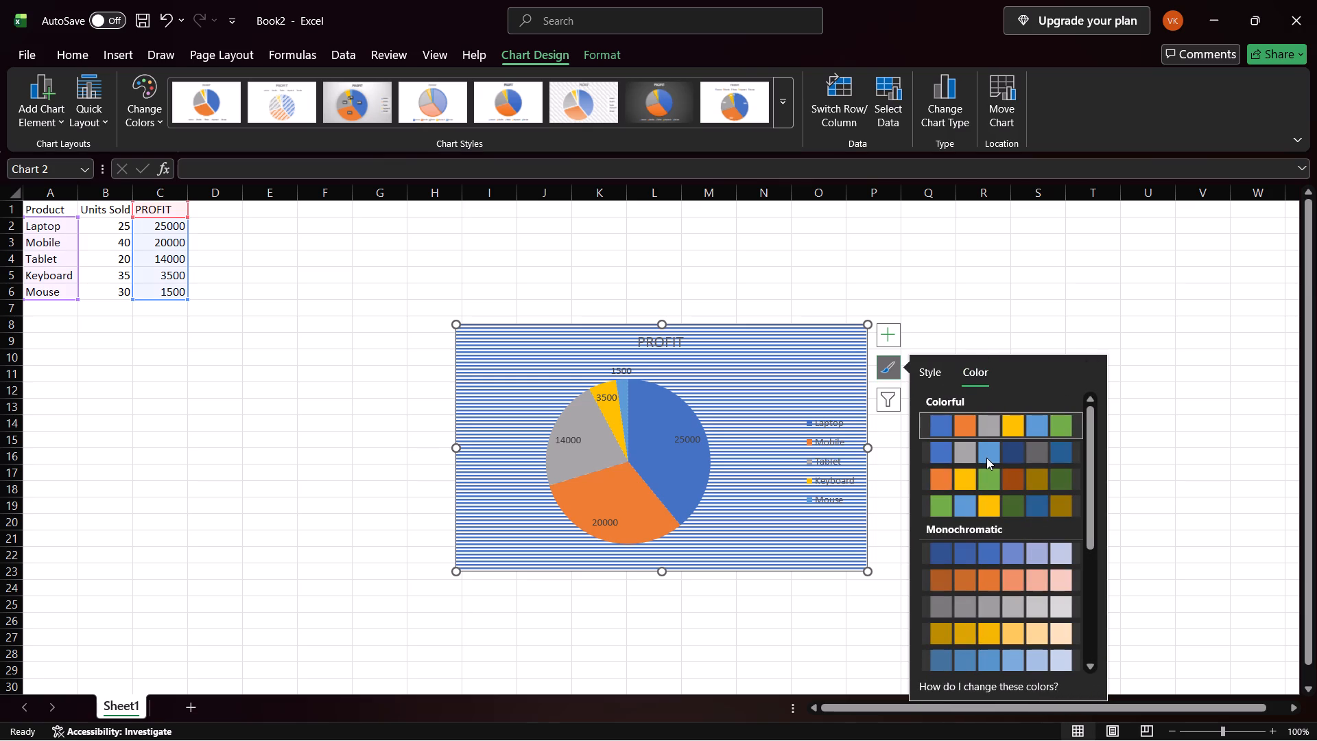
left_click(1001, 305)
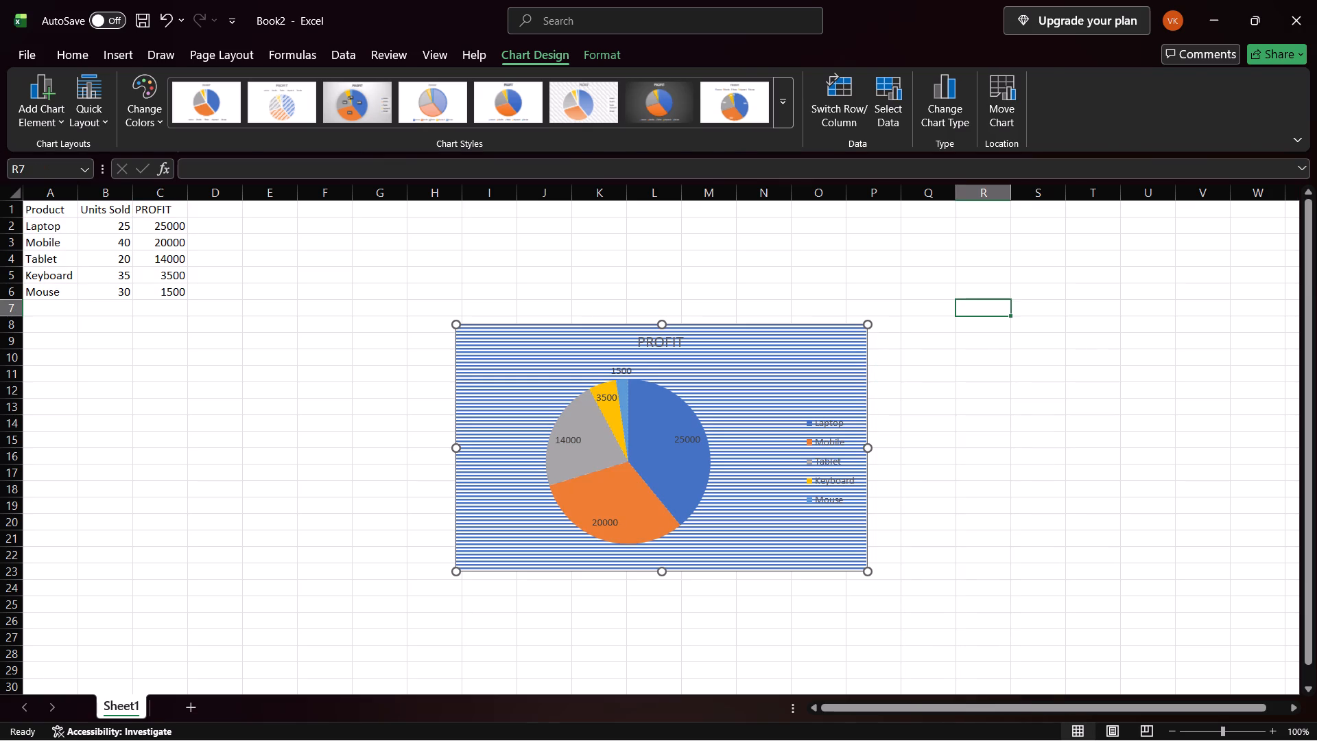
left_click(846, 398)
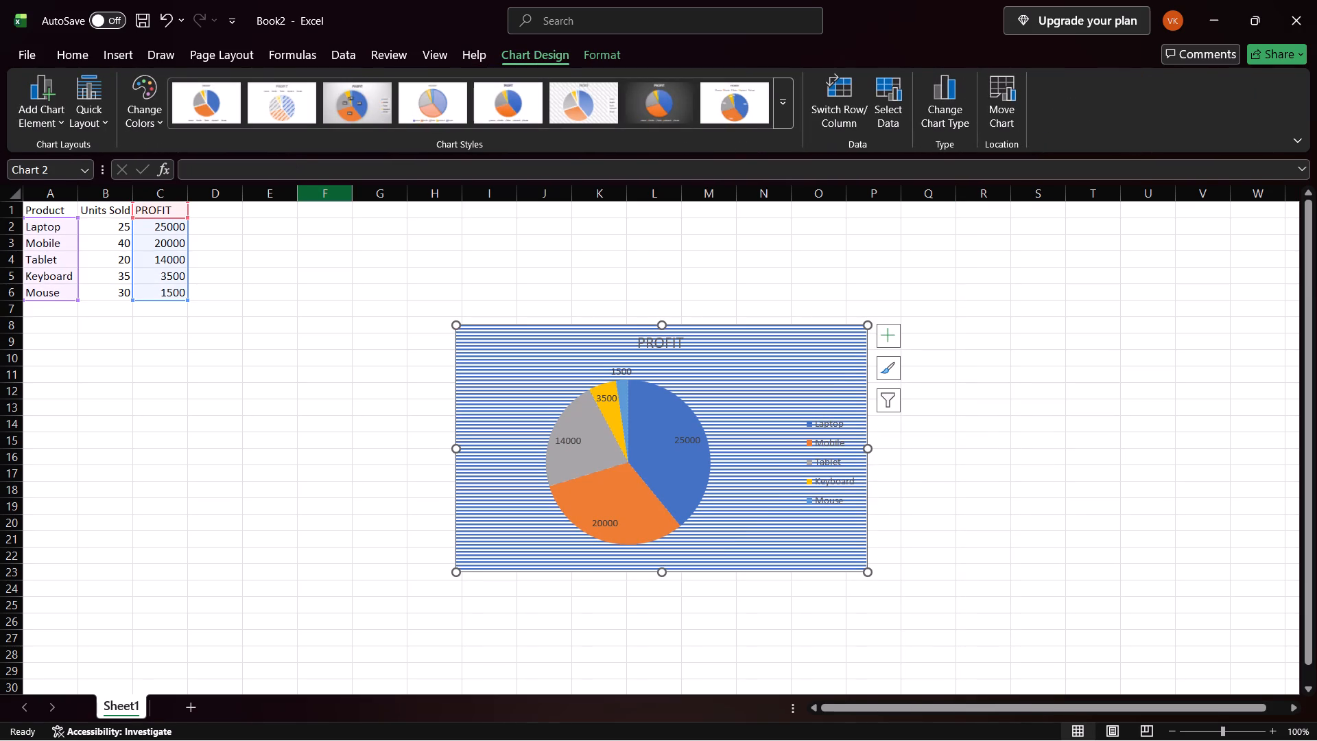
Check the Experiment 7 formatting instructions in the practicals PDF in Edge and return to Excel.
key("alt+Tab")
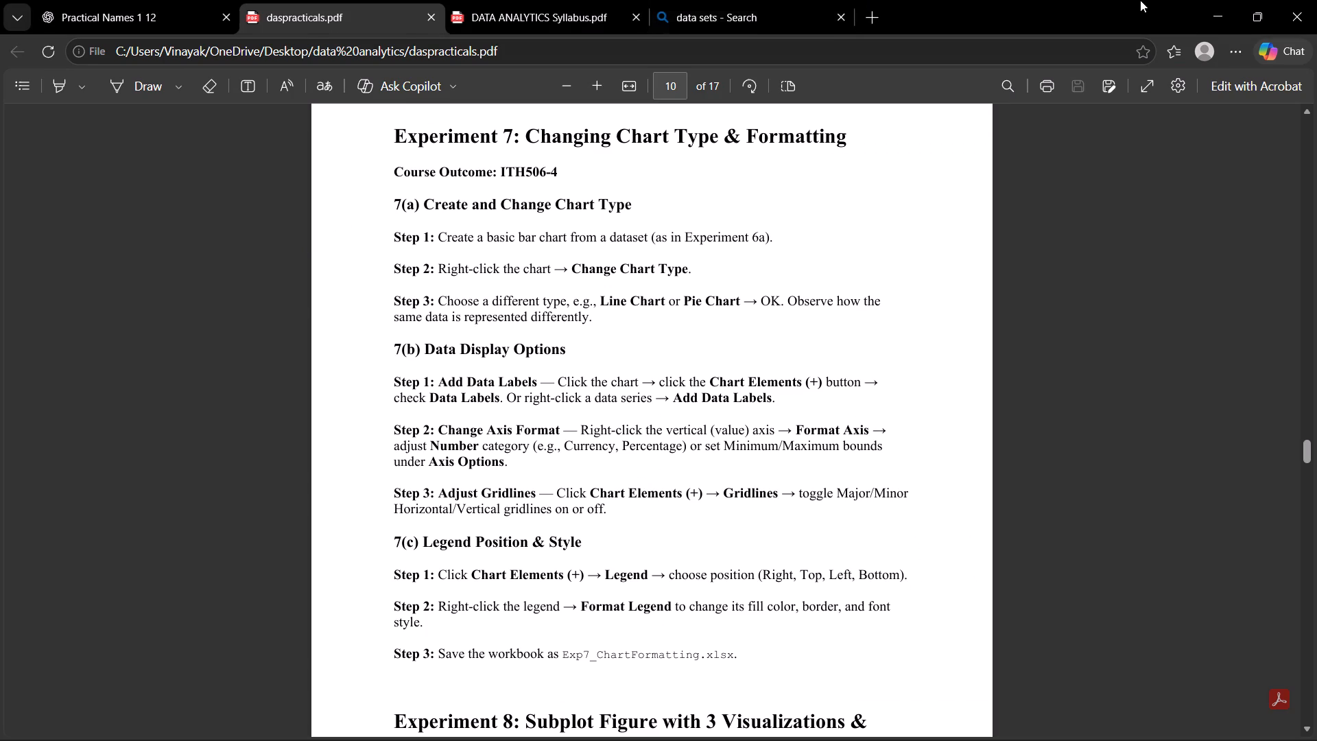
left_click(1221, 0)
Set the pie chart's legend position to Top Right in the Format Legend options.
left_click(895, 335)
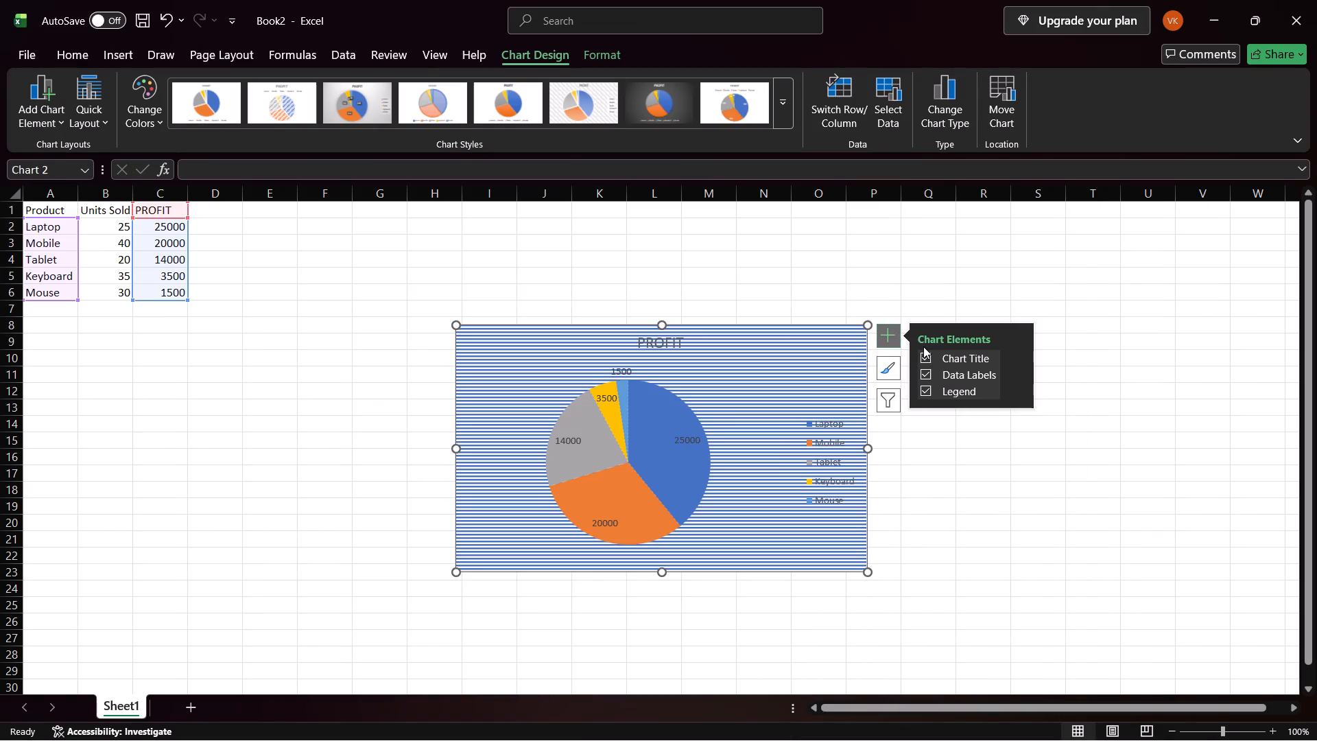
left_click(1015, 389)
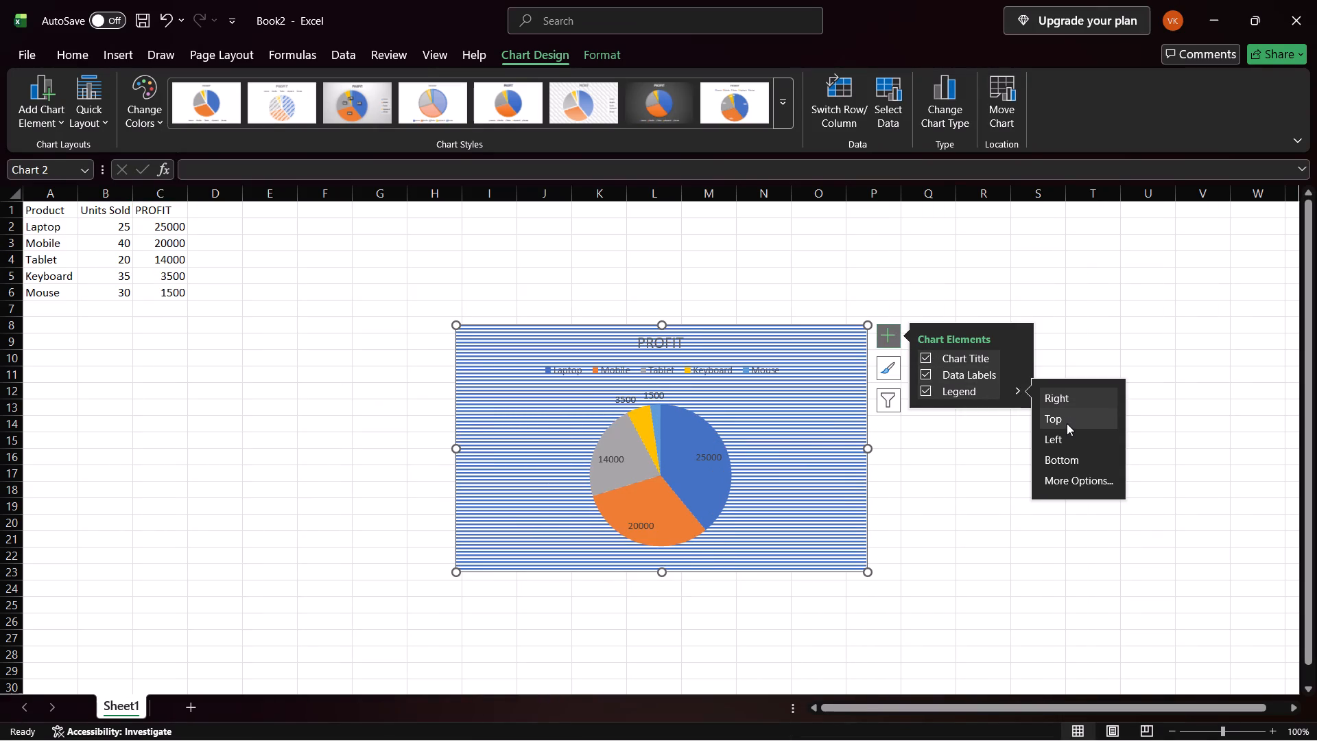
left_click(1070, 486)
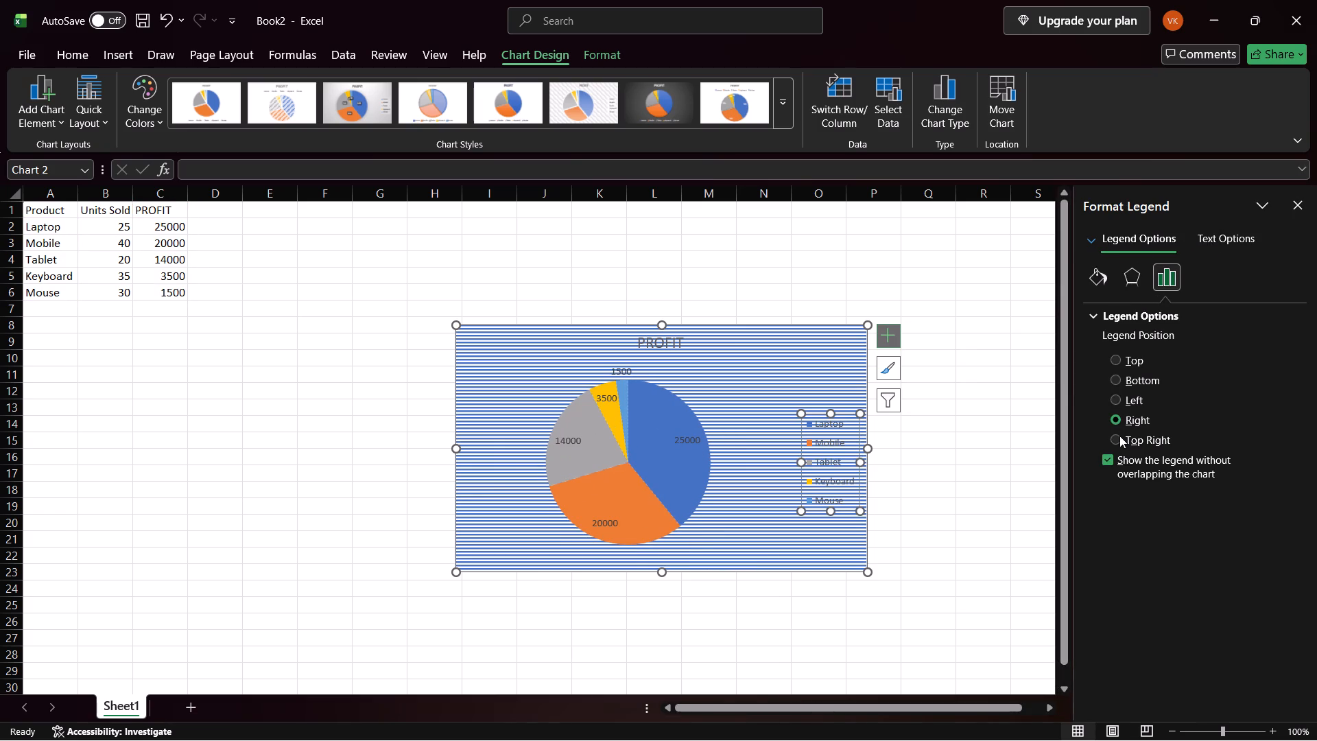
left_click(1119, 432)
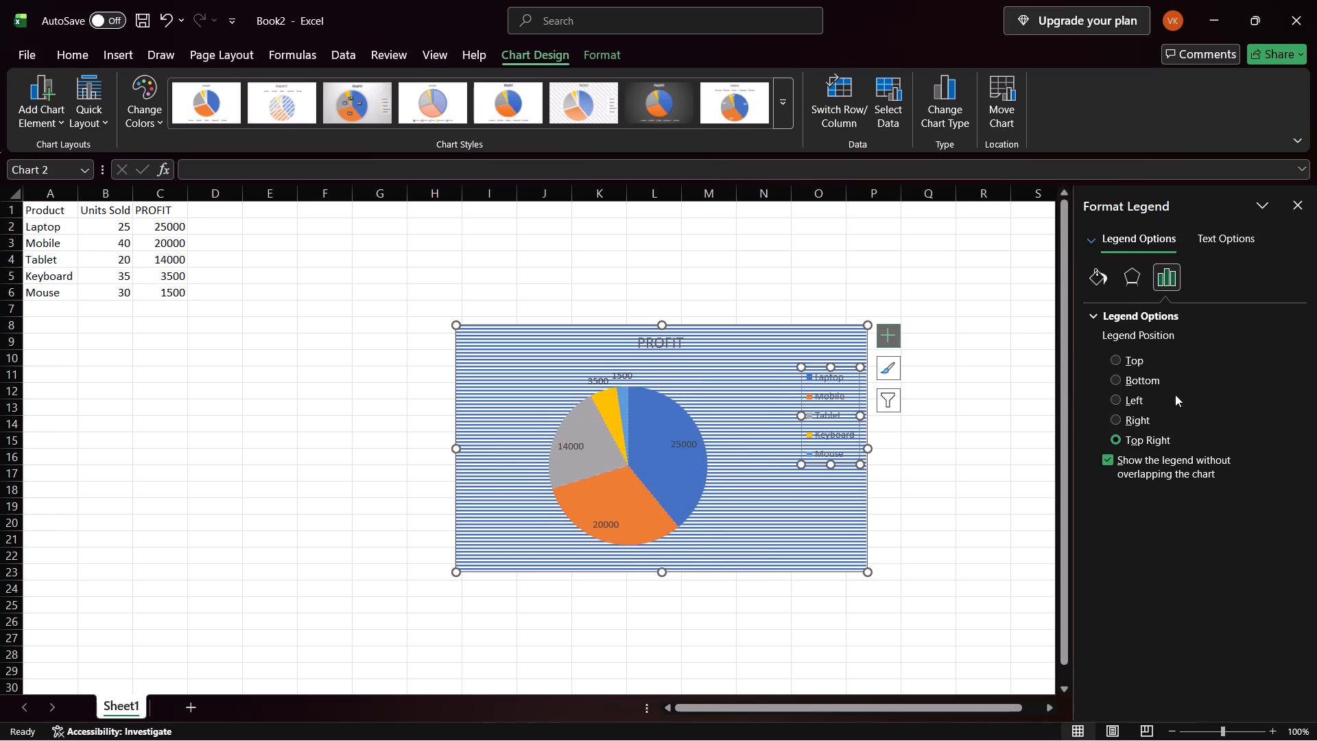
Give the legend text an orange shadow, close the legend formatting options and deselect the chart.
left_click(1198, 246)
left_click(1163, 242)
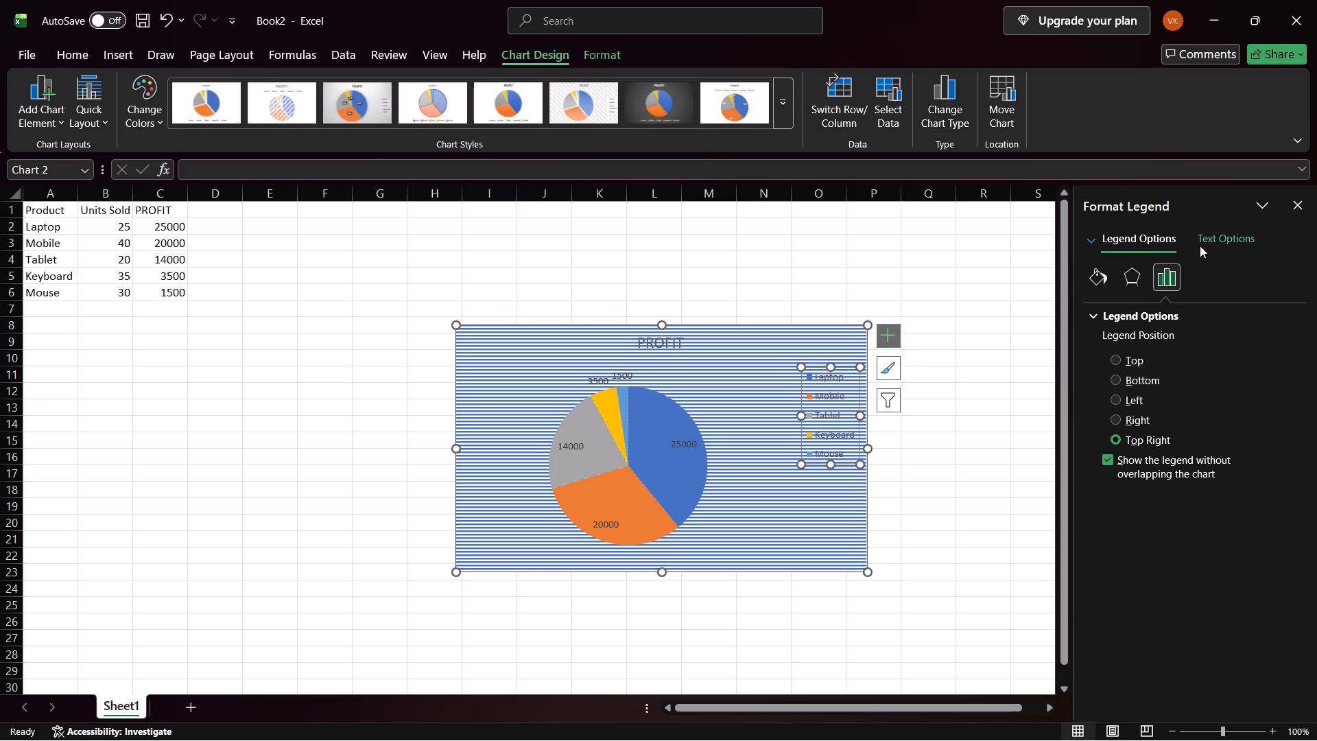
left_click(1202, 240)
left_click(1140, 270)
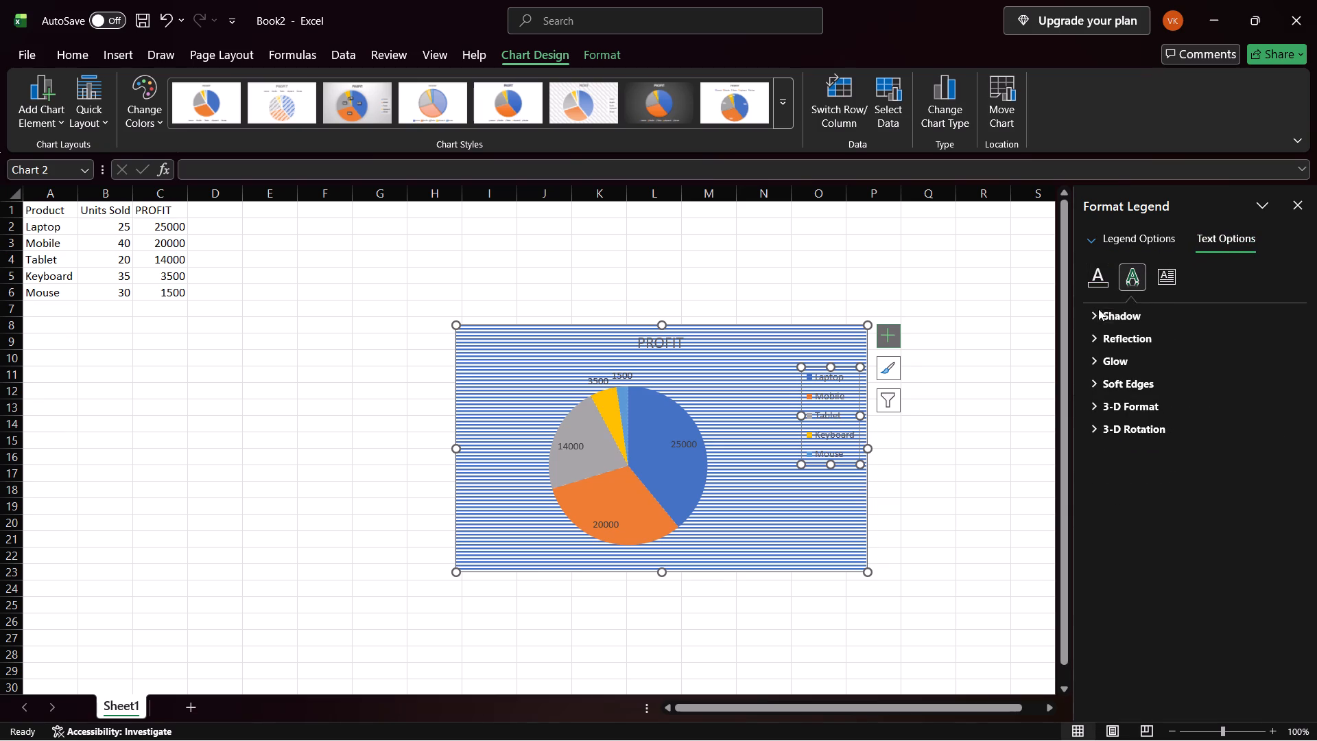
left_click(1095, 314)
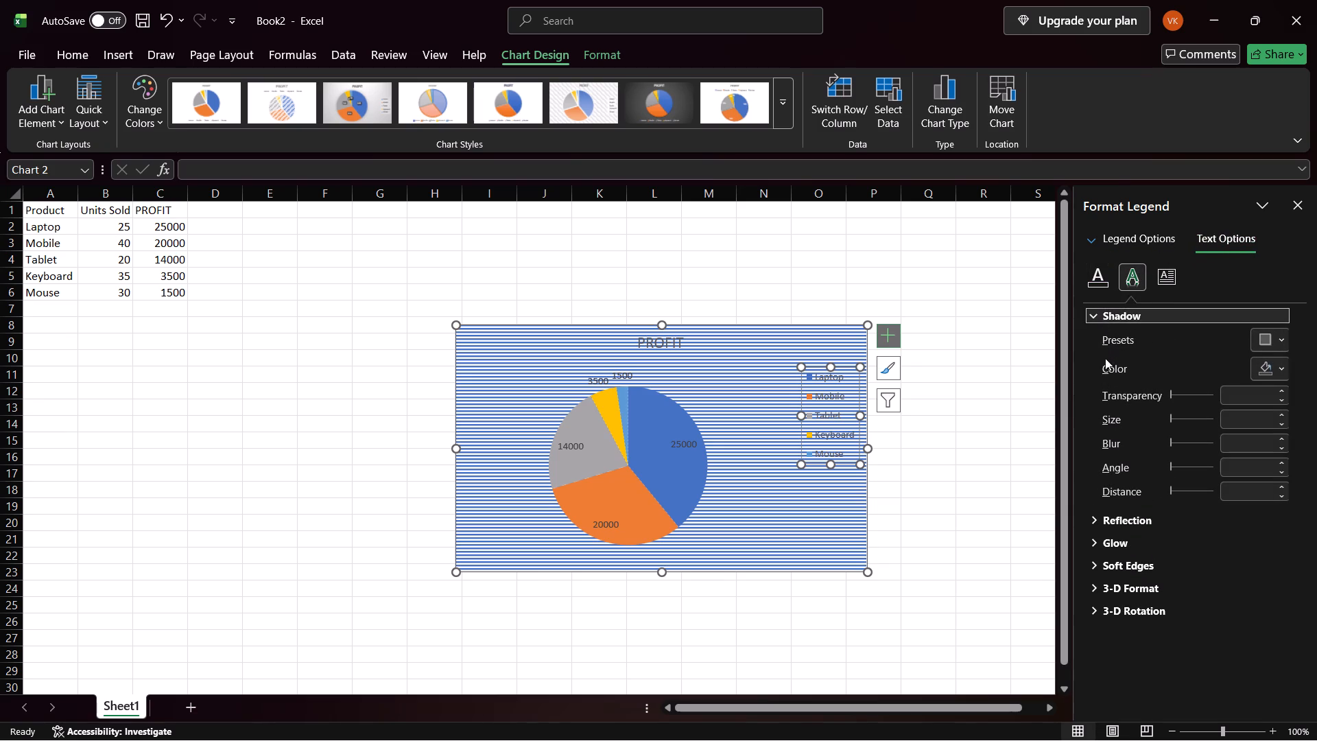
left_click(1281, 366)
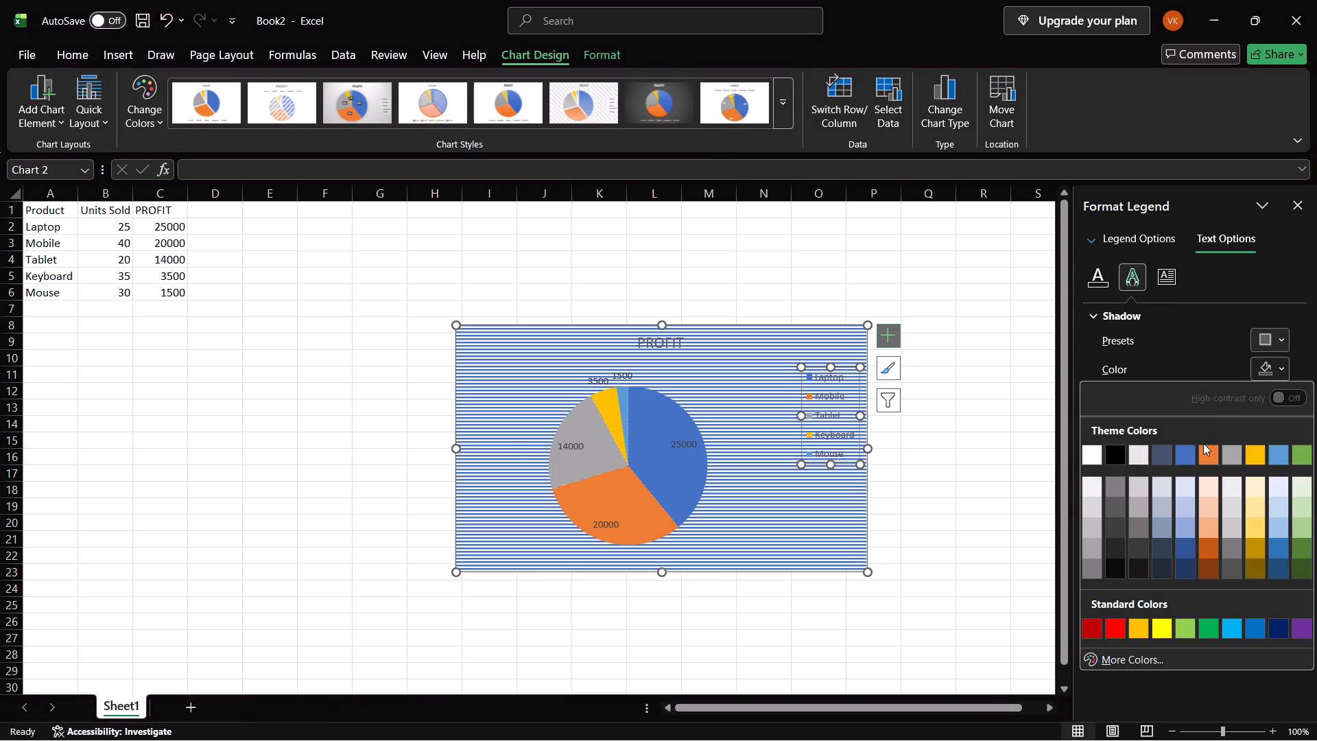
left_click(1203, 450)
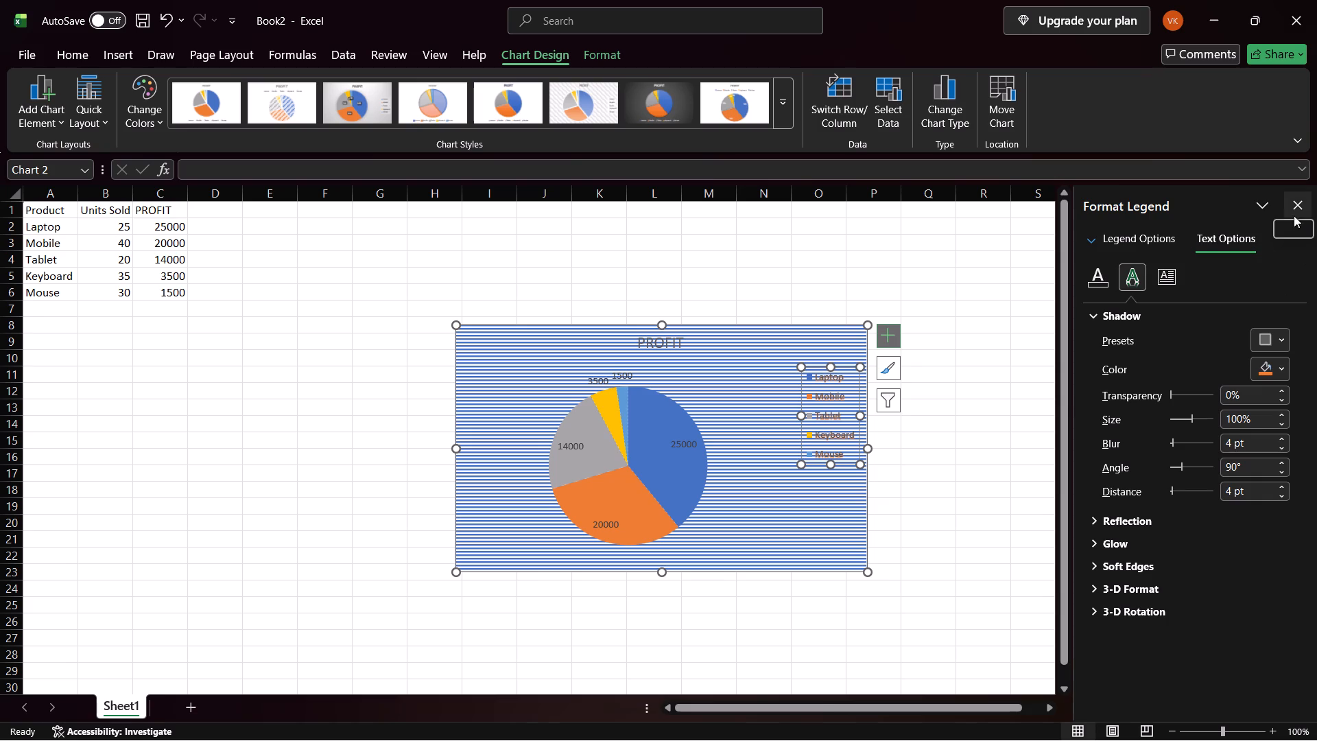
left_click(1294, 215)
left_click(914, 542)
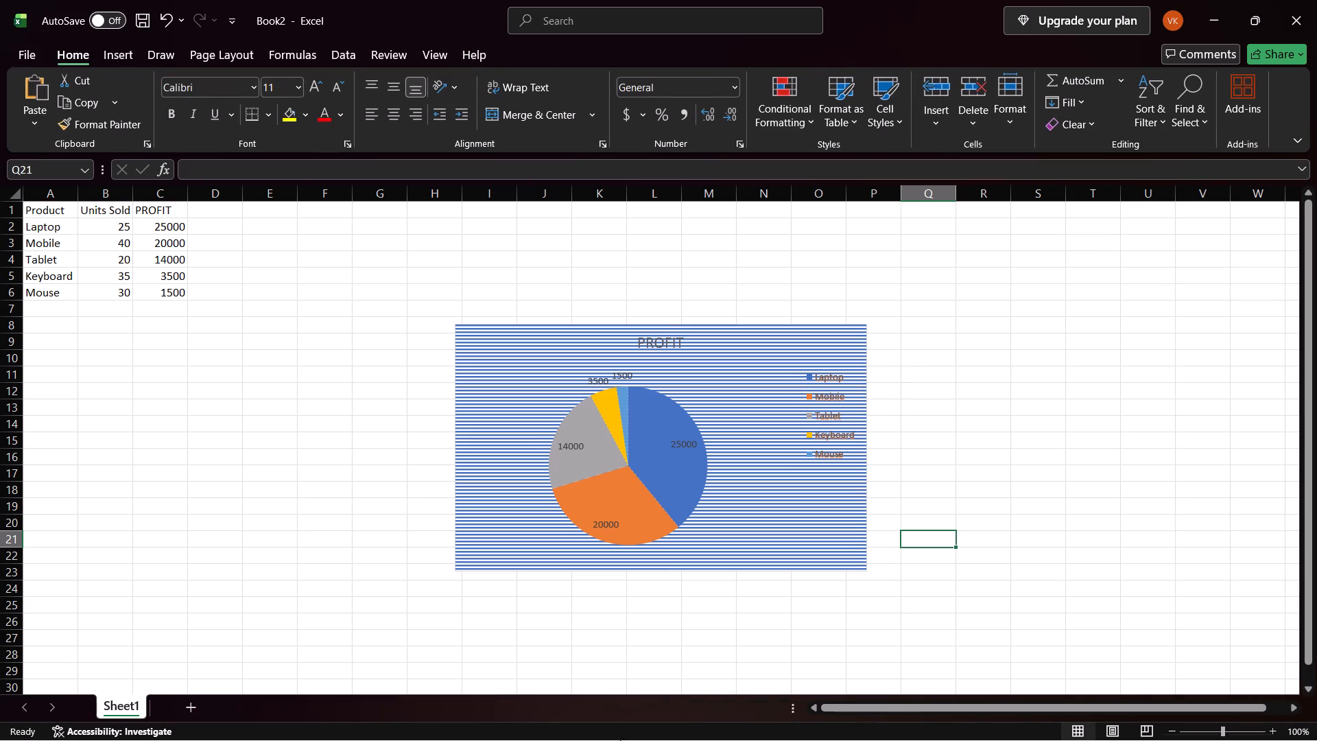
Reread the Experiment 7 instructions in the practicals PDF in Edge and return to Excel.
left_click(719, 712)
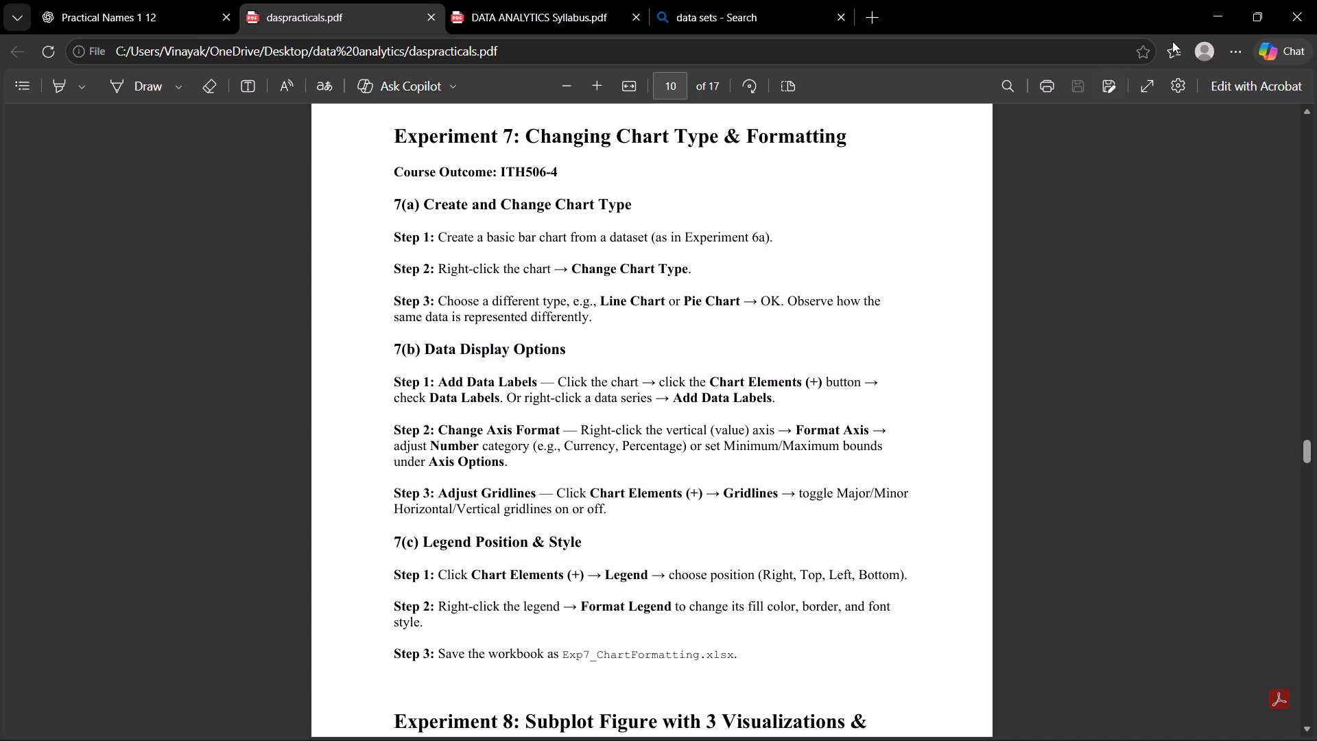
left_click(1196, 12)
left_click(1224, 0)
Examine the Laptop slice's data label and data point formatting options against the practicals PDF, and close them.
left_click(676, 417)
left_click(667, 430)
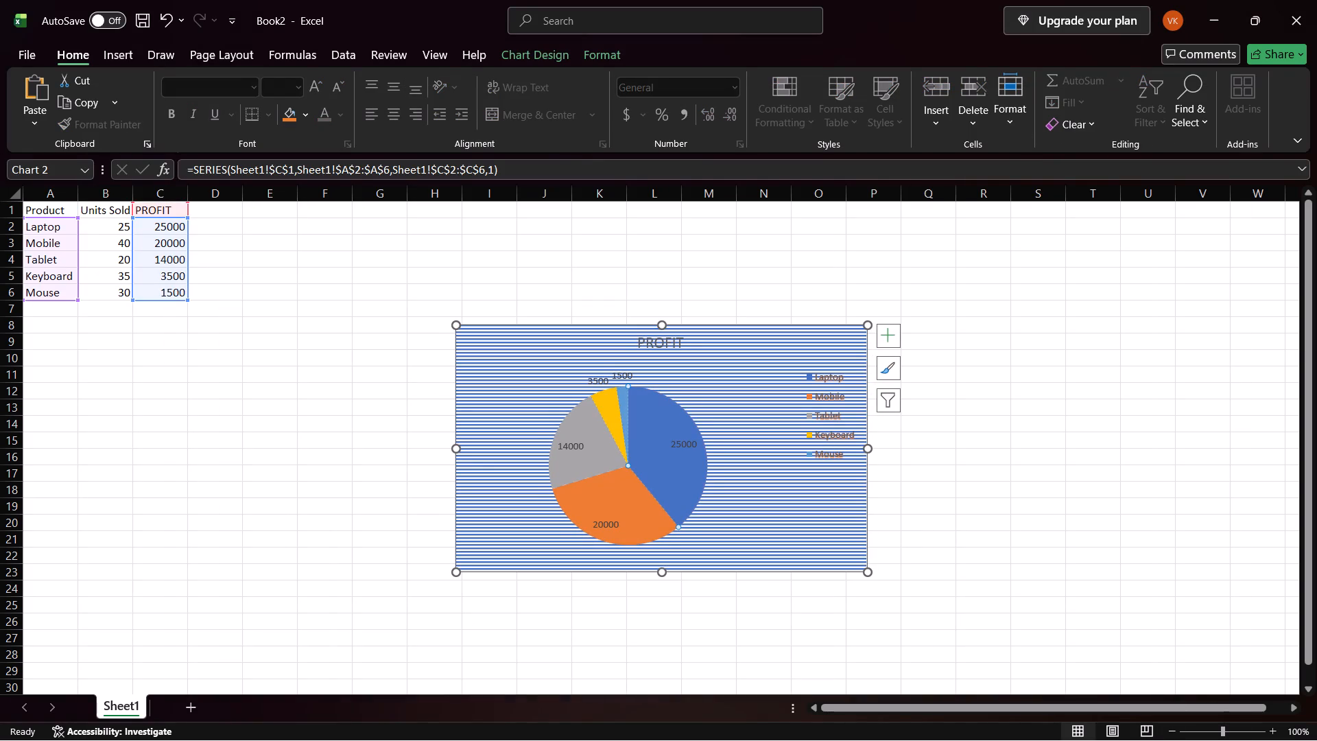
right_click(667, 430)
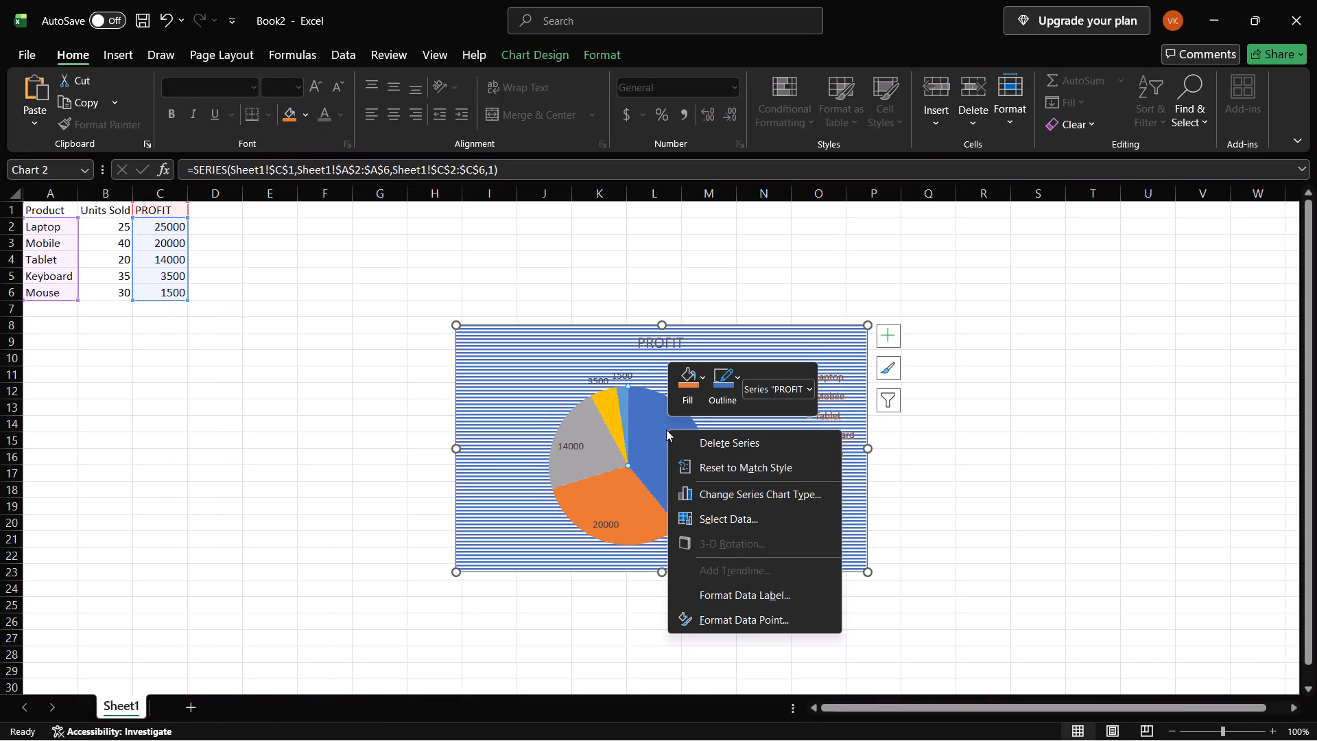
left_click(739, 601)
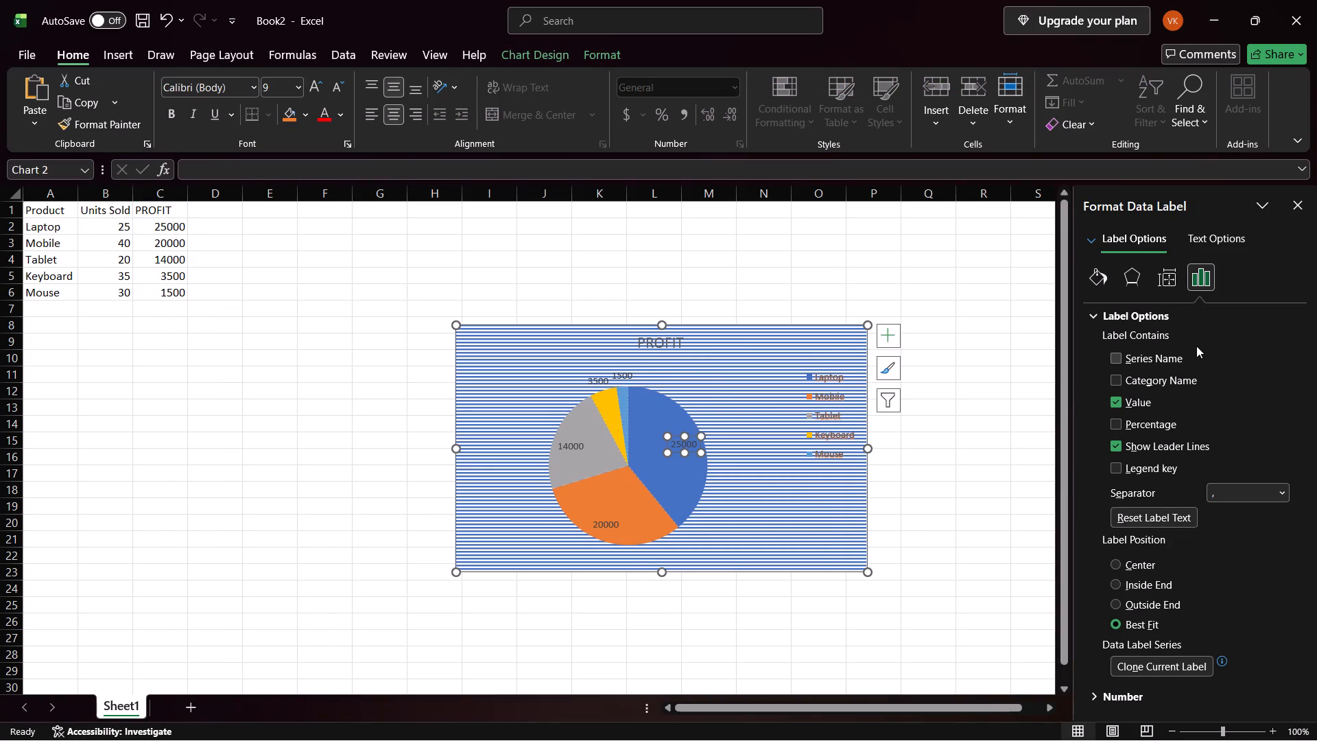
key("alt+Tab")
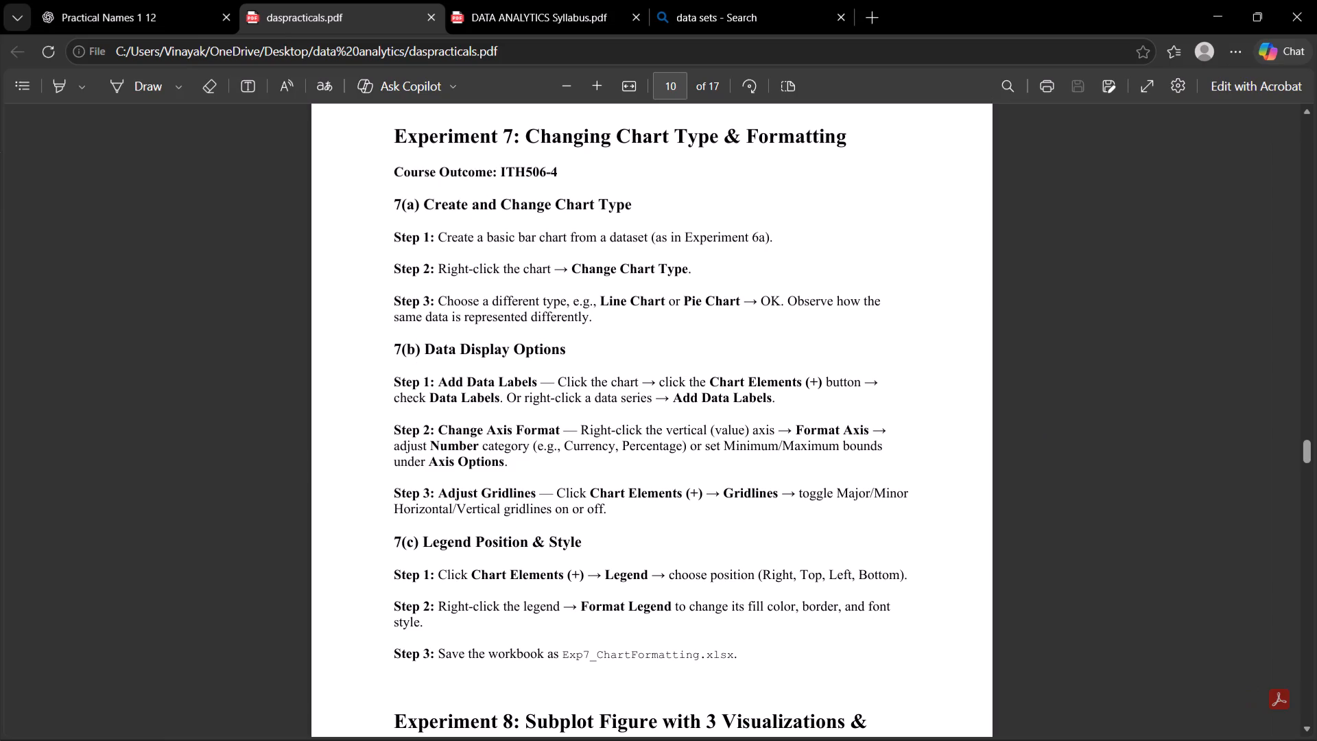
key("alt+Tab")
left_click(674, 459)
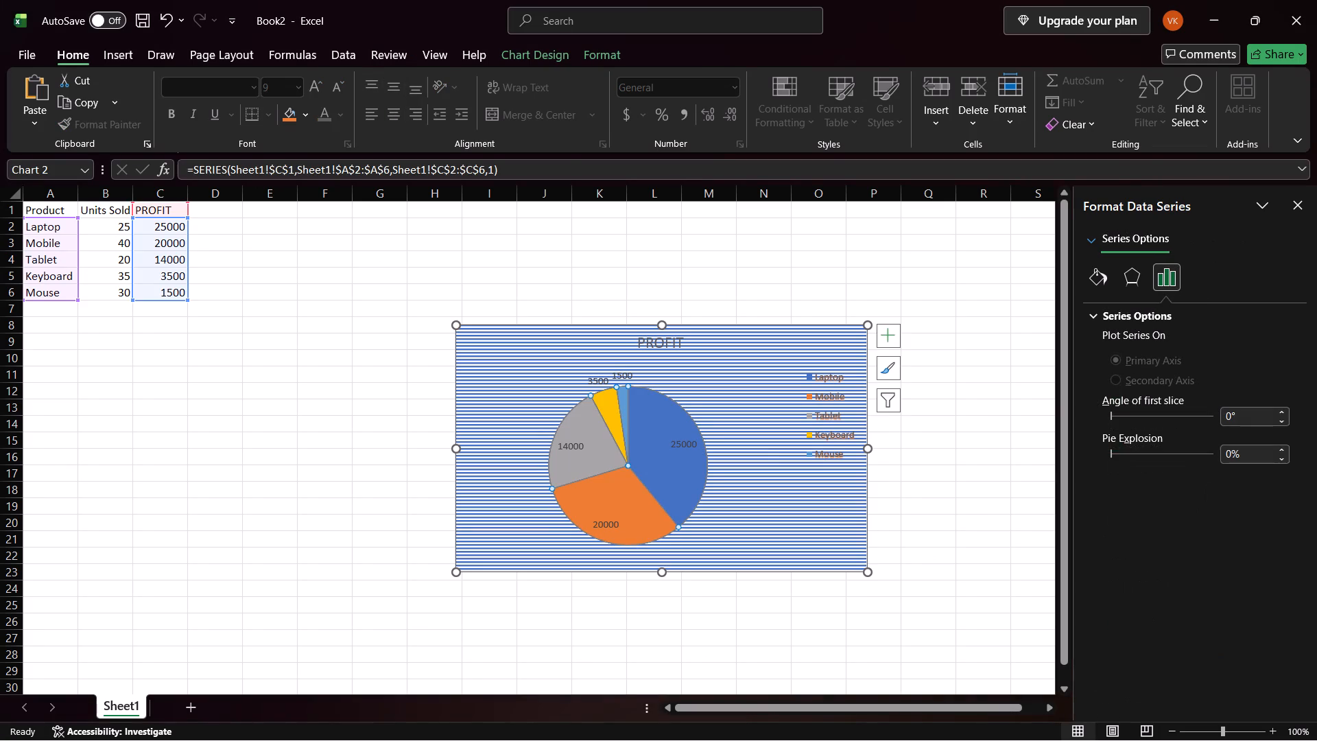
left_click(667, 472)
right_click(676, 470)
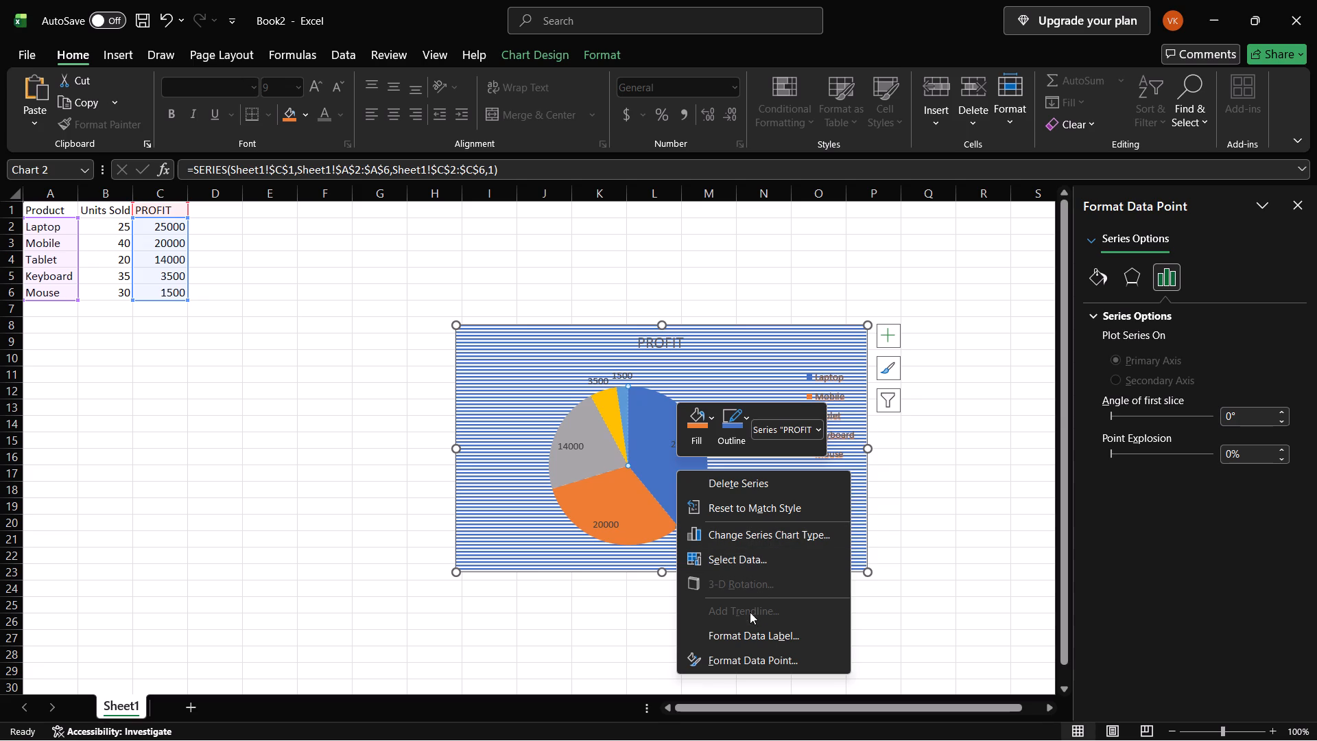
left_click(755, 658)
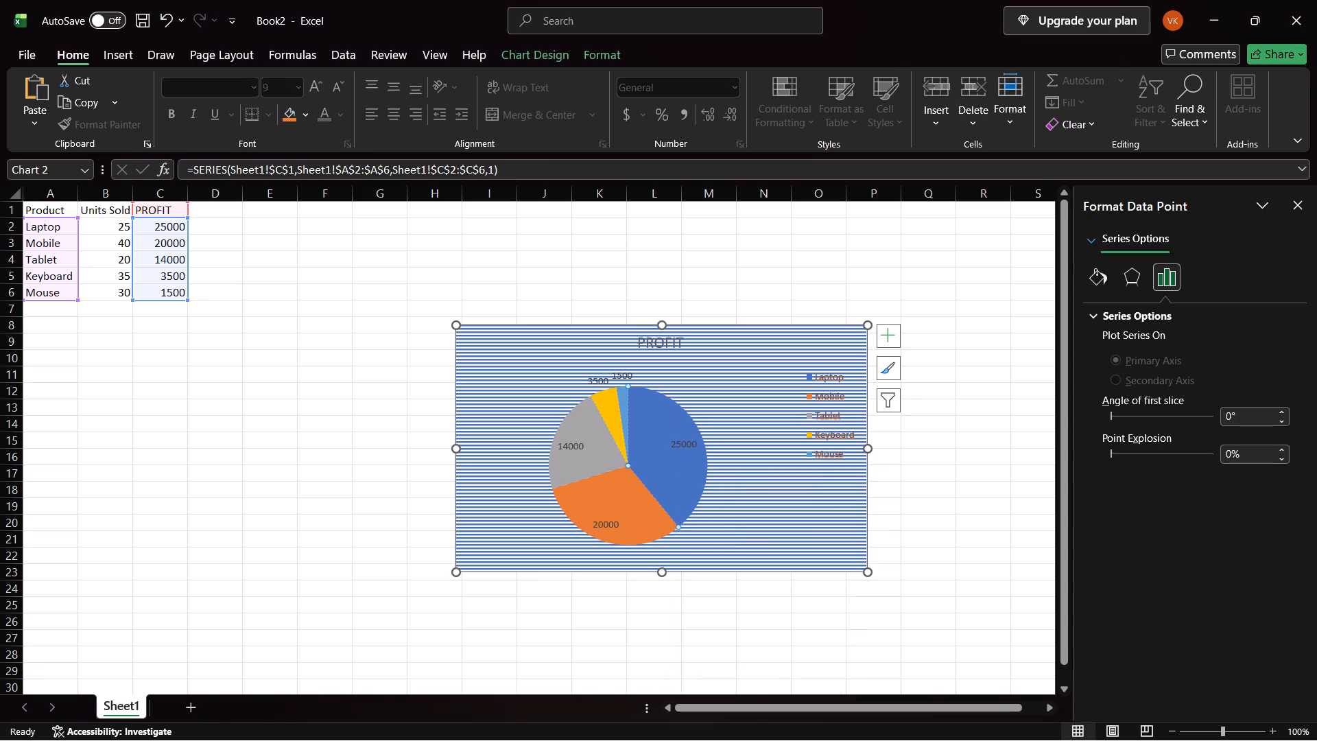
left_click(1298, 211)
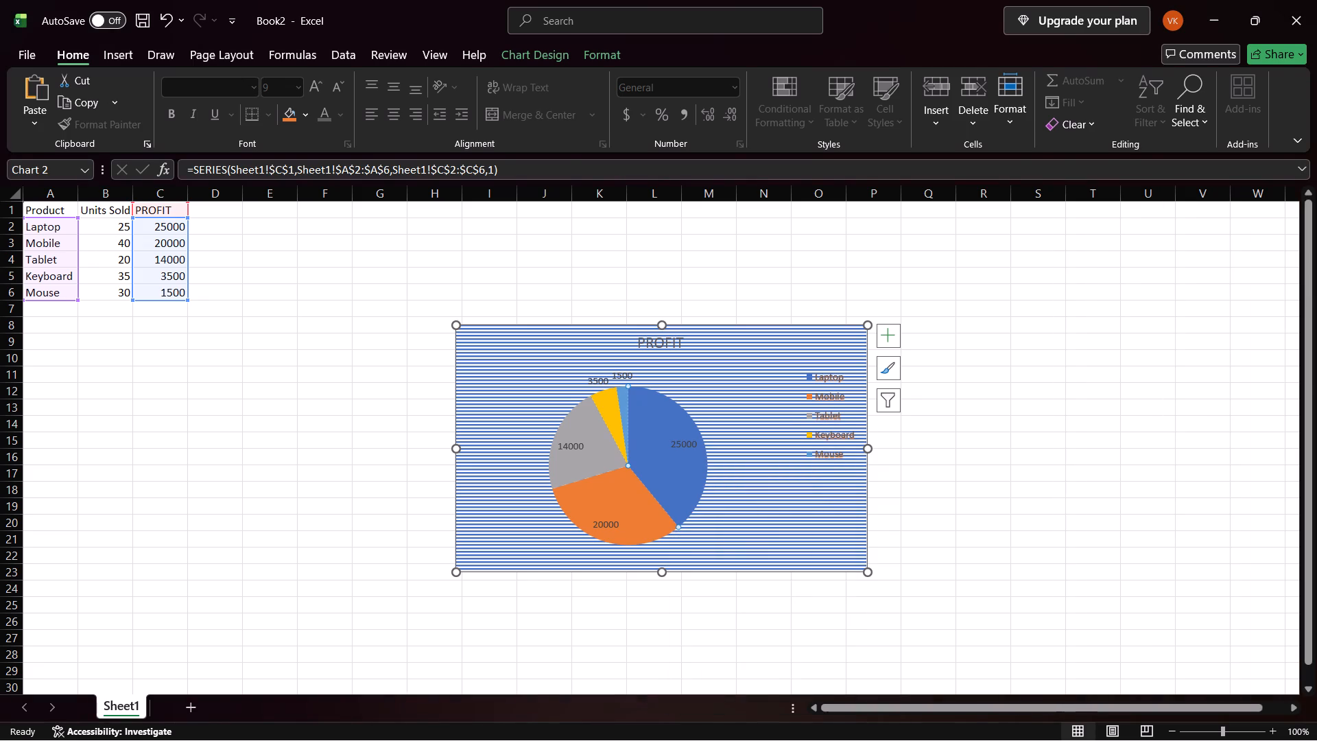
Look through the commands offered for the chart area and the PROFIT series for an axis format option.
left_click(727, 443)
left_click(676, 457)
left_click(676, 457)
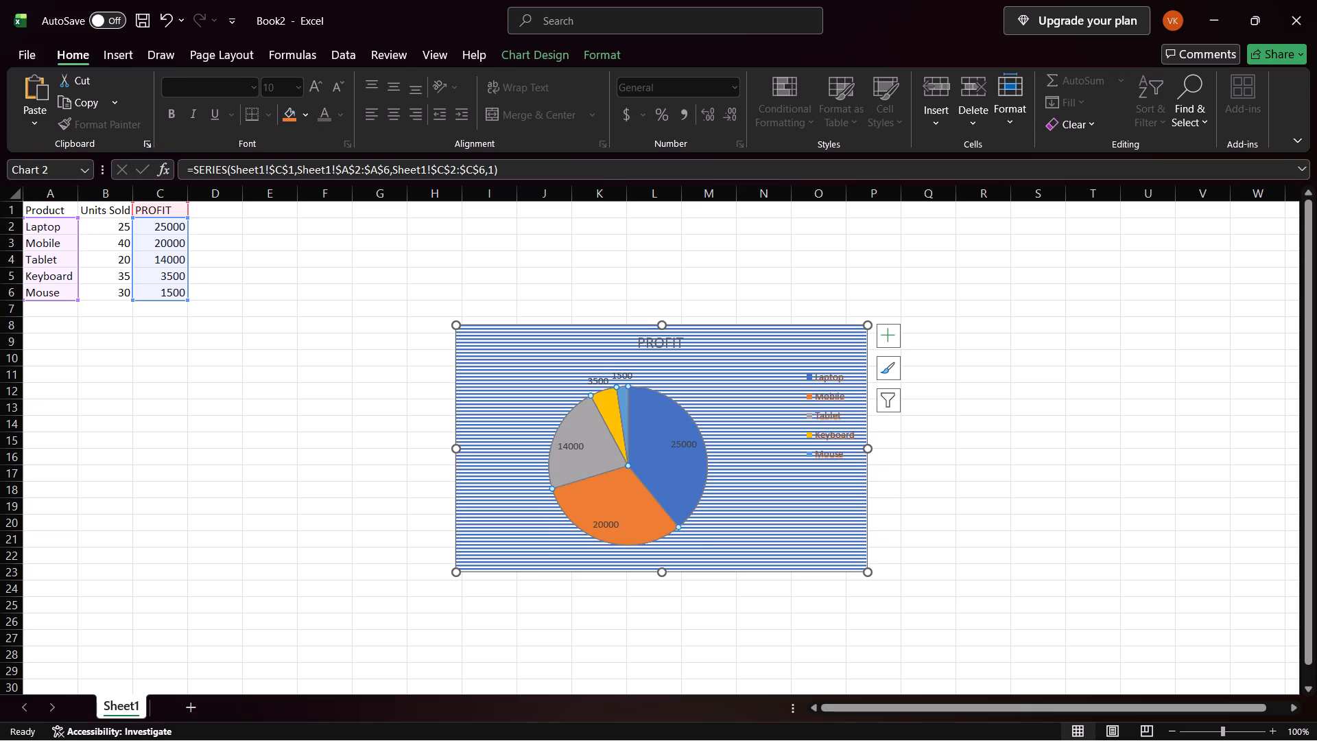
left_click(706, 418)
right_click(731, 402)
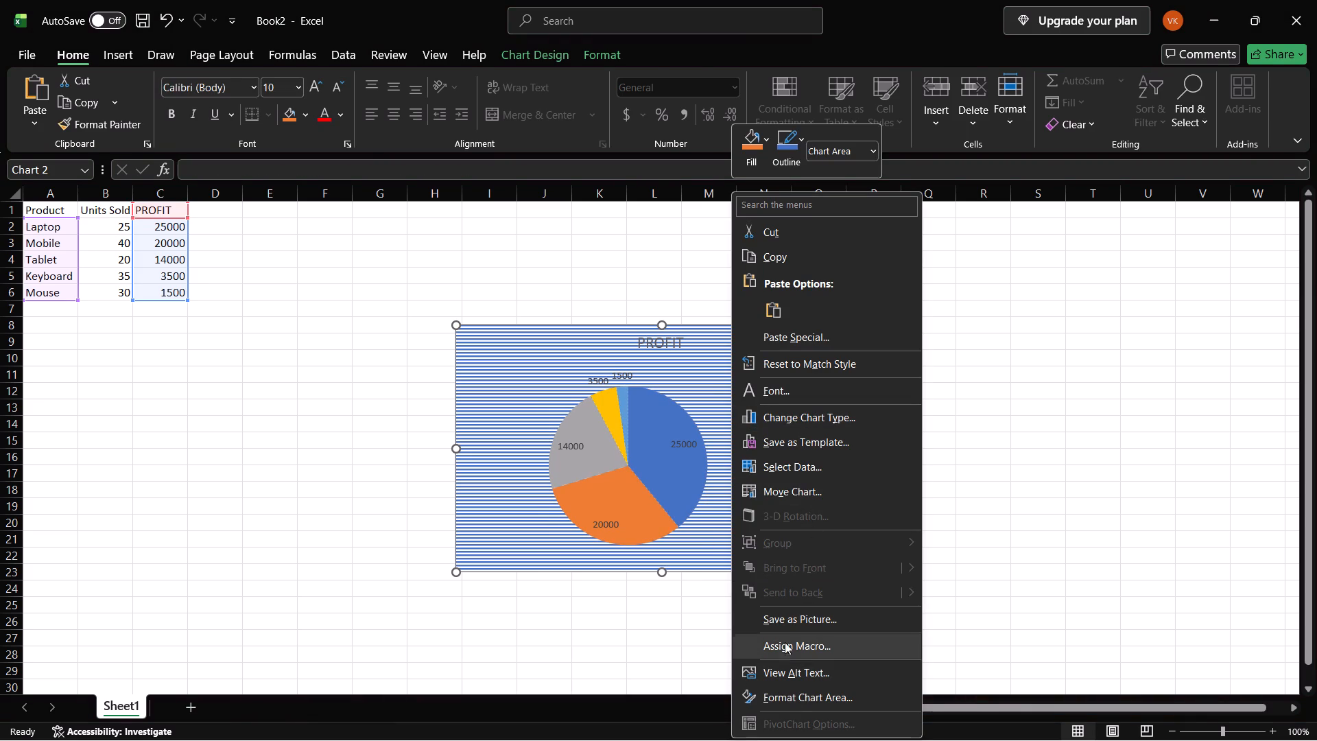
left_click(641, 475)
left_click(678, 464)
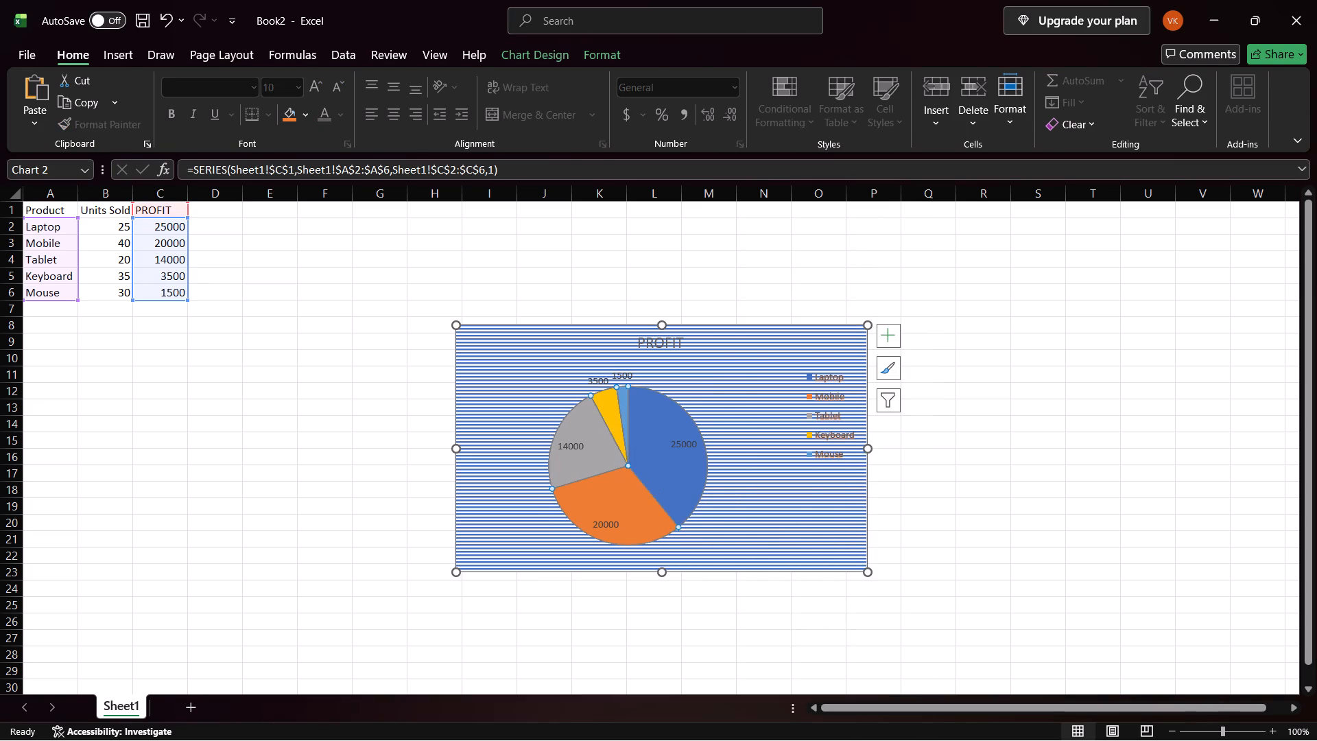
right_click(696, 464)
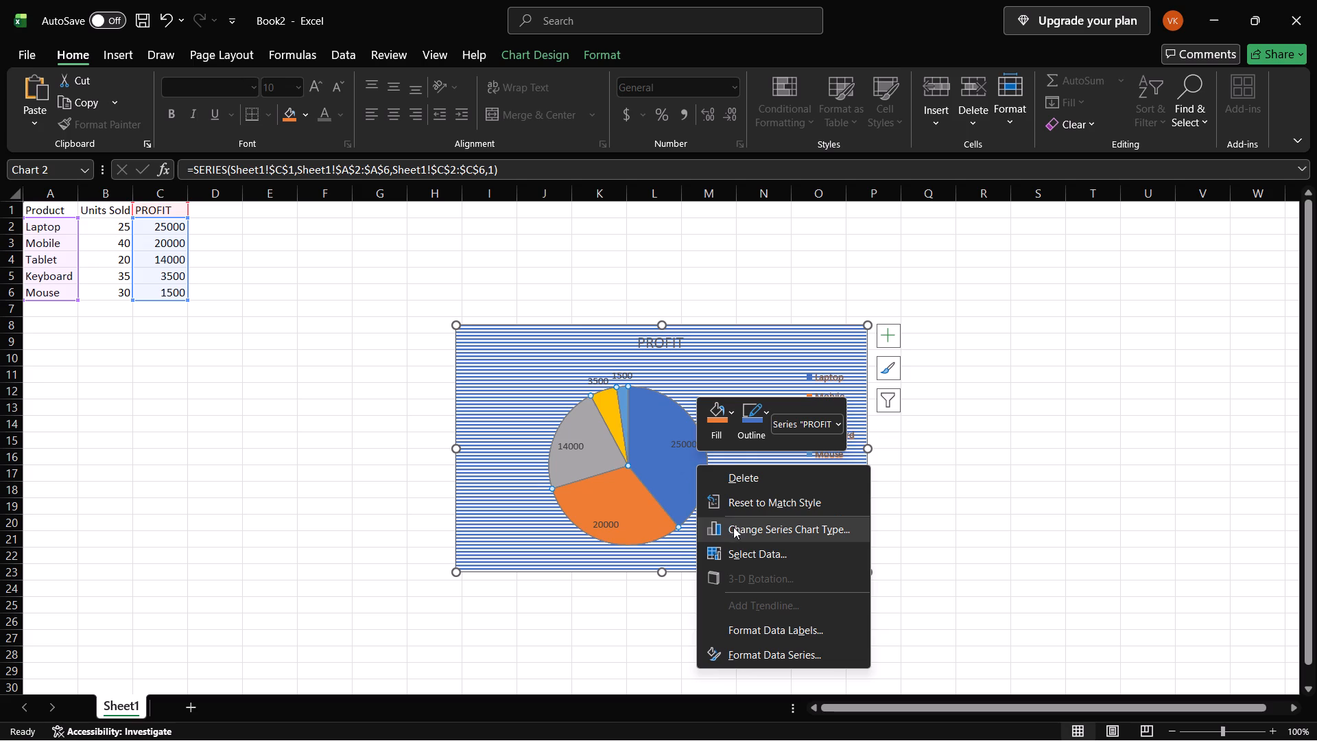
Recheck the Change Axis Format instruction of Experiment 7 in the practicals PDF in Edge and return to Excel.
key("alt+Tab")
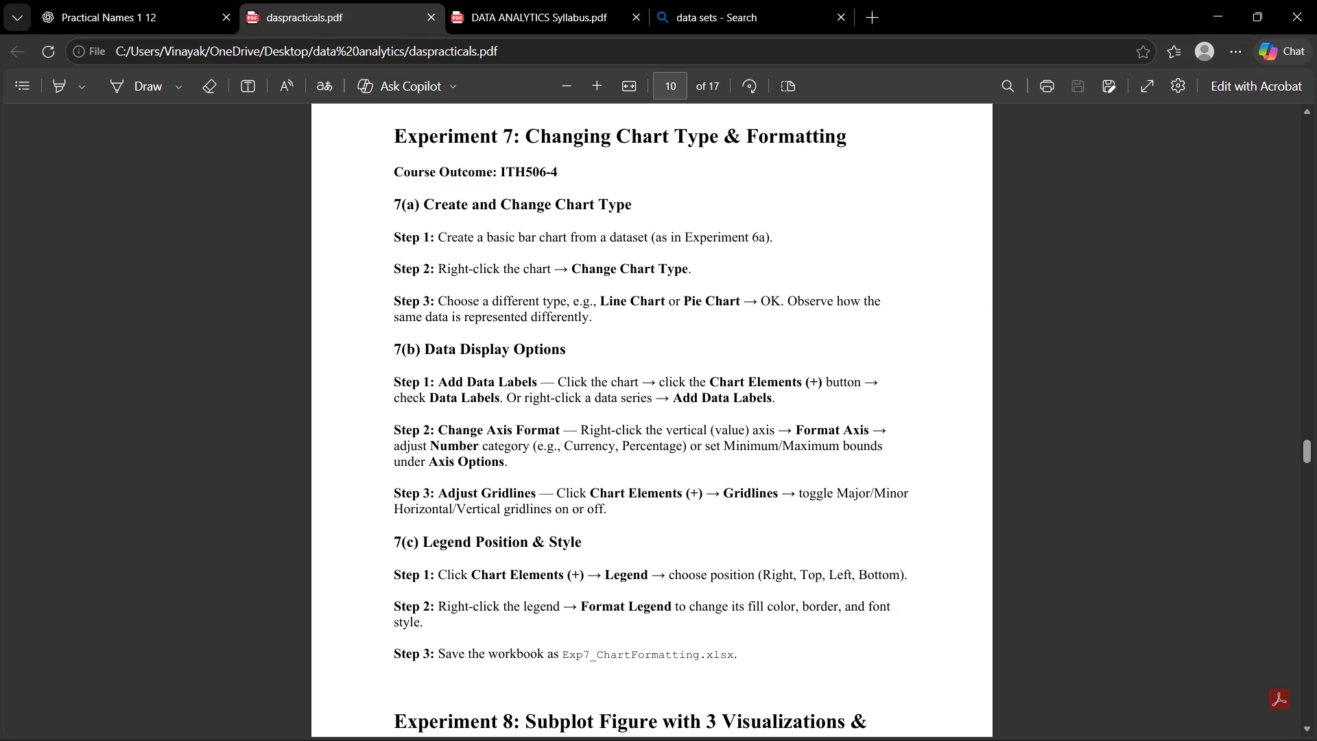
key("alt+Tab")
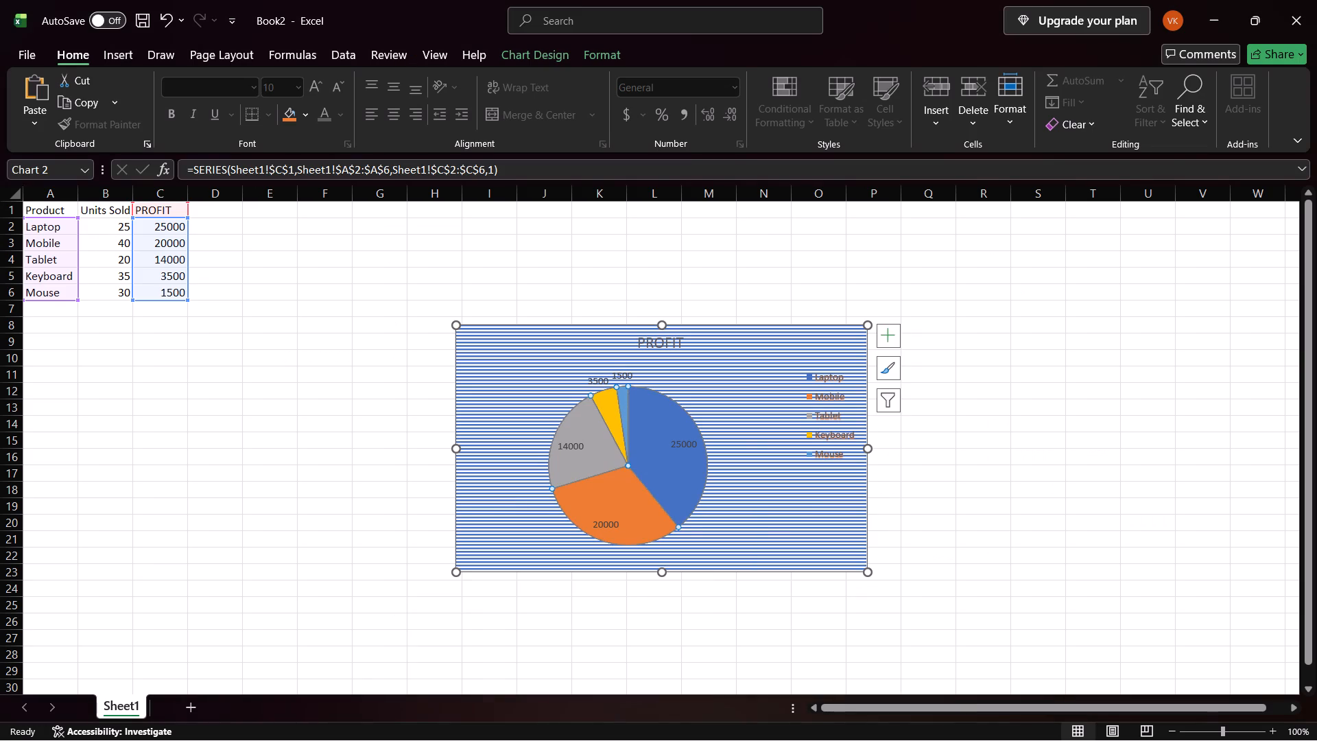
Examine the PROFIT series' commands and data label formatting options for axis settings, and close them.
left_click(580, 456)
left_click(658, 476)
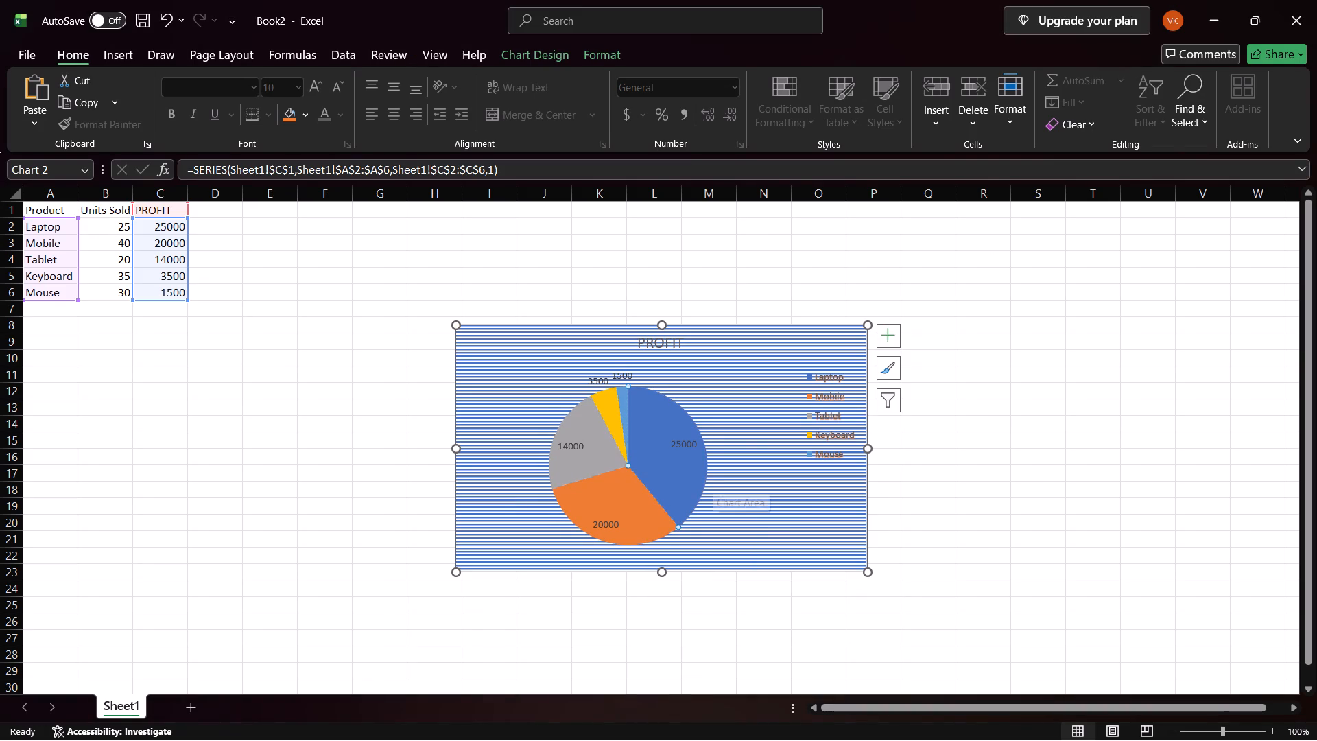
right_click(713, 481)
left_click(672, 437)
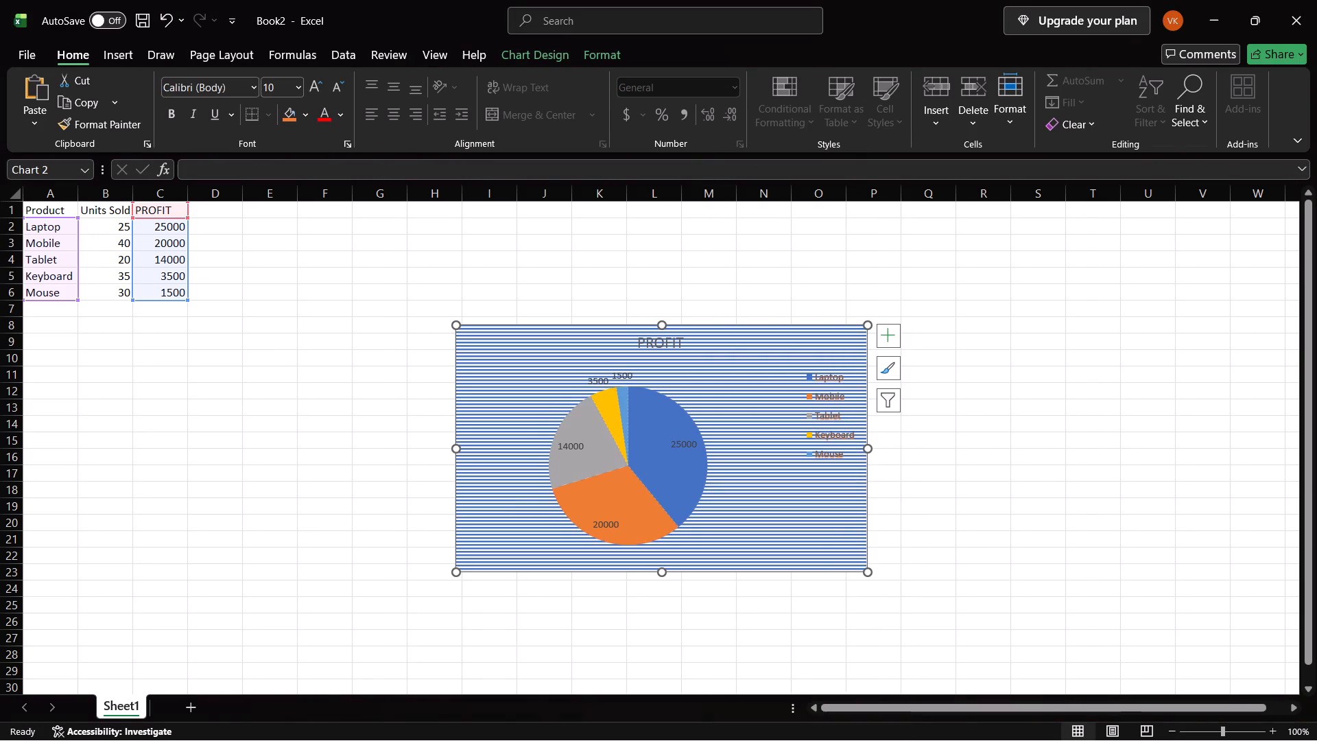
left_click(696, 468)
right_click(696, 468)
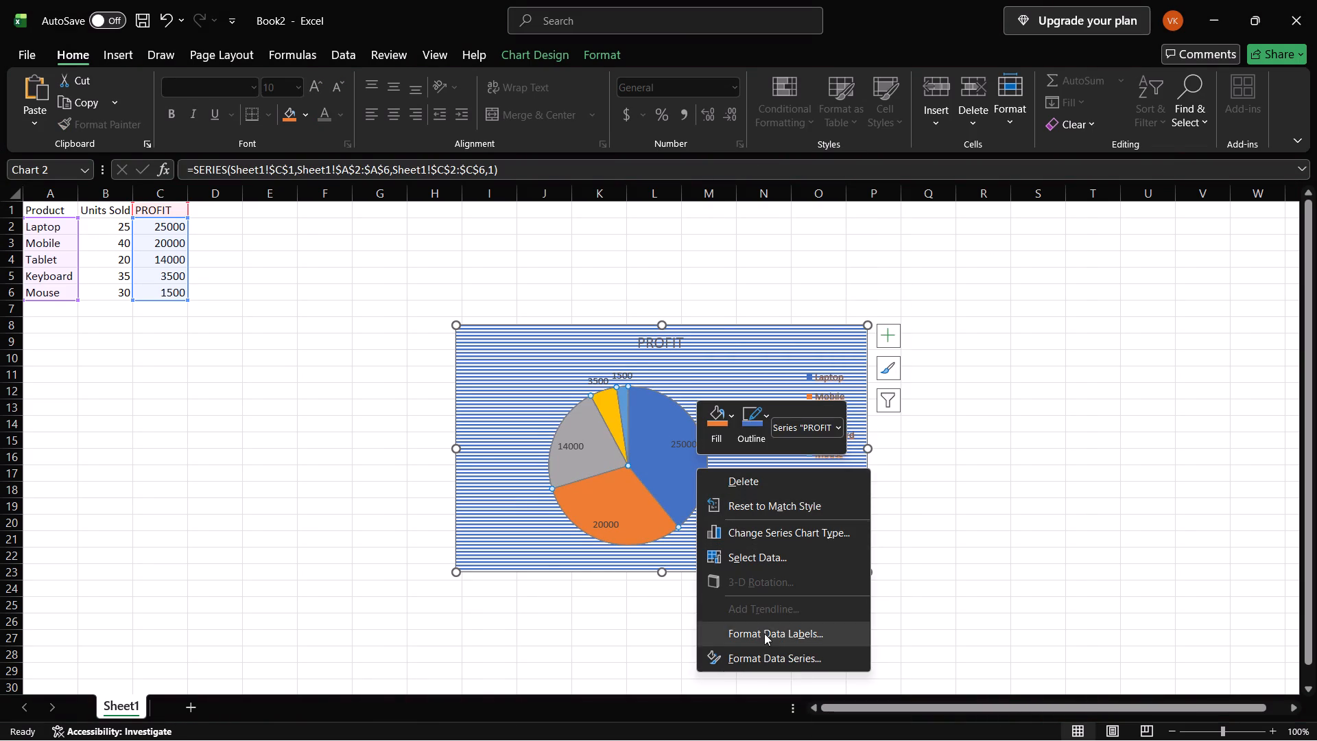
left_click(764, 633)
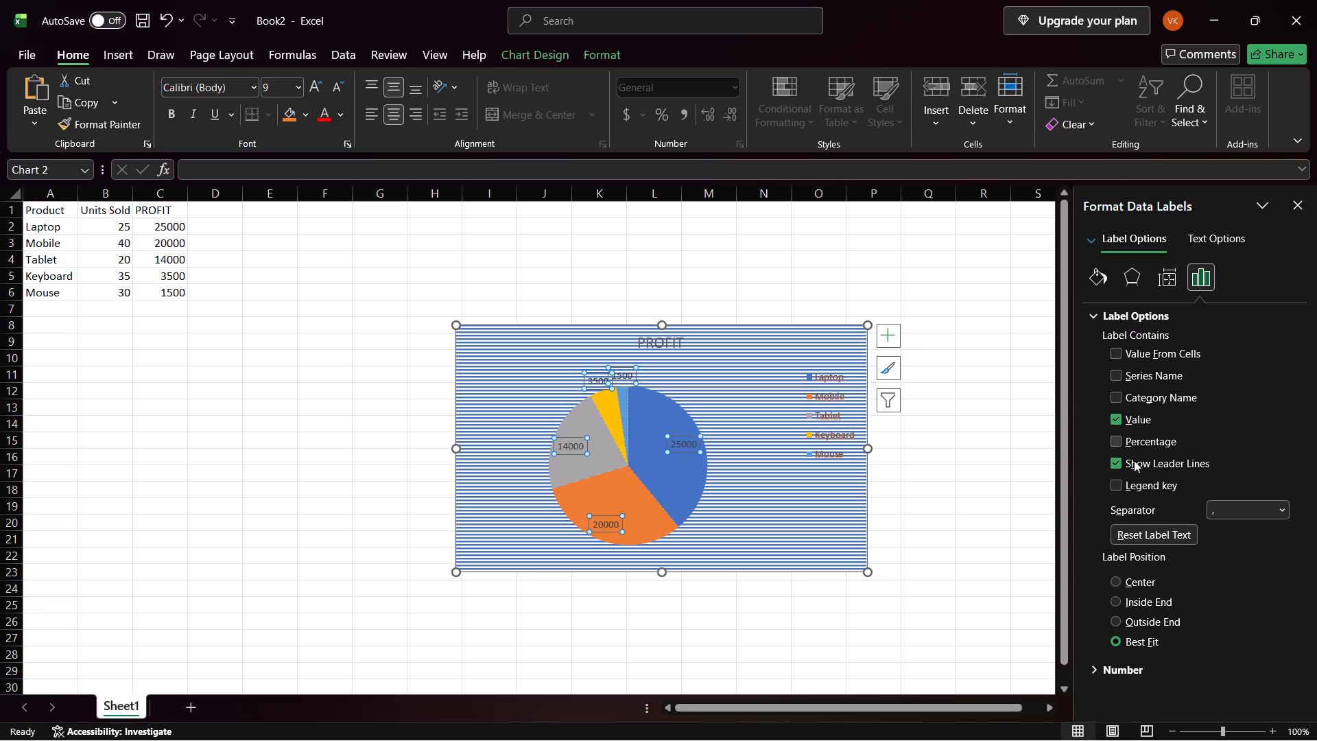
left_click(1300, 206)
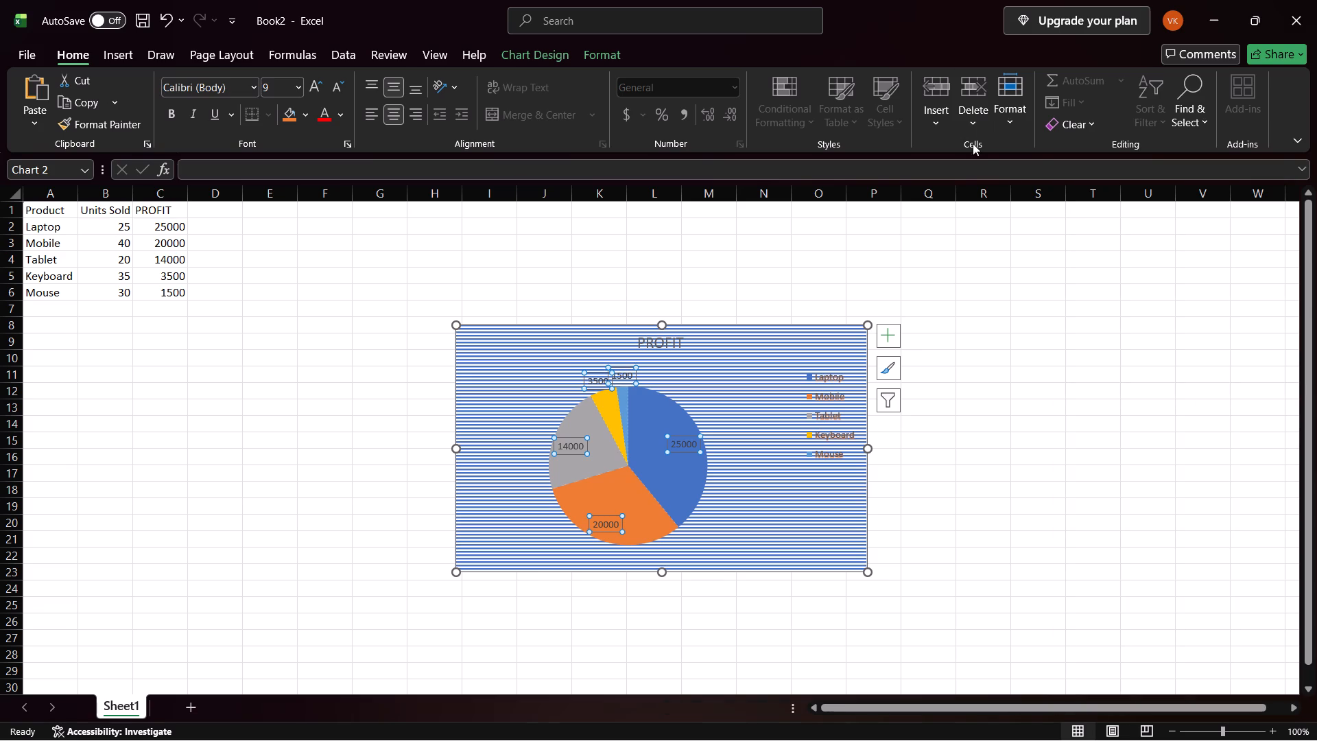
Look through the sheet's Format commands and the pie chart's design and chart element options for axis formatting.
left_click(1012, 108)
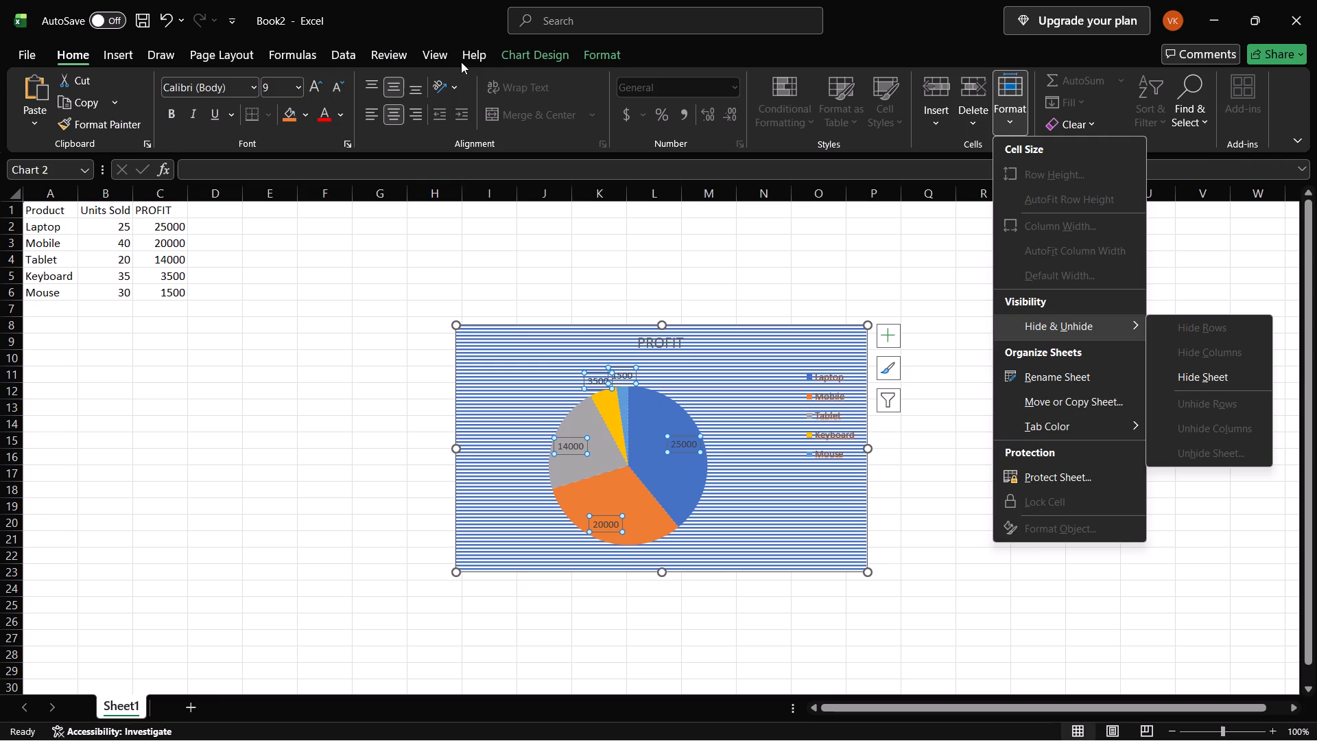
left_click(534, 49)
left_click(87, 112)
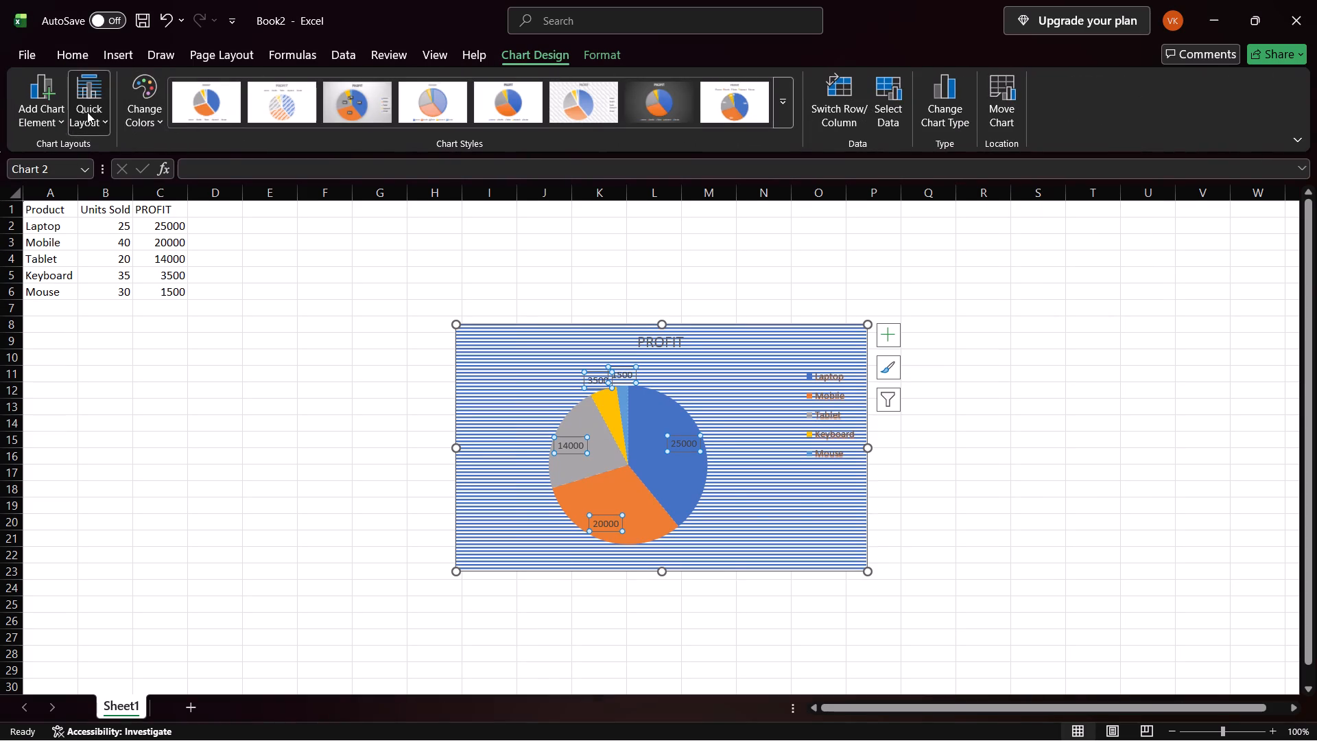
left_click(50, 105)
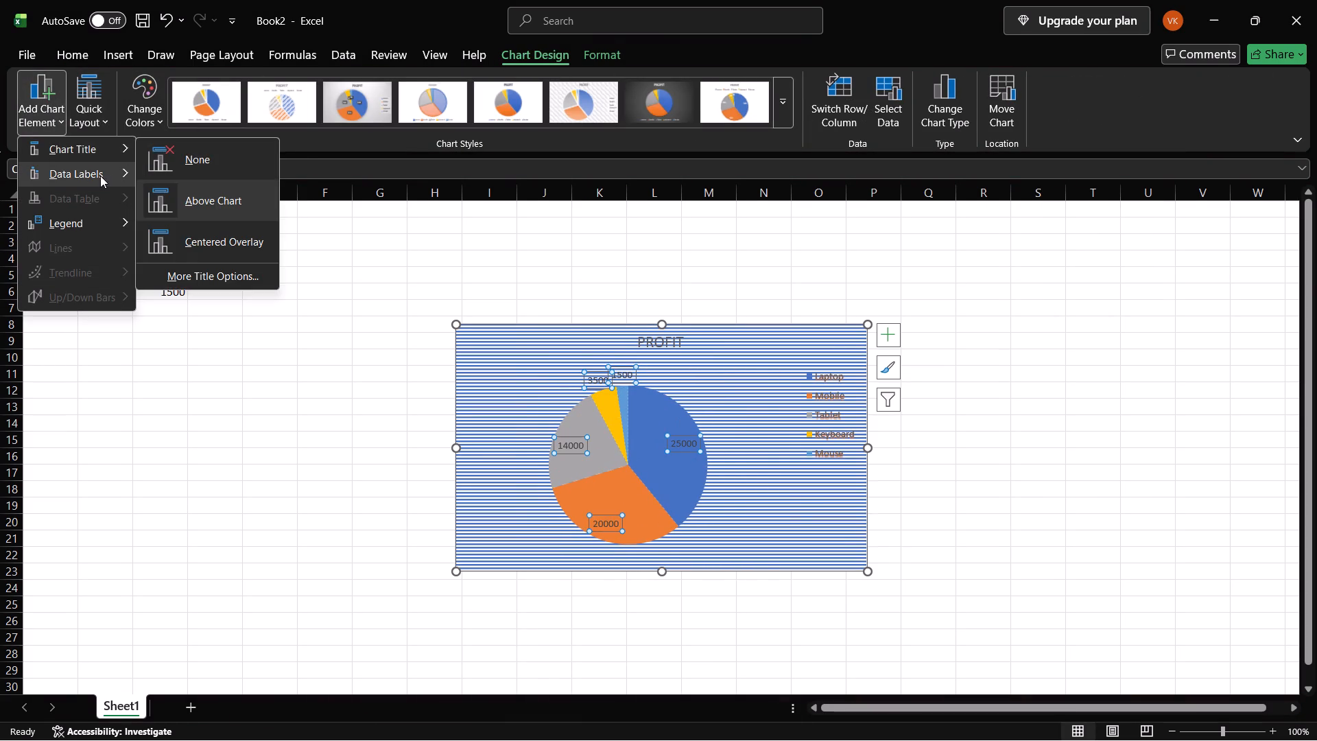
left_click(849, 113)
left_click(851, 114)
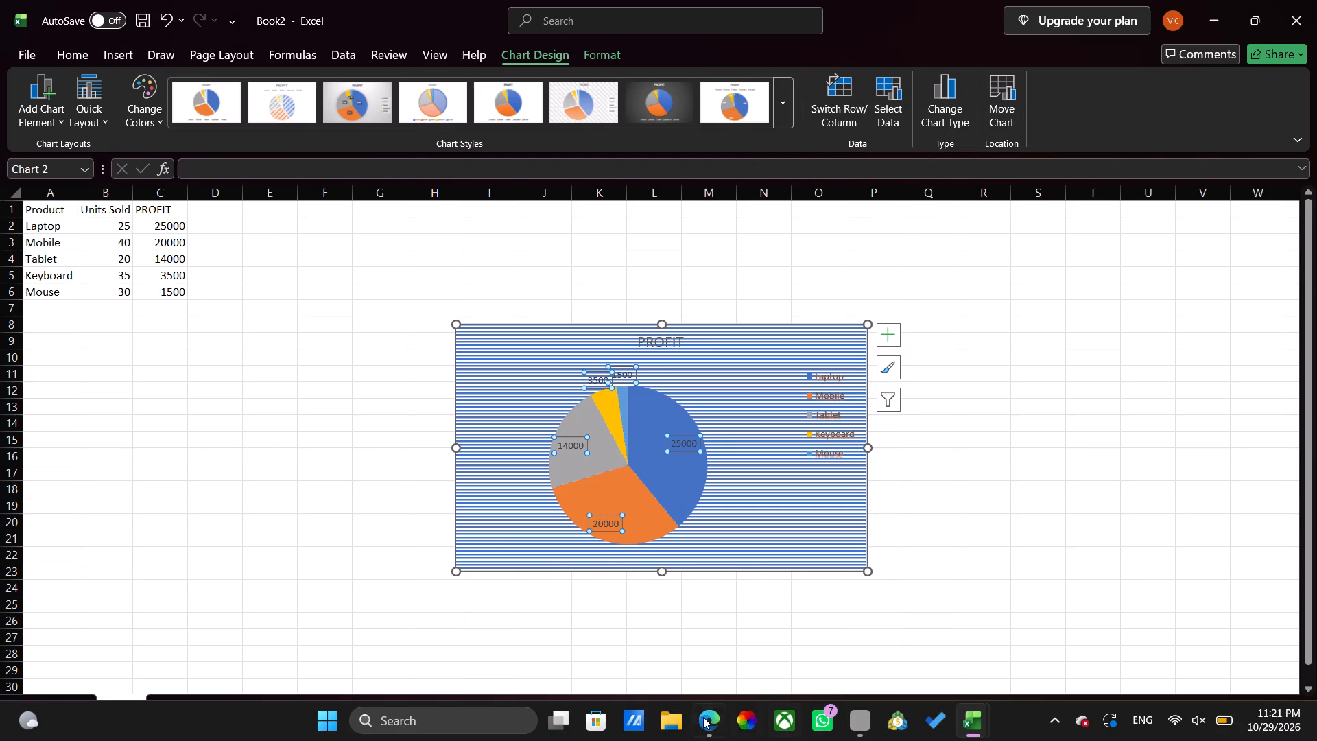
Switch to Edge and reread the Experiment 7 instructions in the practicals PDF, down to the legend style section.
left_click(703, 717)
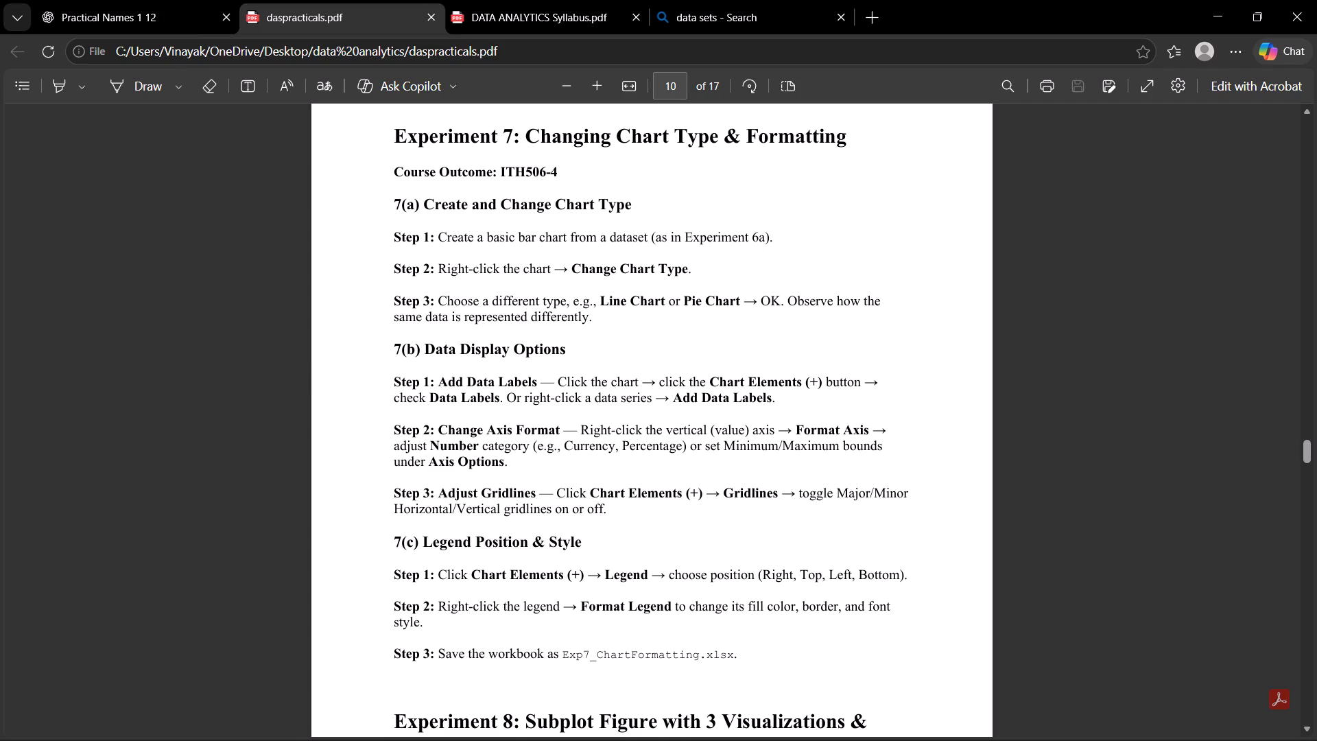
scroll(823, 401, "down", 1)
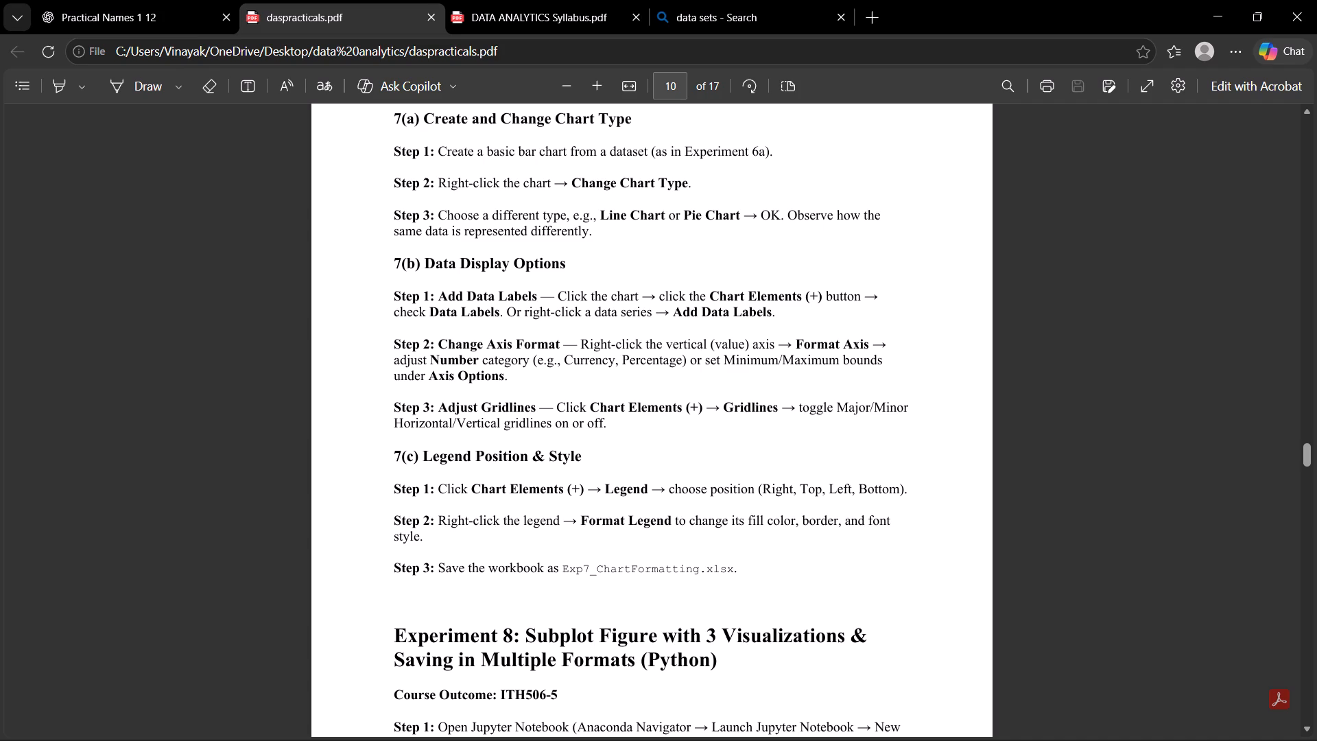
left_click_drag(578, 524, 670, 521)
left_click(670, 521)
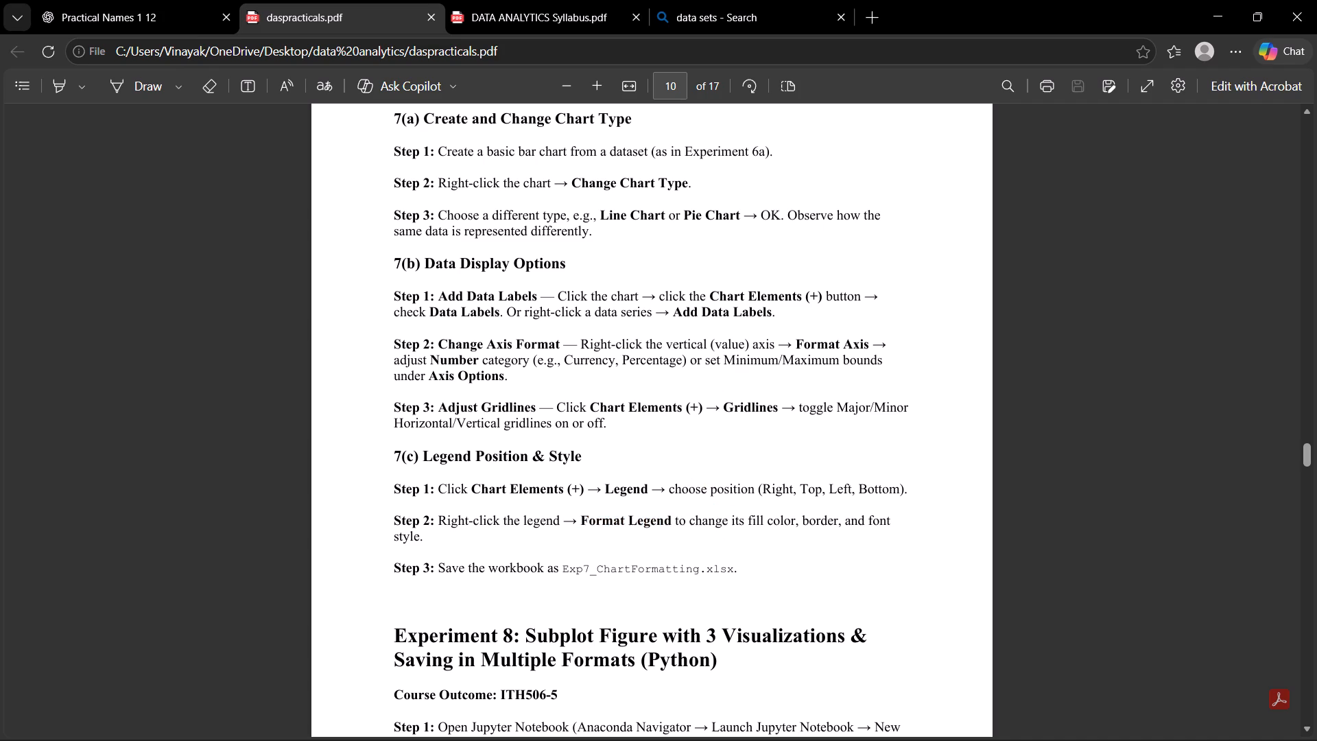
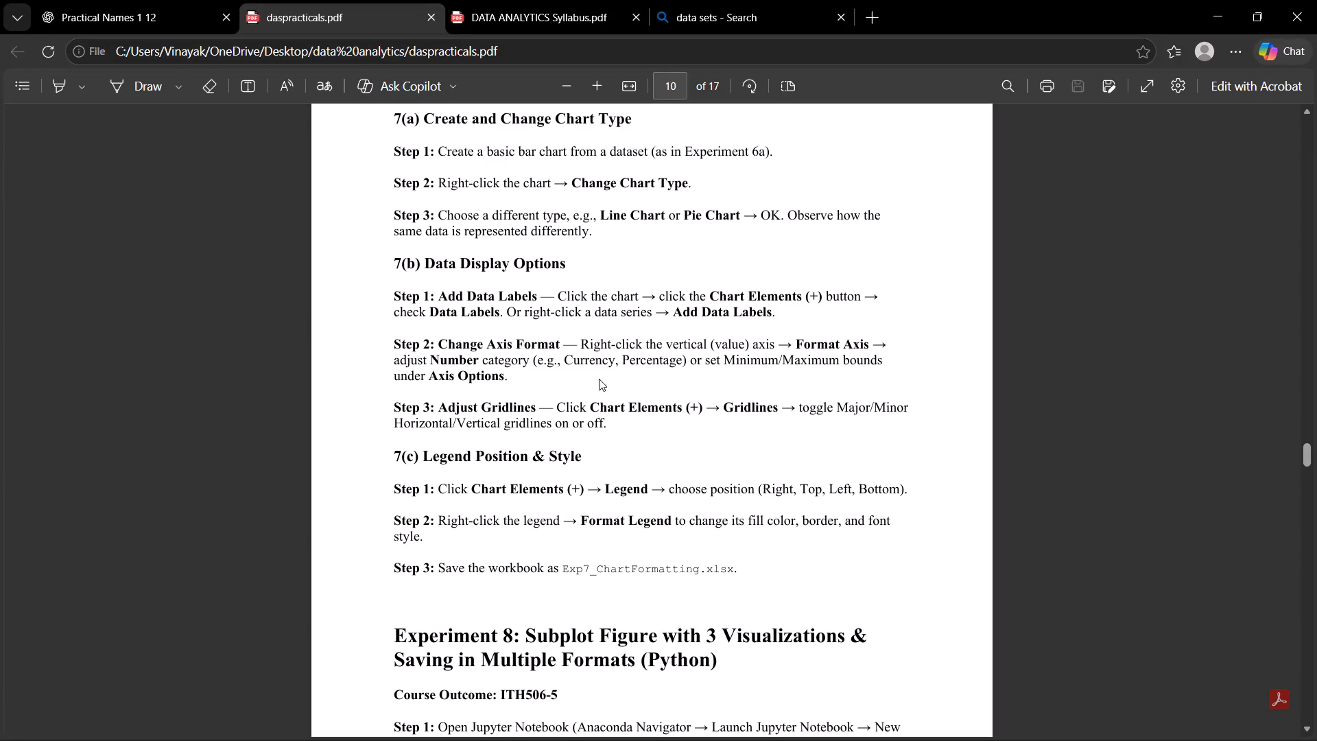
Reread the Change Axis Format instruction in section 7(b) of the practicals PDF and return to Excel.
left_click_drag(396, 340, 450, 370)
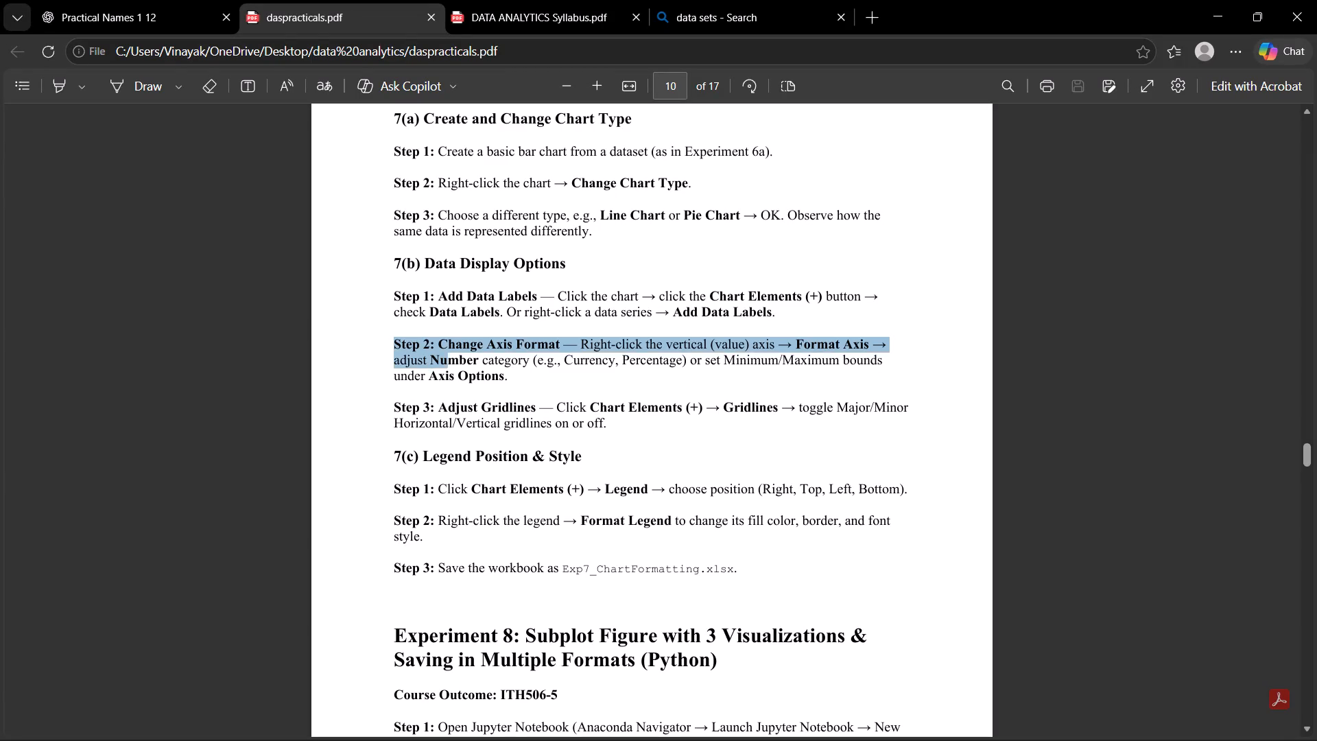
left_click_drag(450, 370, 511, 386)
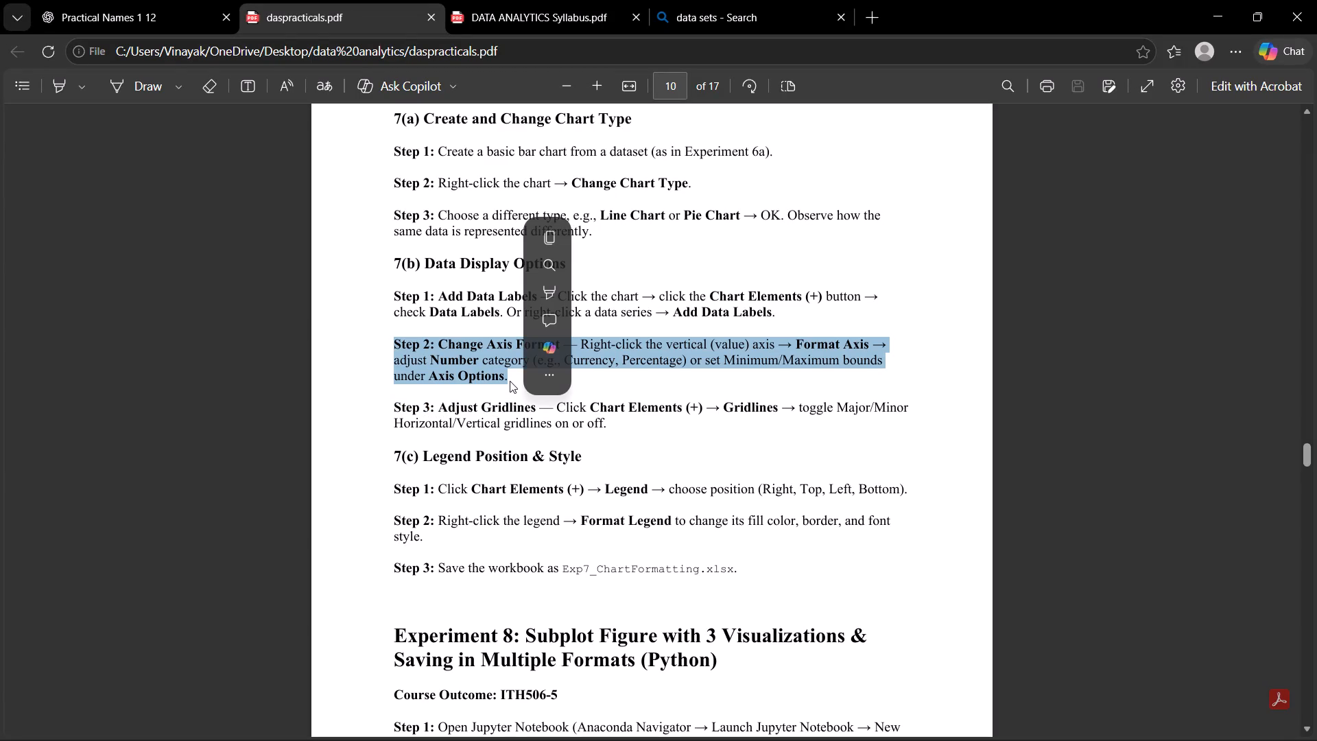
left_click(510, 381)
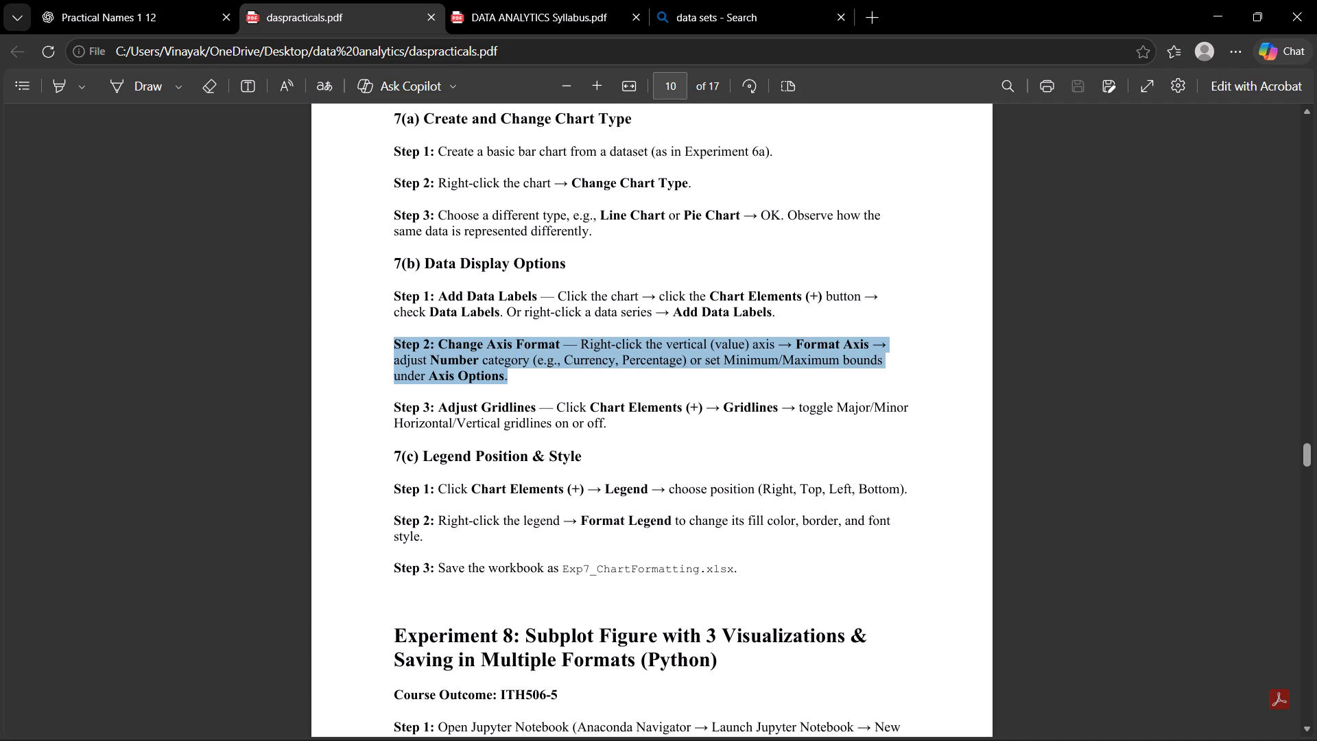
left_click(1207, 0)
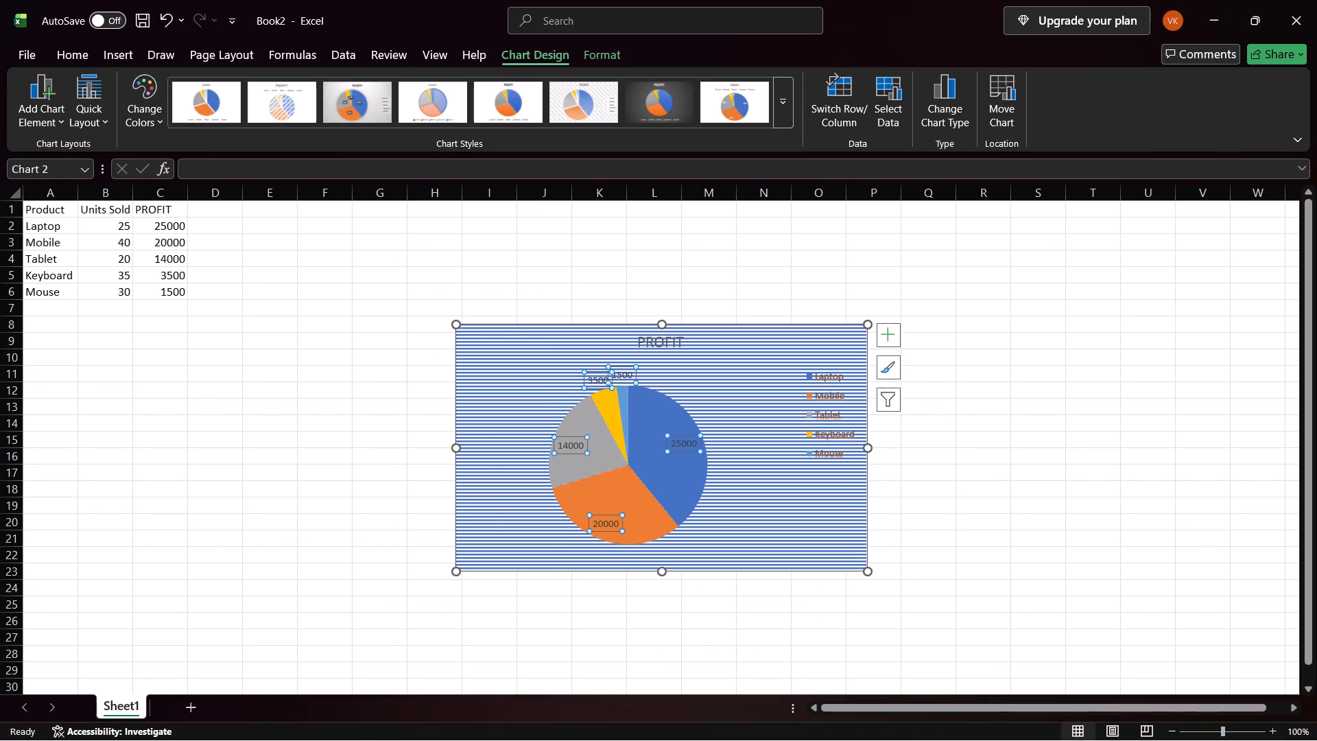
Change the PROFIT pie chart's area fill to a linear gradient with a downward direction at 90°.
left_click(872, 447)
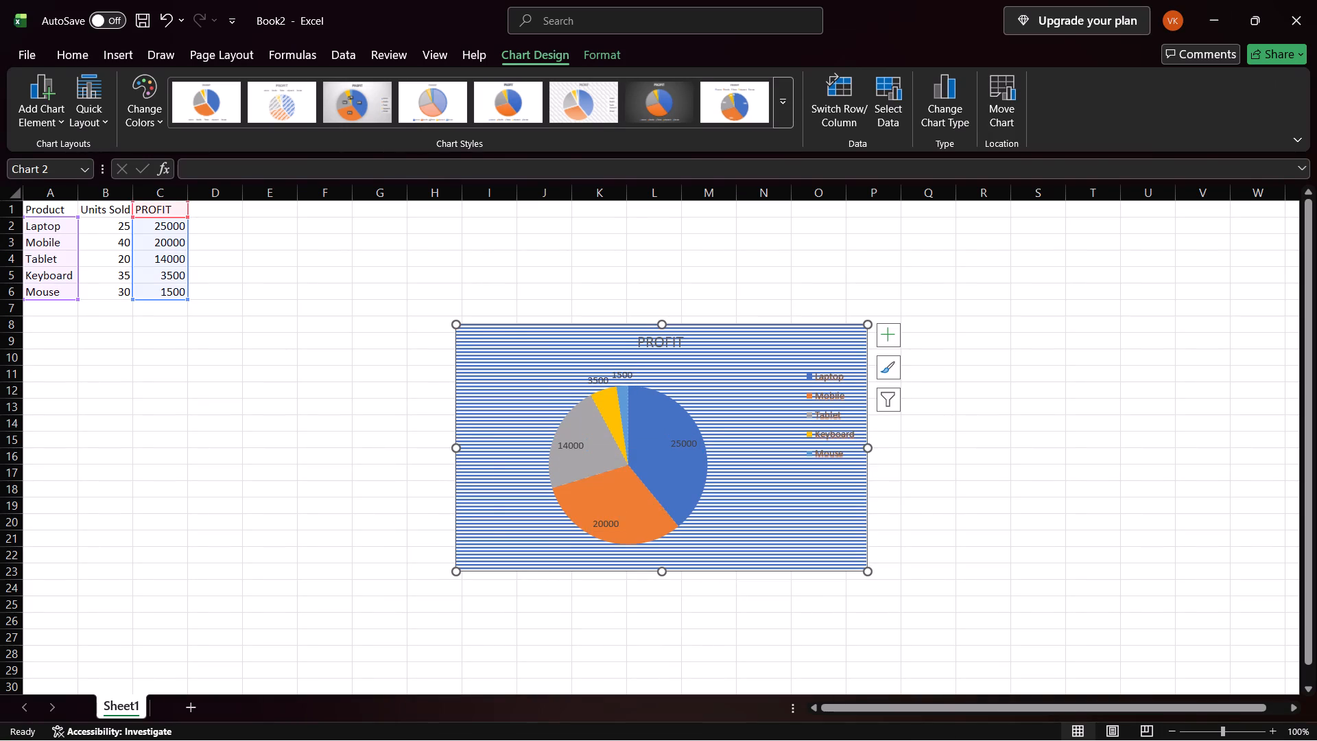
left_click(867, 444)
right_click(867, 444)
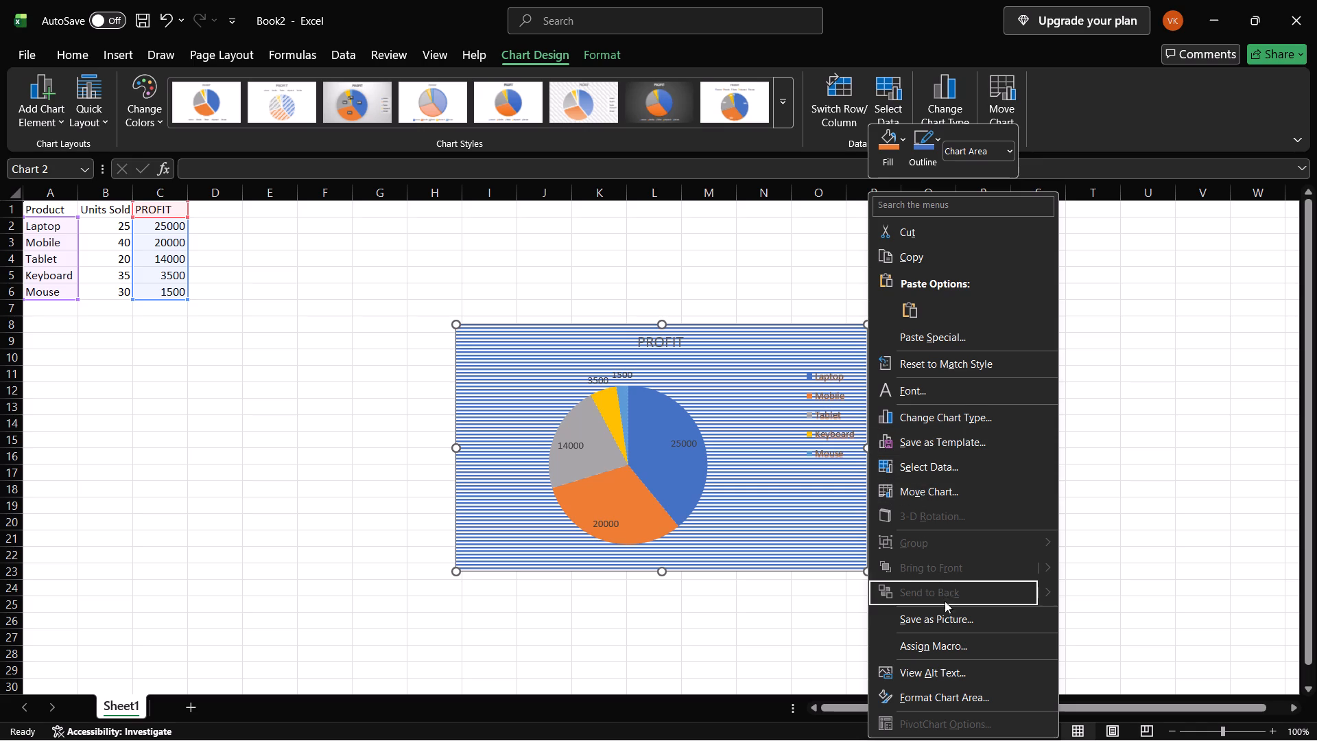
left_click(925, 688)
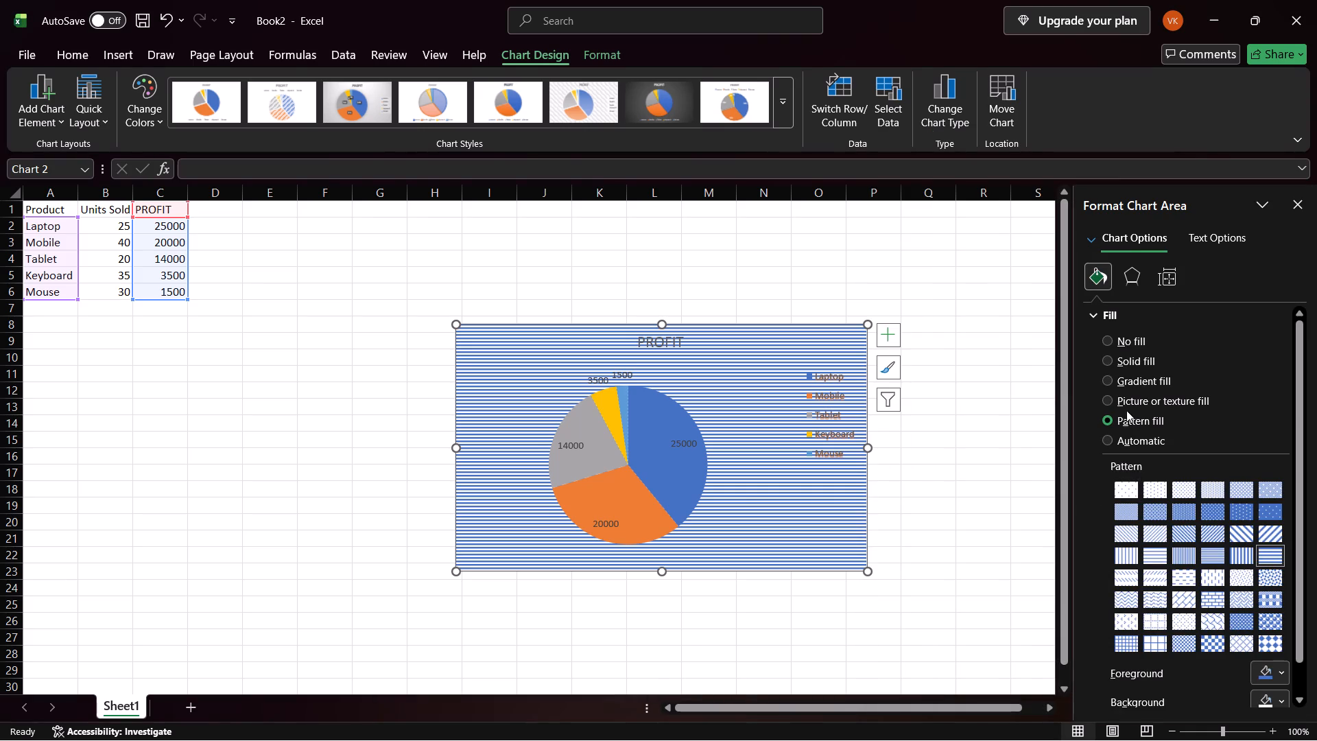
left_click(1114, 386)
scroll(1139, 571, "down", 4)
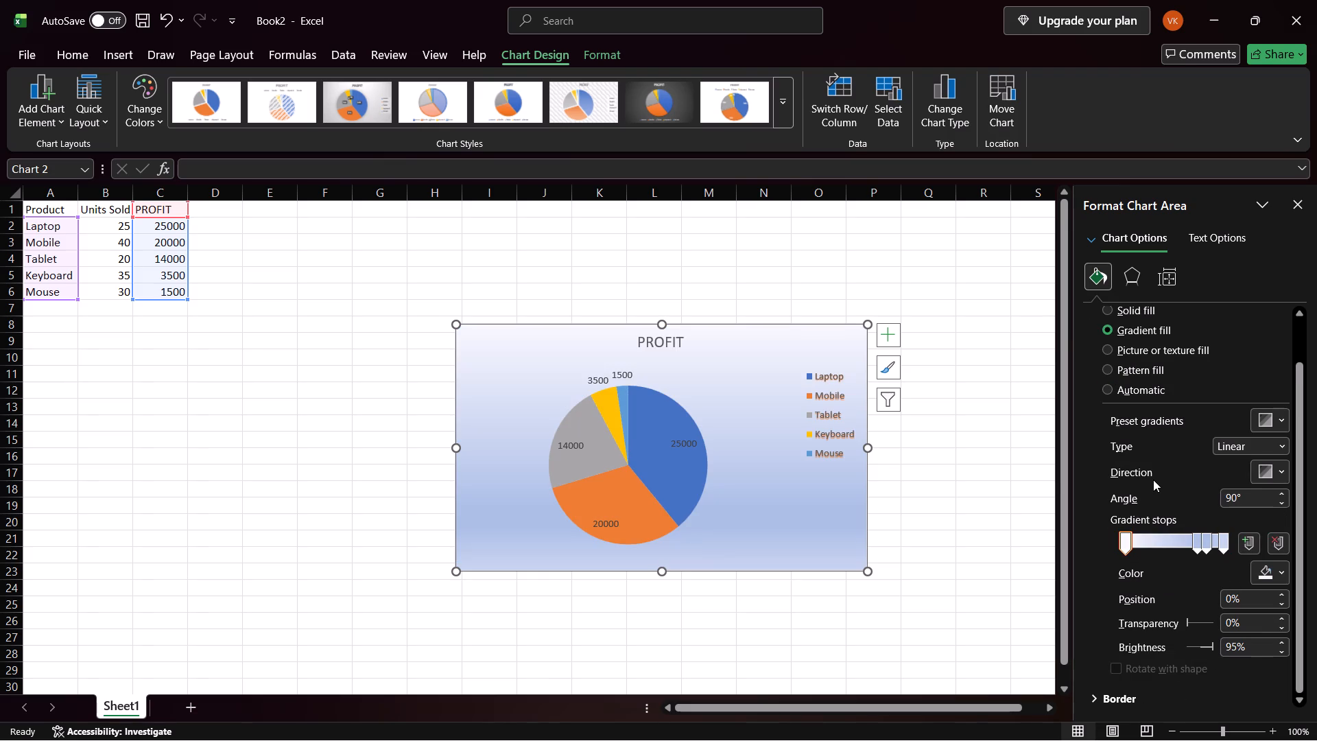
left_click(1264, 473)
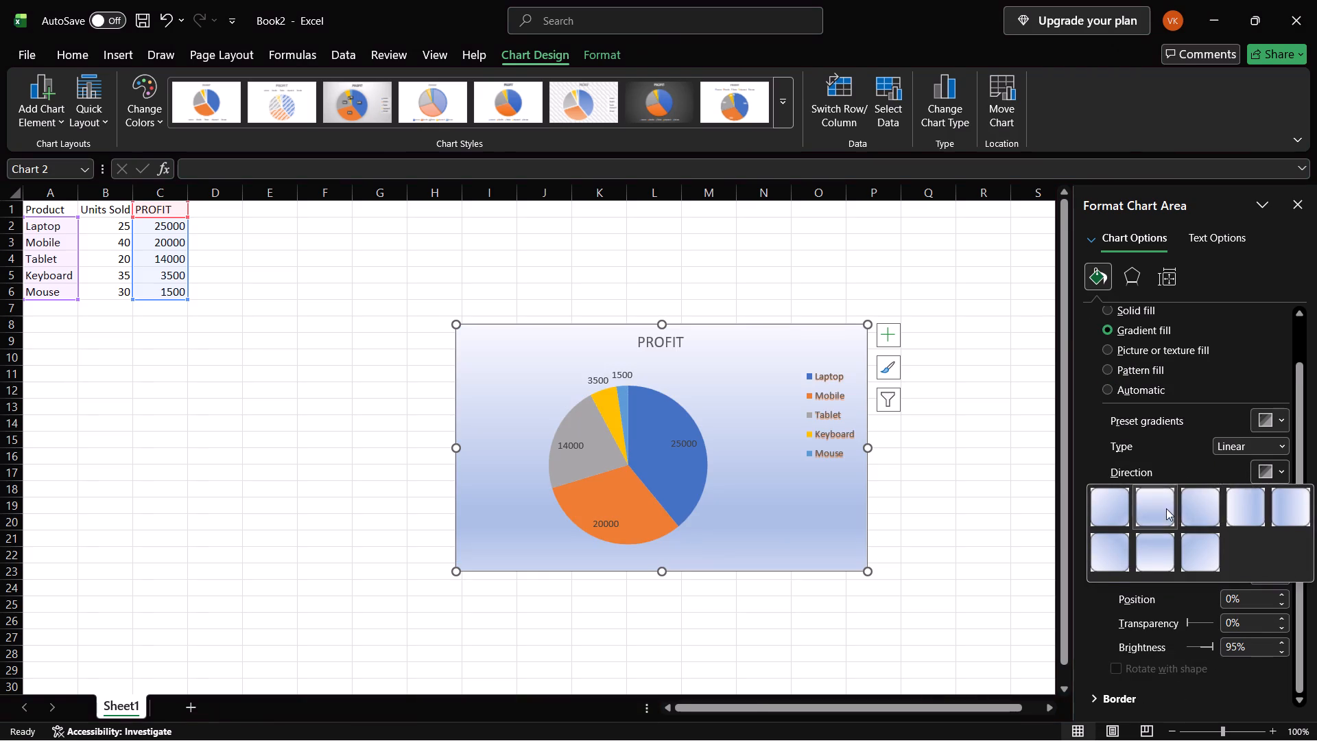
left_click(1166, 508)
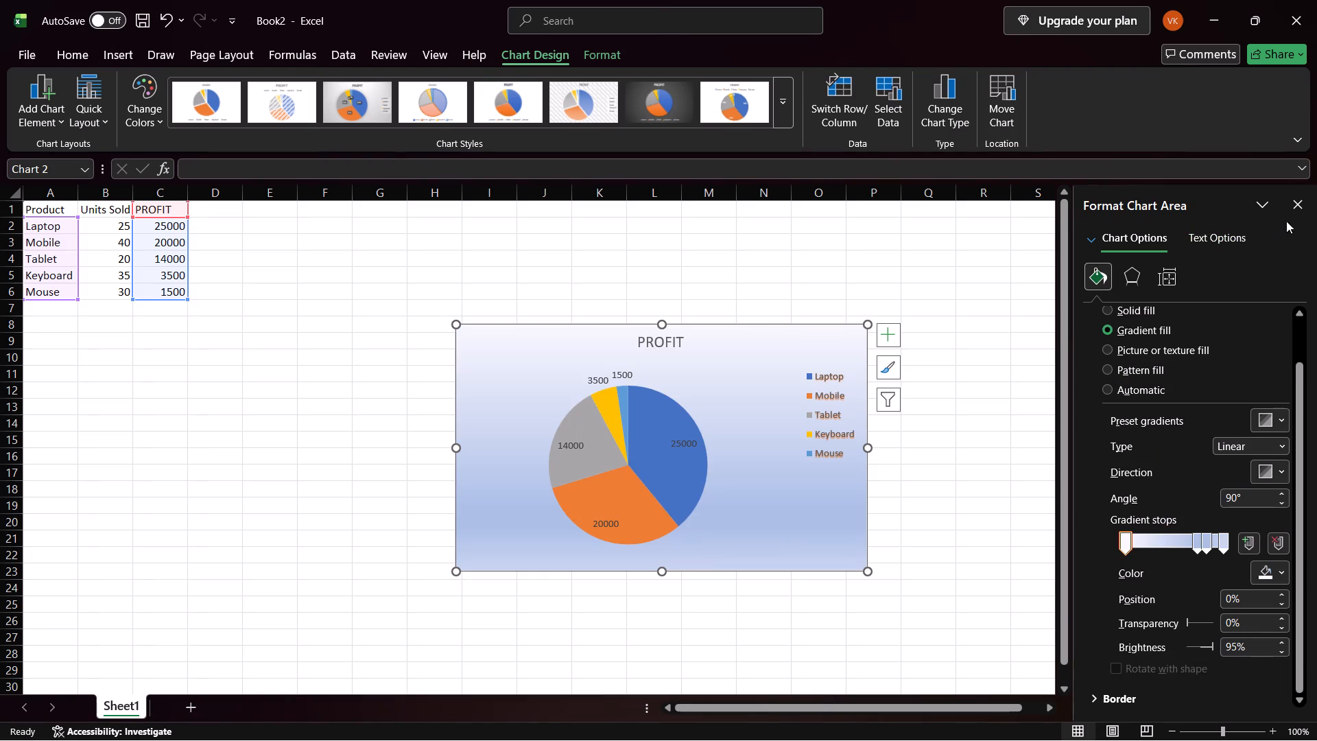
left_click(1292, 211)
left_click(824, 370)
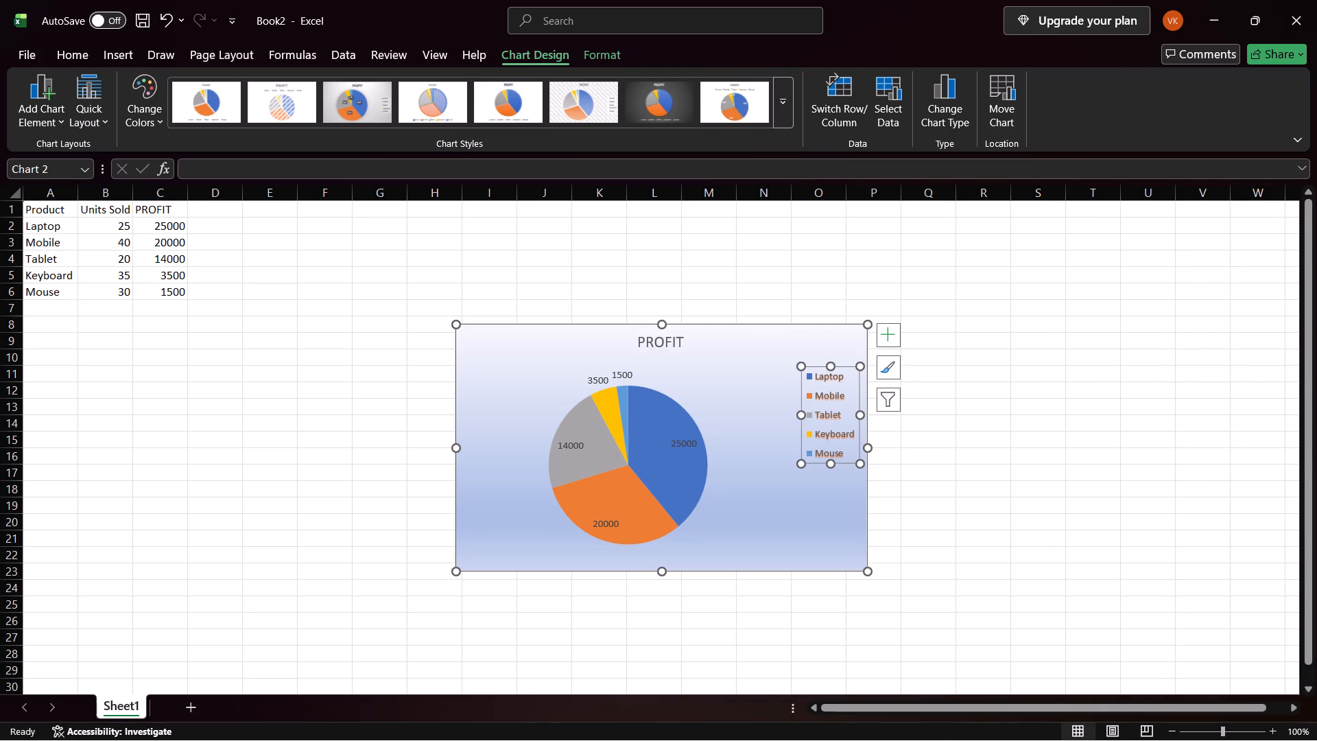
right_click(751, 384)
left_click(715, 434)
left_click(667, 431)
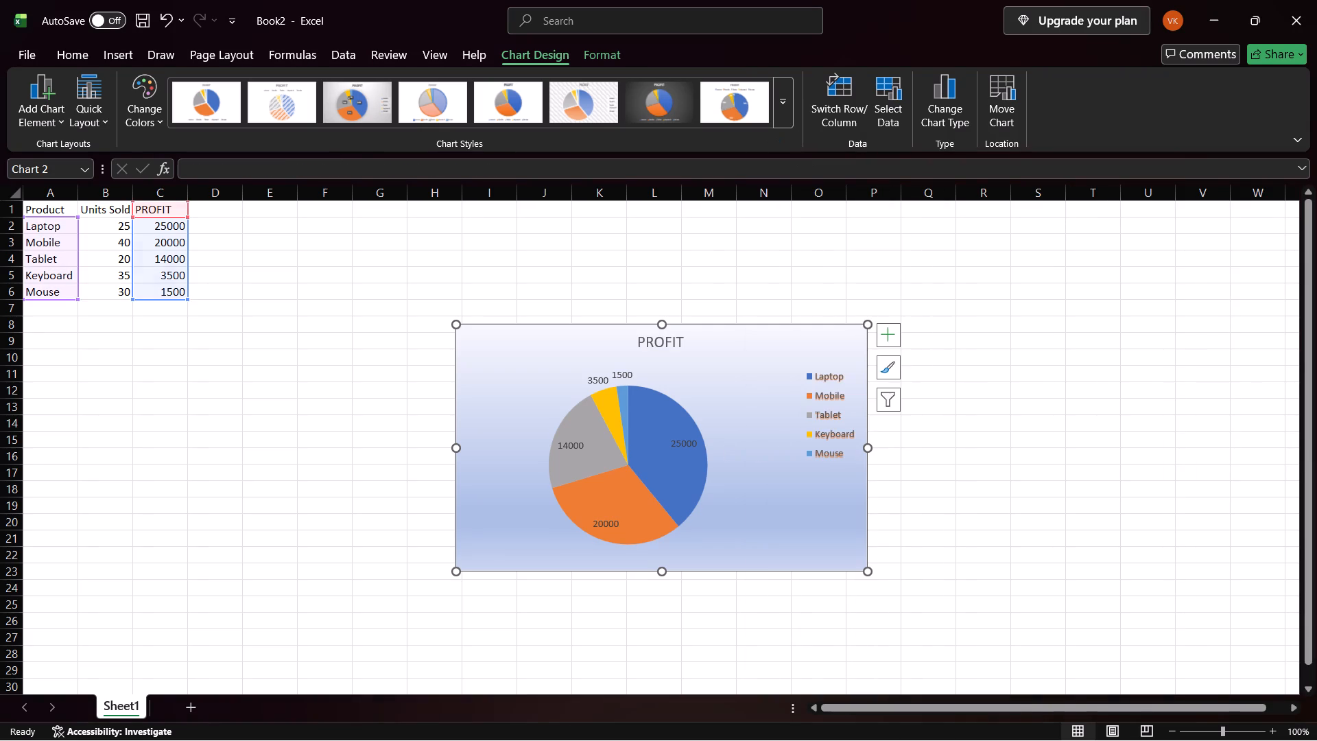
Format the Laptop slice's data label number as Currency with 2 decimal places and the $ symbol.
left_click(661, 440)
right_click(661, 440)
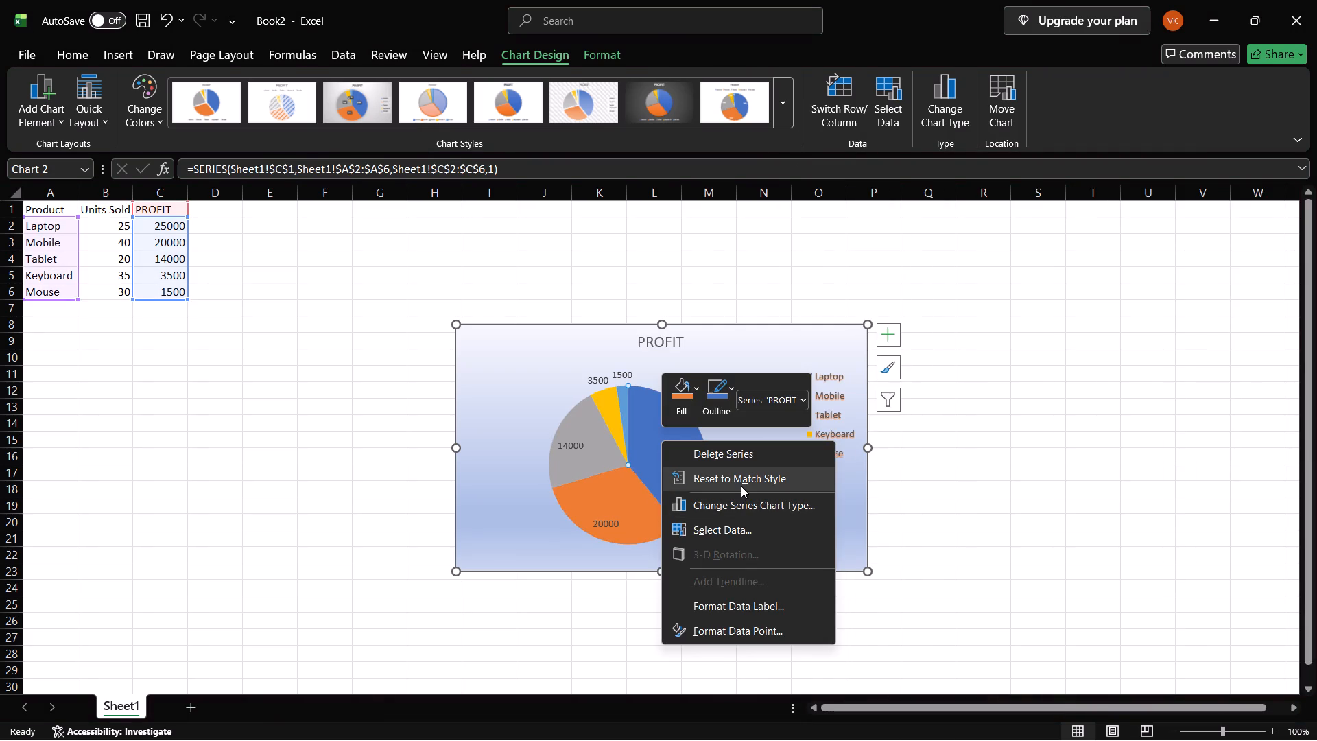
left_click(736, 608)
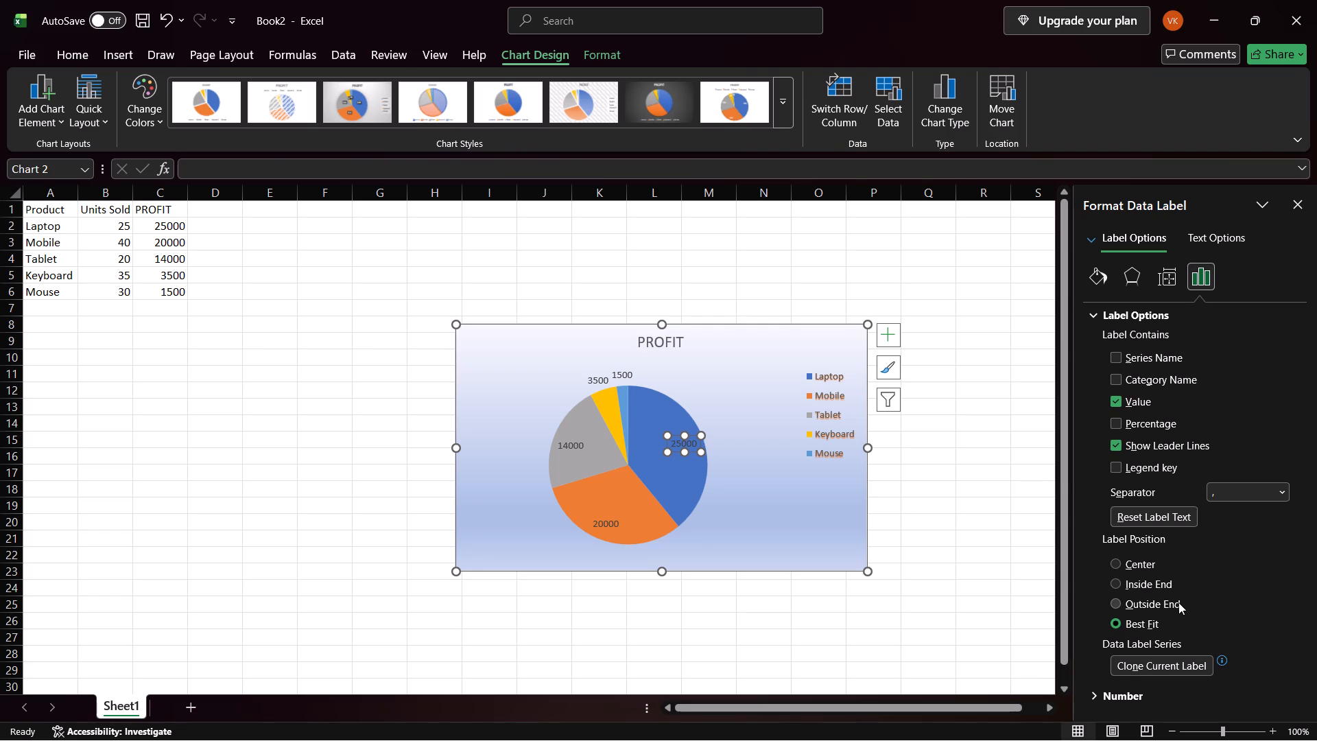
left_click(1106, 693)
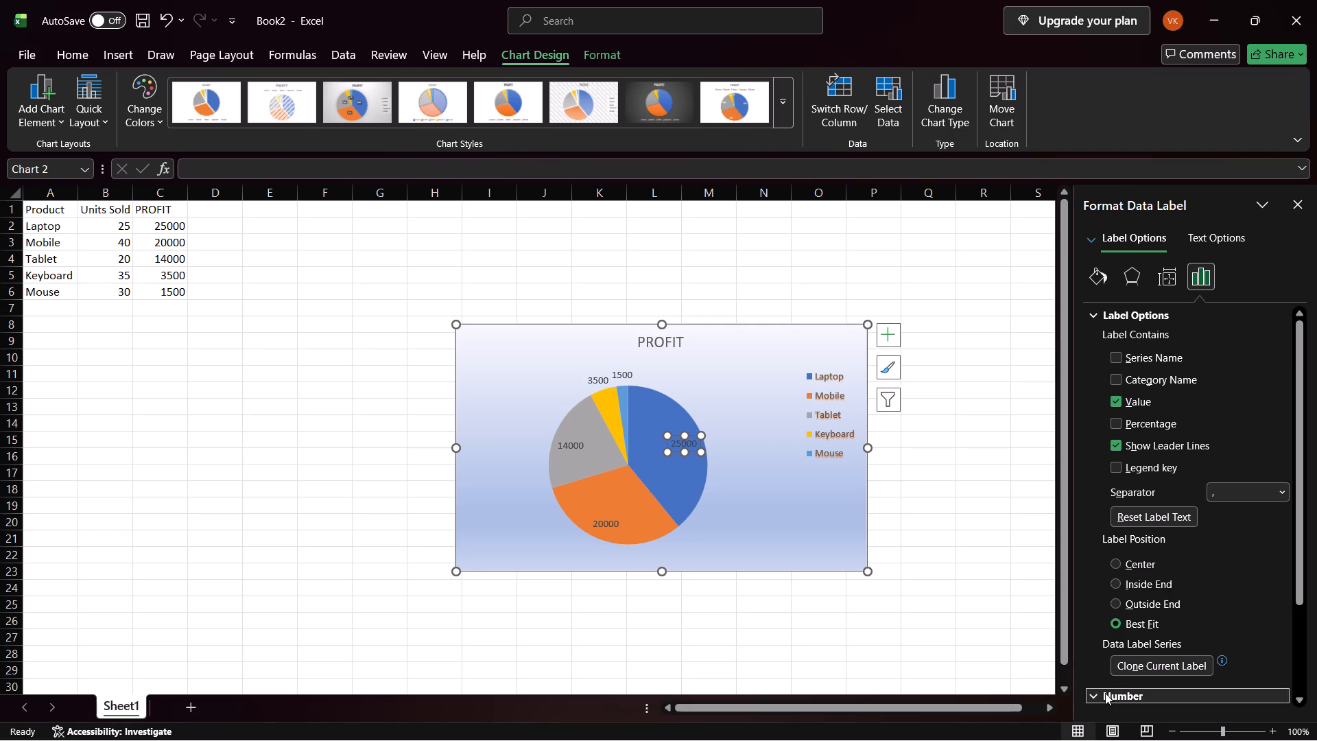
scroll(1111, 557, "down", 2)
scroll(1142, 631, "down", 2)
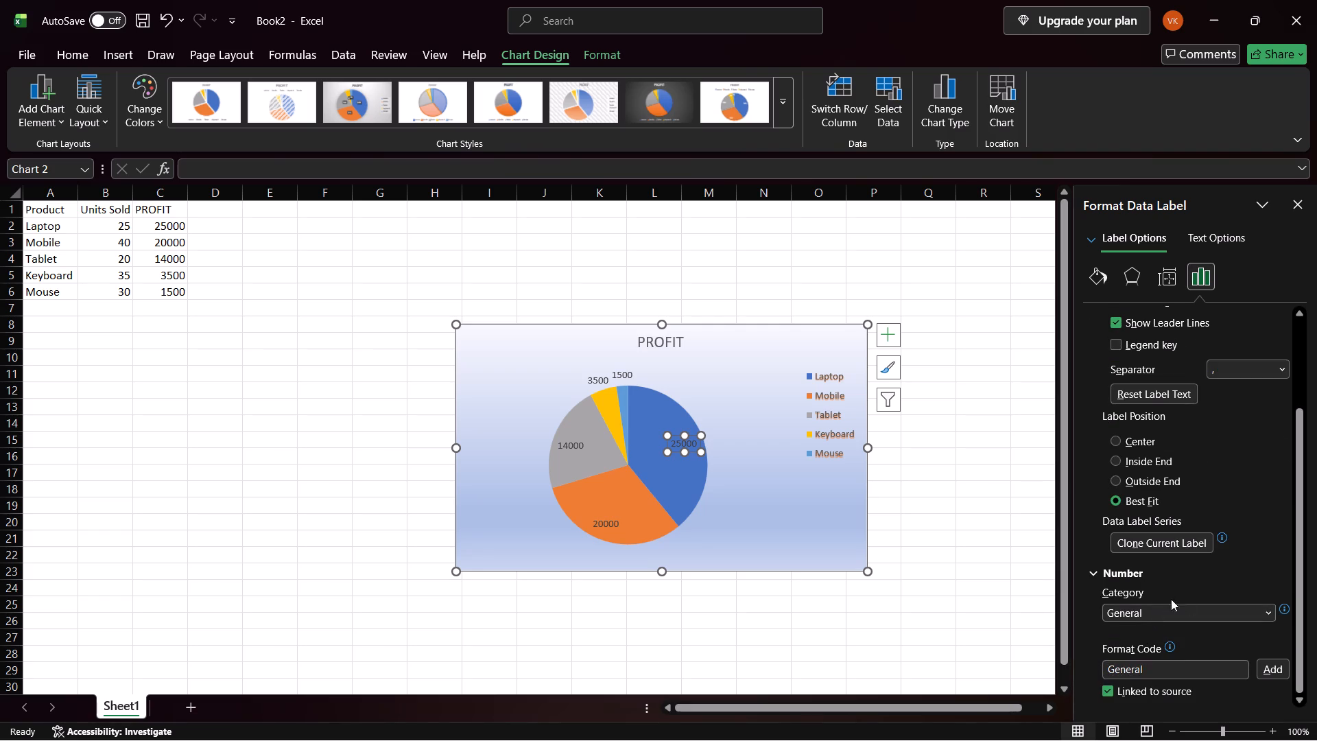
left_click(1275, 610)
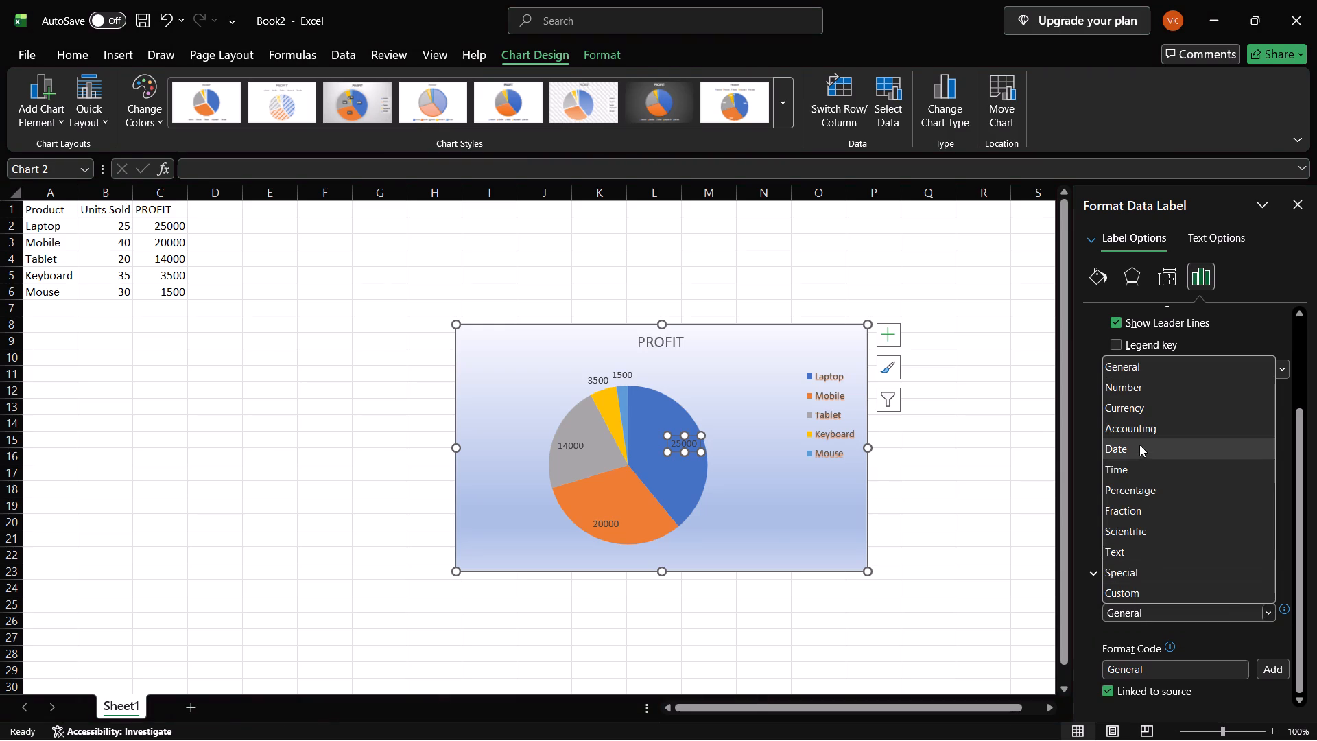
left_click(1140, 401)
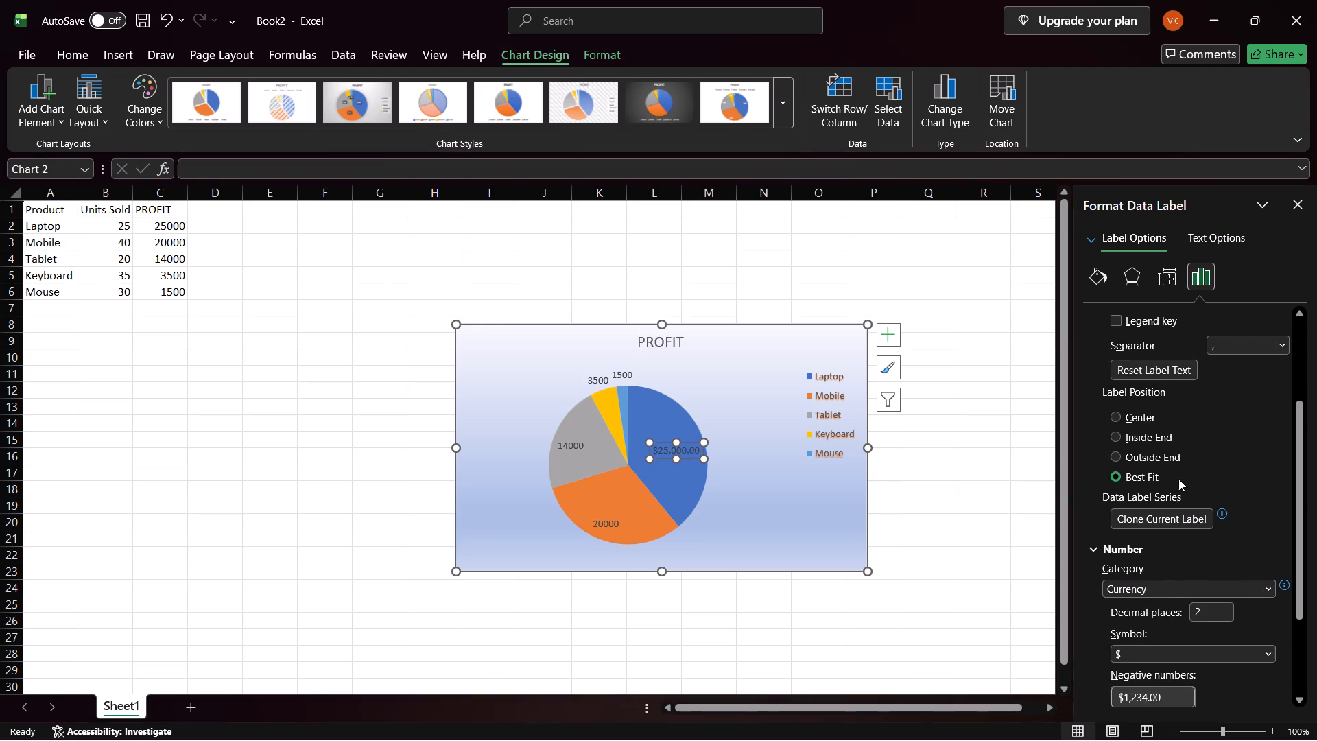
scroll(1170, 574, "down", 2)
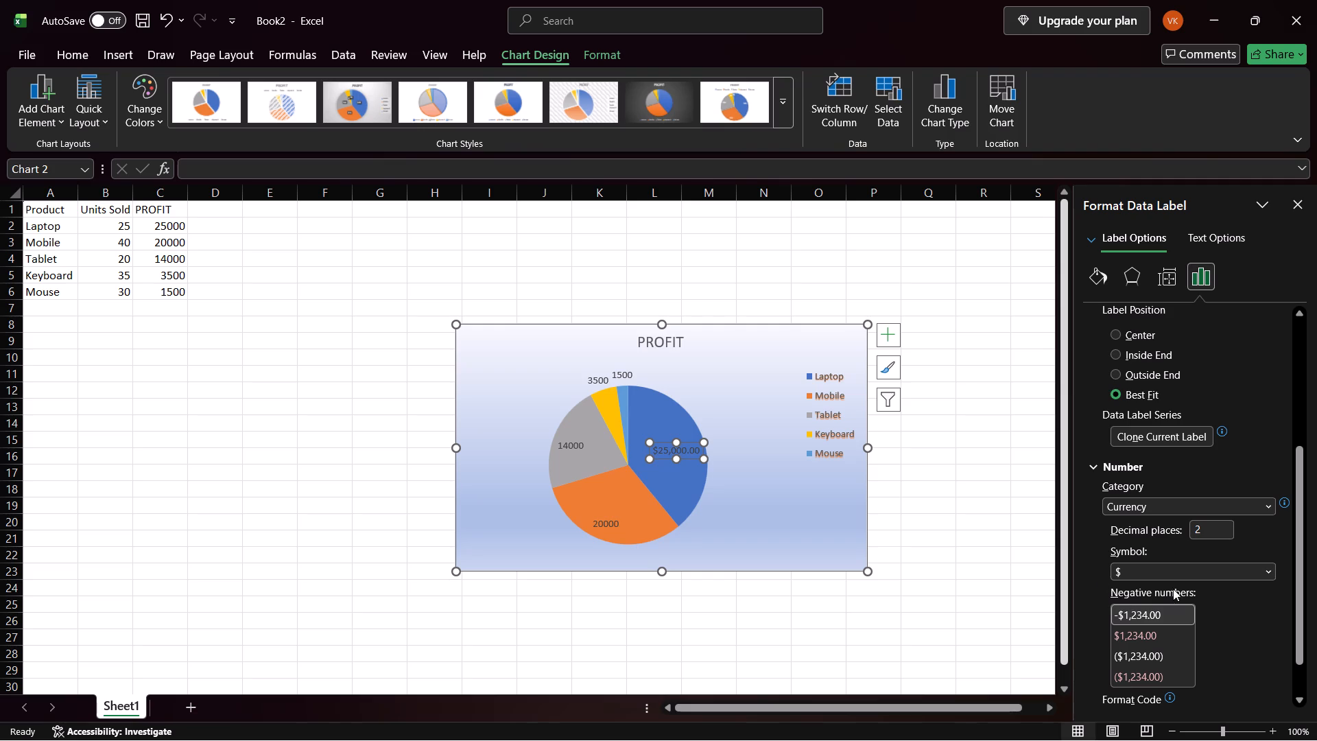
left_click(1220, 611)
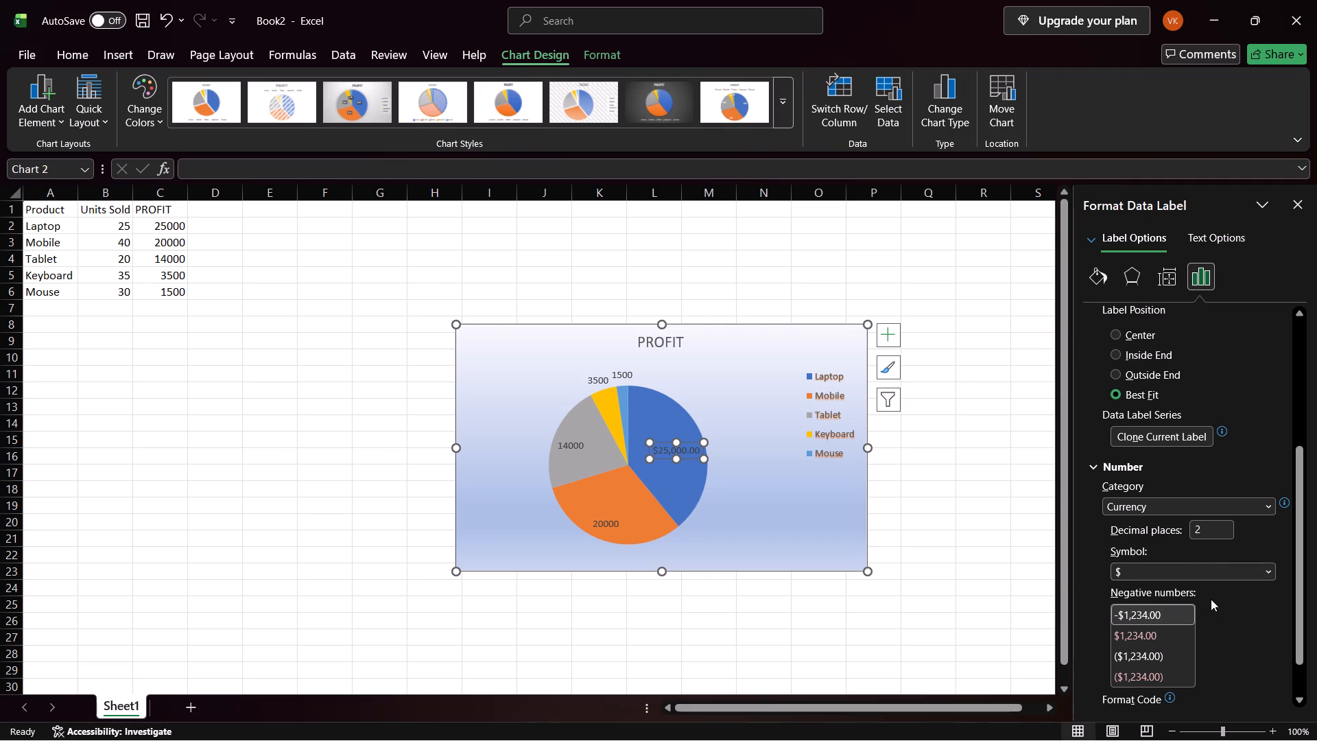
scroll(1211, 603, "down", 3)
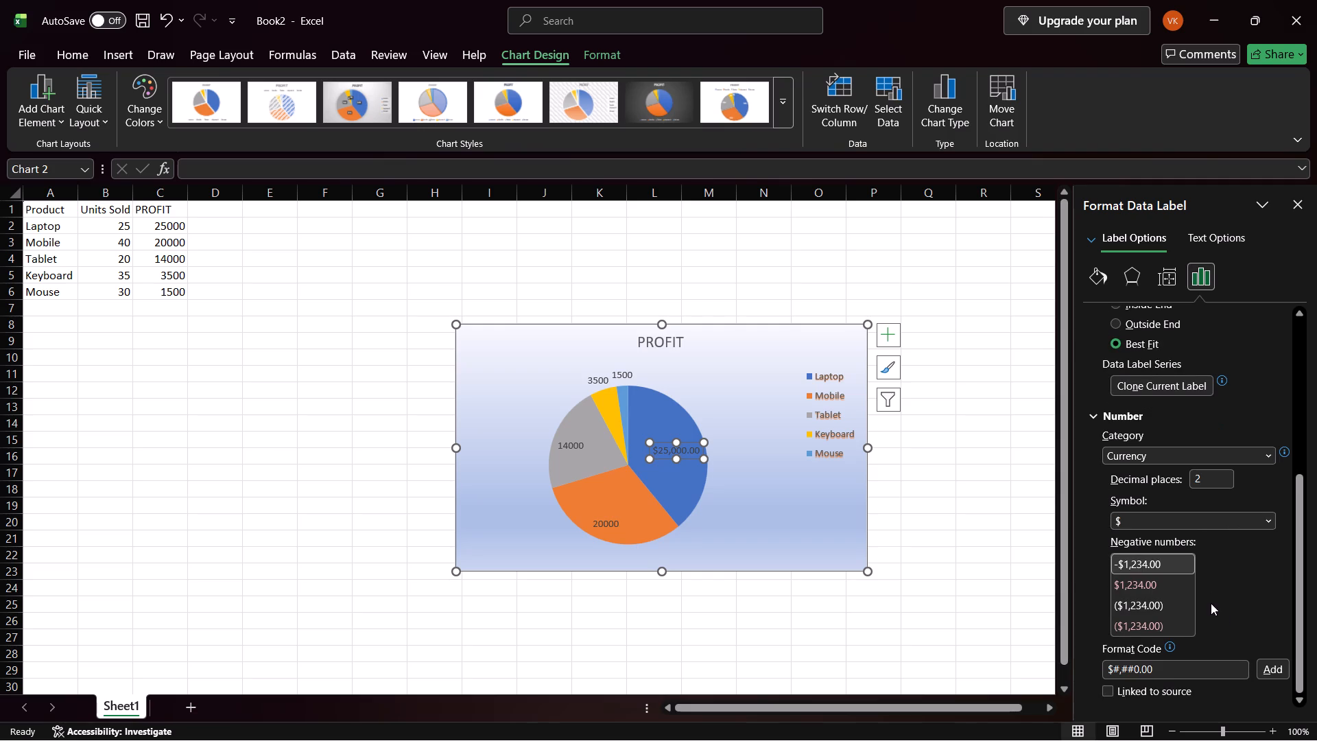
scroll(1211, 603, "down", 2)
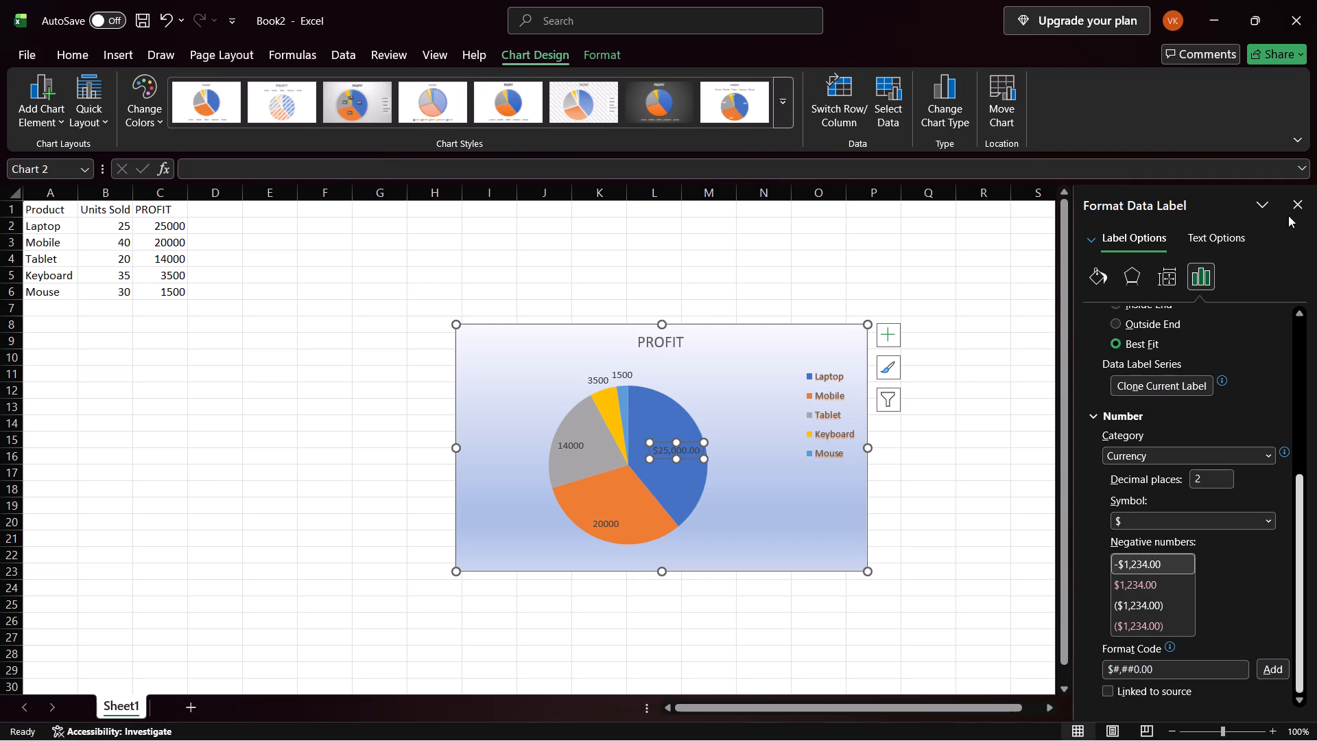
left_click(1294, 205)
left_click(712, 344)
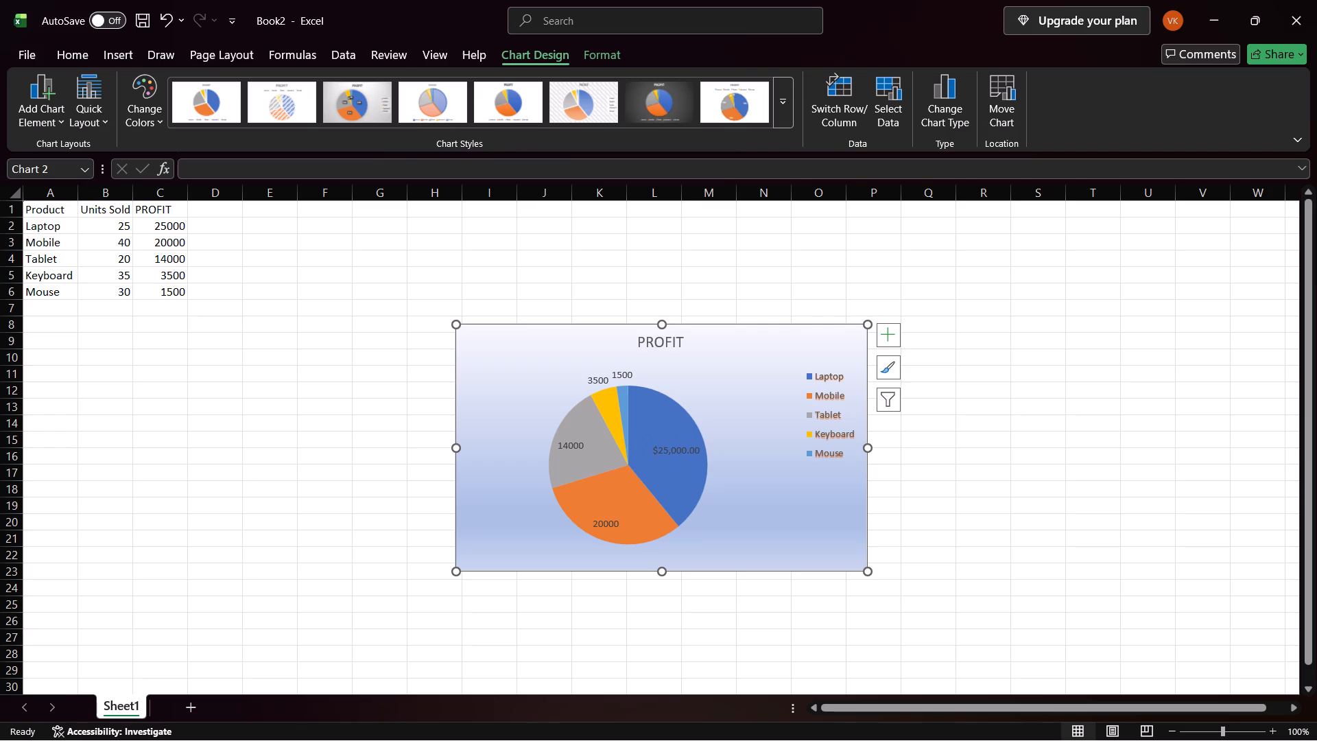
left_click(659, 444)
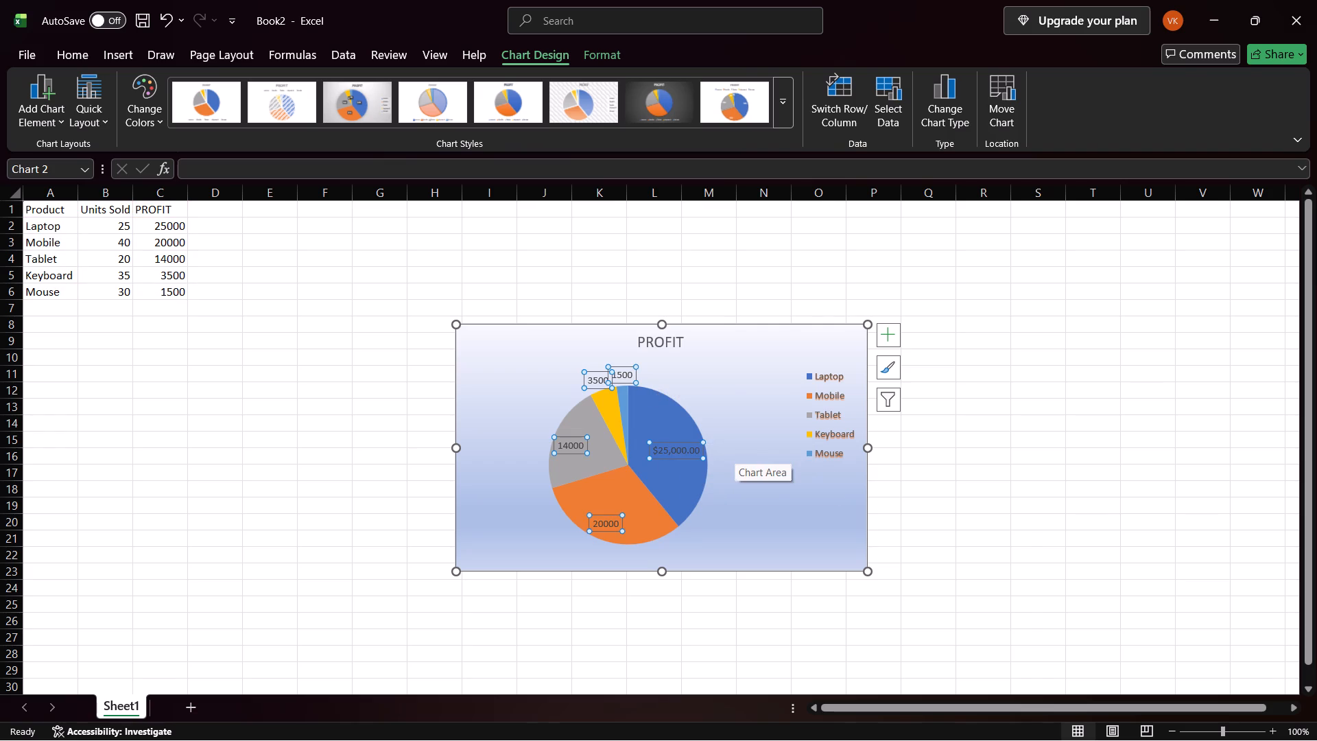
Switch to Edge to check the remaining Experiment 7 instructions in the practicals PDF, and return to the Book2 workbook.
key("alt+Tab")
key("alt+Tab")
key("alt+Tab")
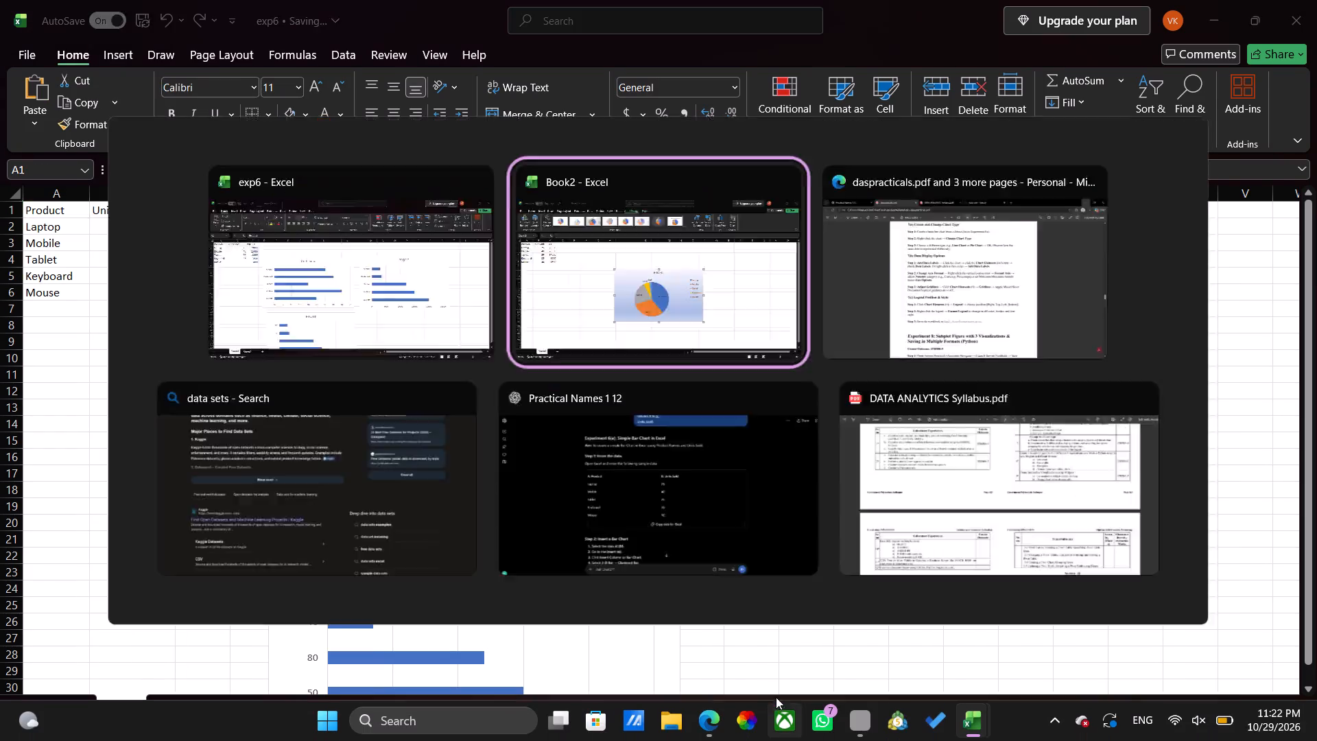
left_click(725, 716)
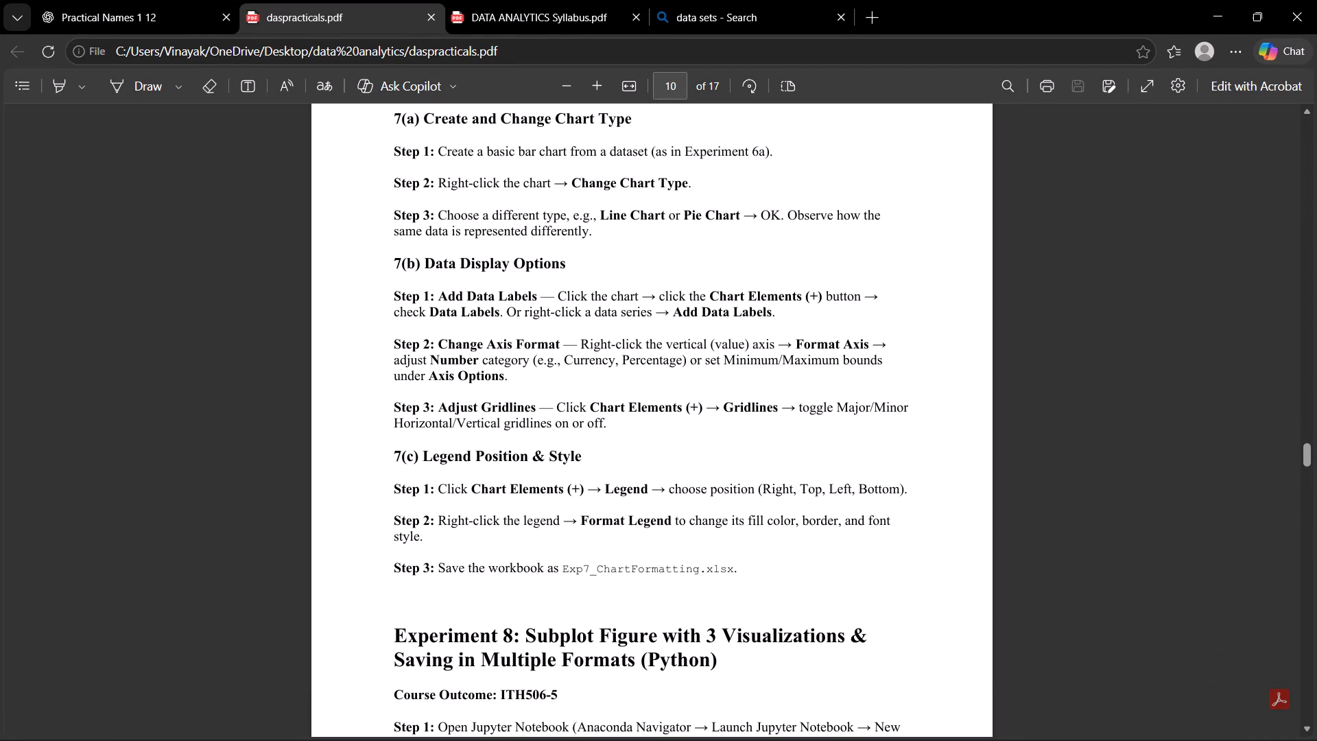
scroll(543, 462, "down", 3)
key("alt+Tab")
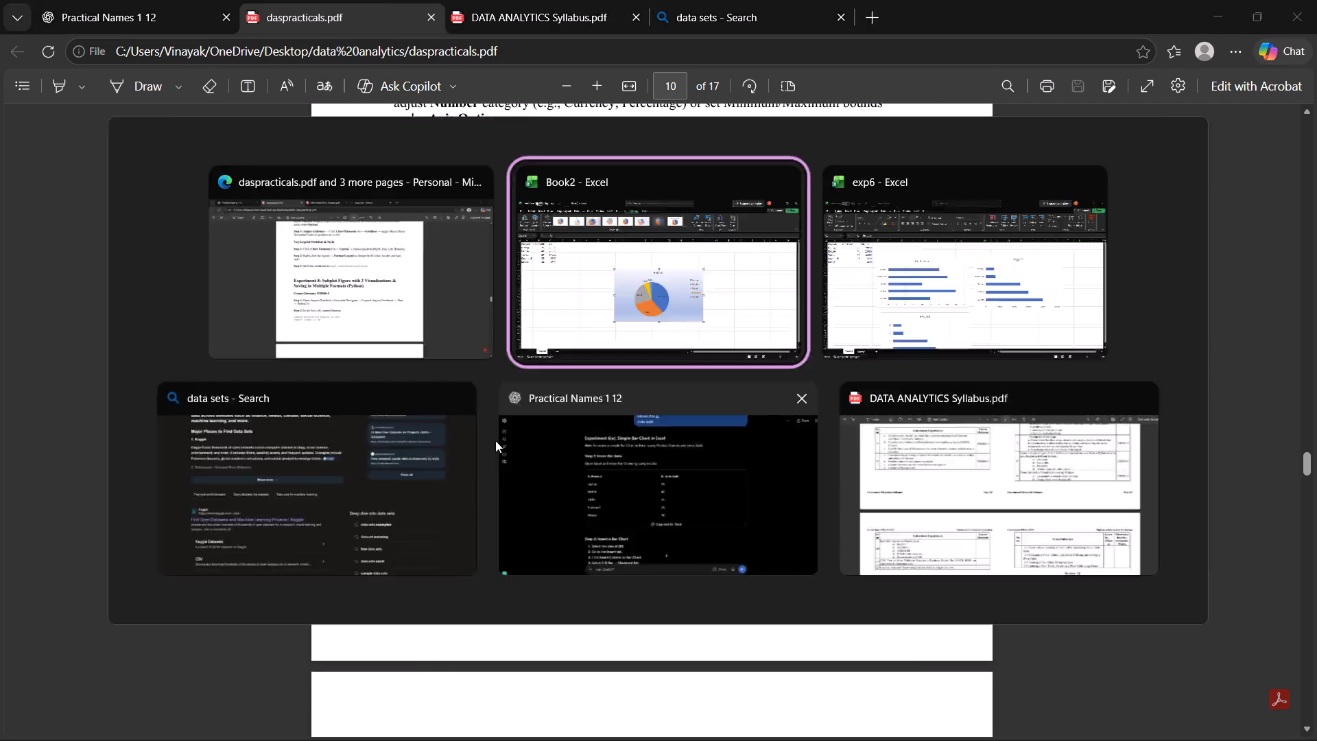
Save the workbook as exp7 in the daspracticals folder under data analytics.
left_click(12, 38)
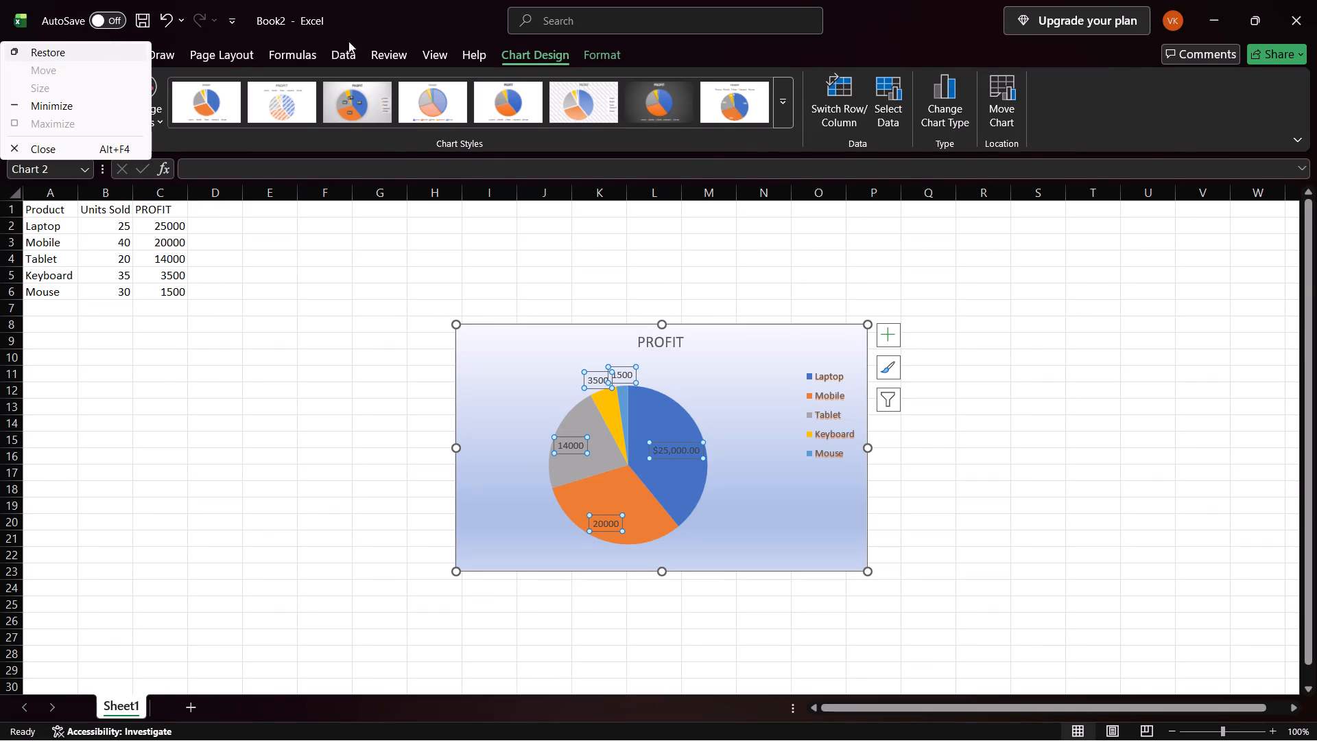
left_click(390, 25)
left_click(29, 60)
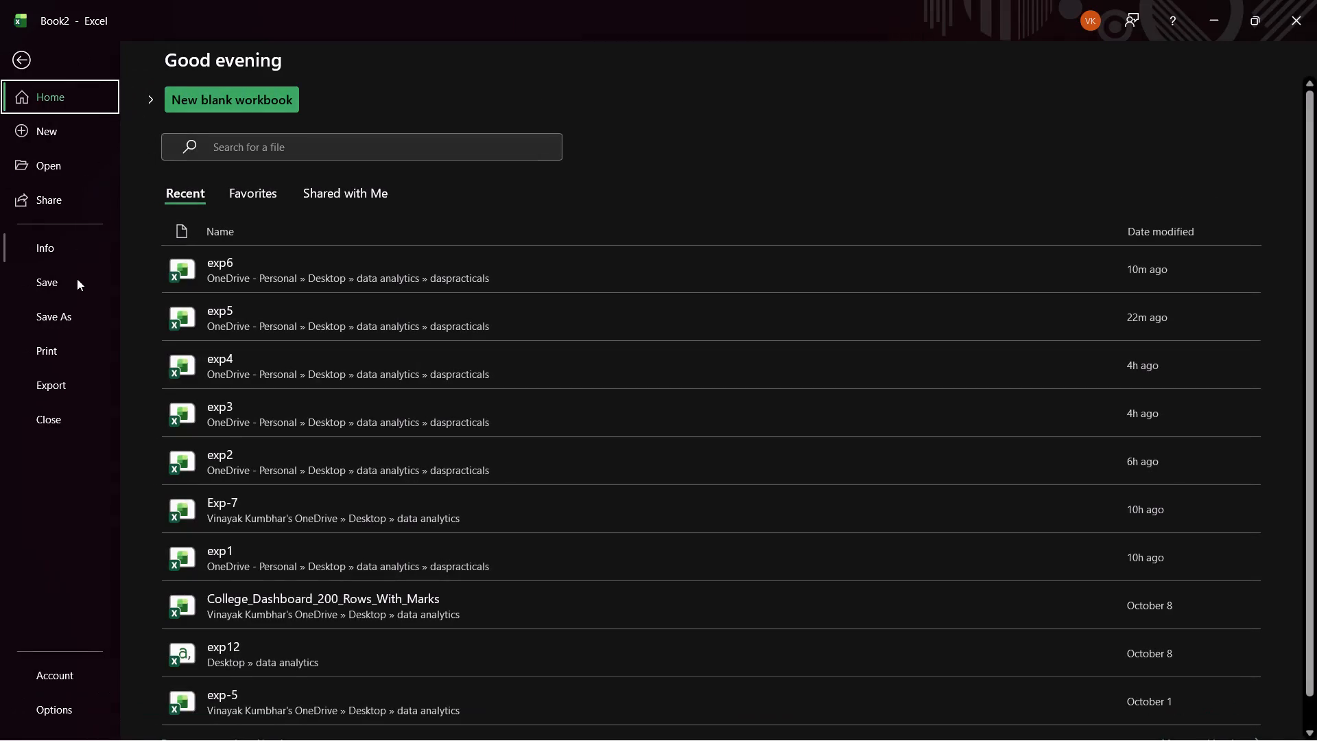
left_click(64, 309)
left_click(504, 198)
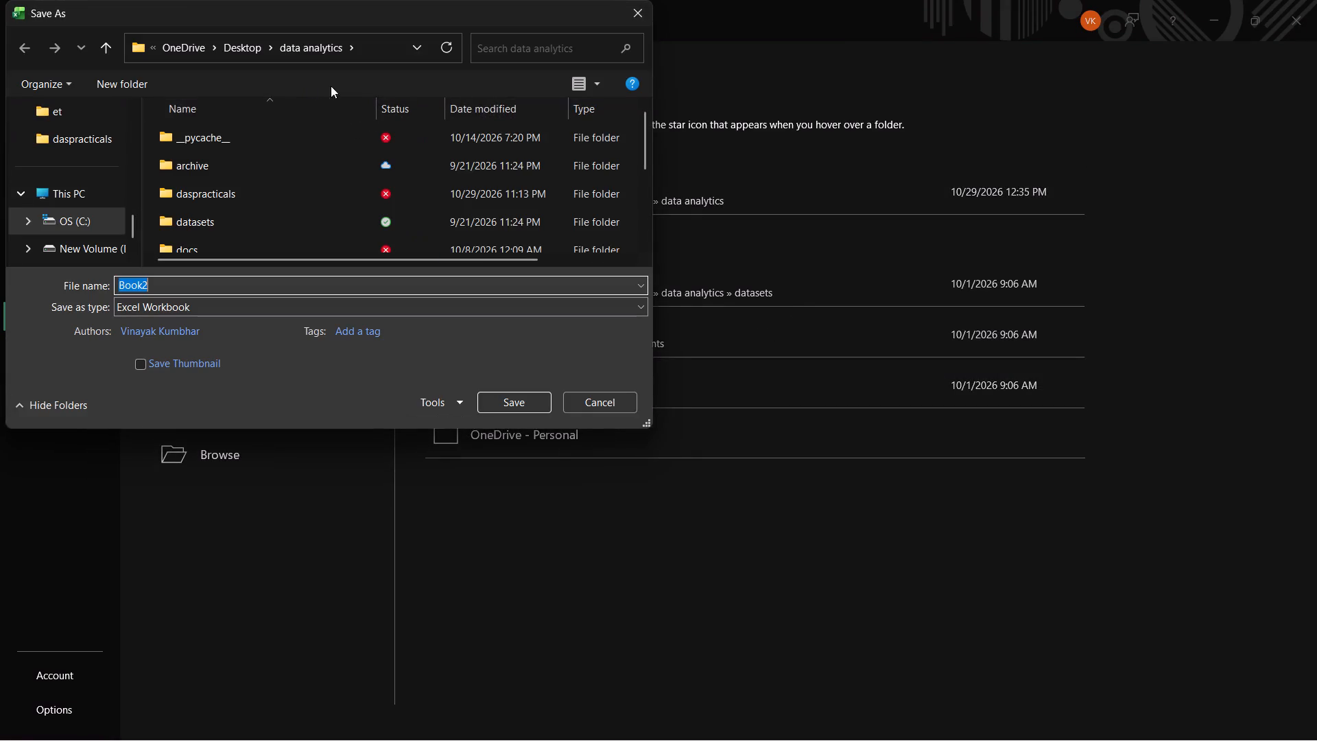
double_click(225, 204)
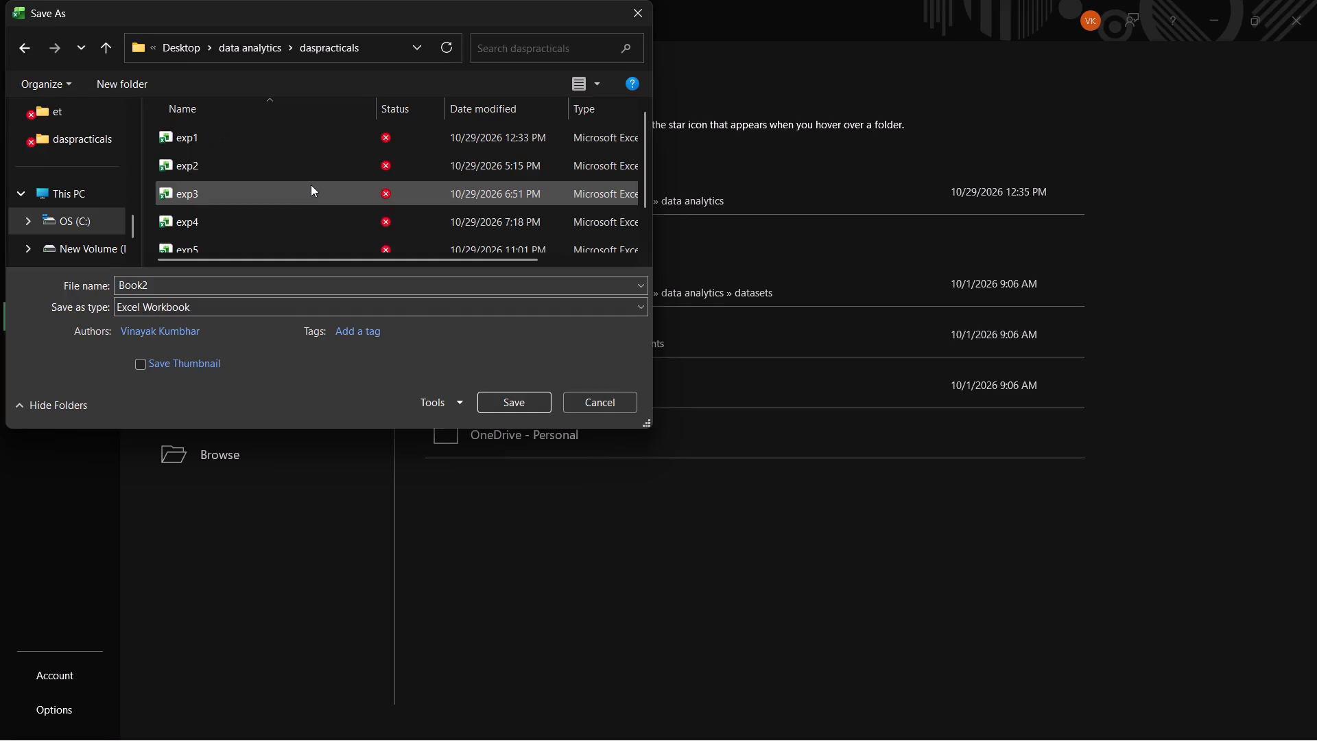
left_click(270, 281)
type("exp7")
key("Return")
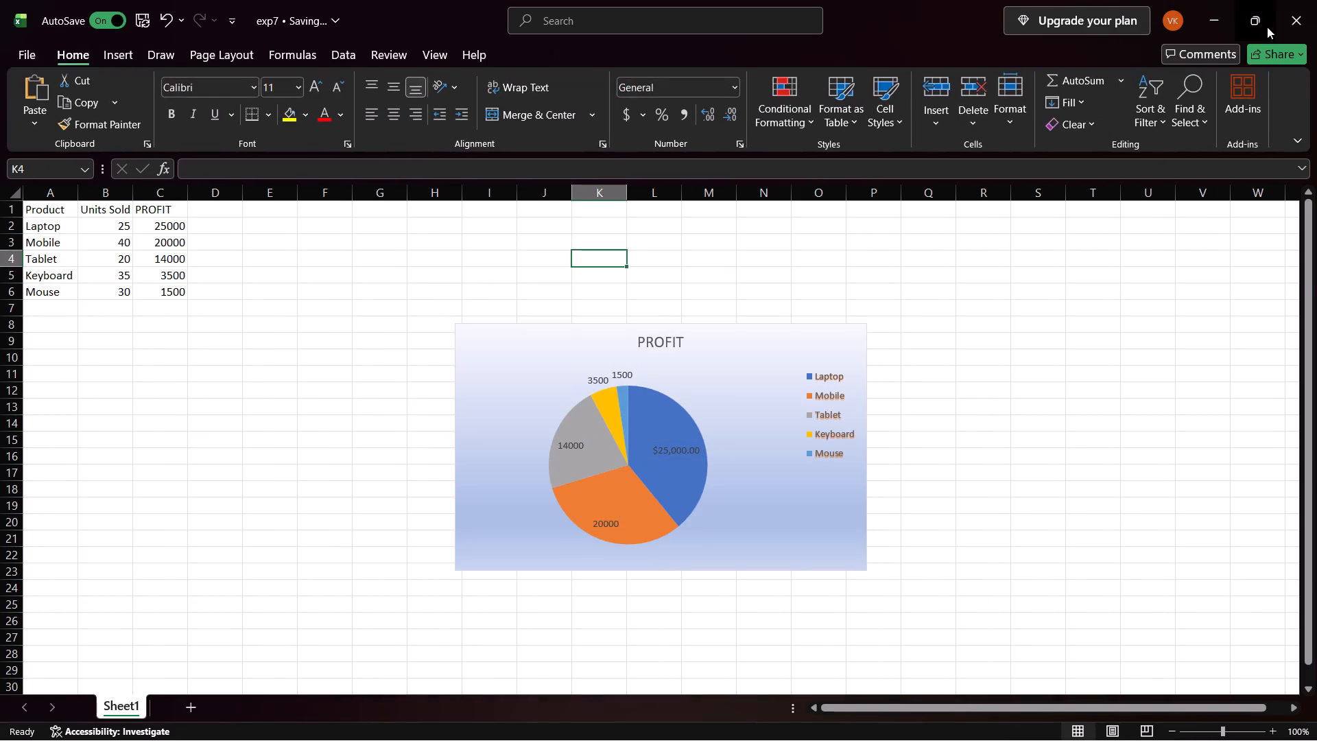
left_click(1043, 127)
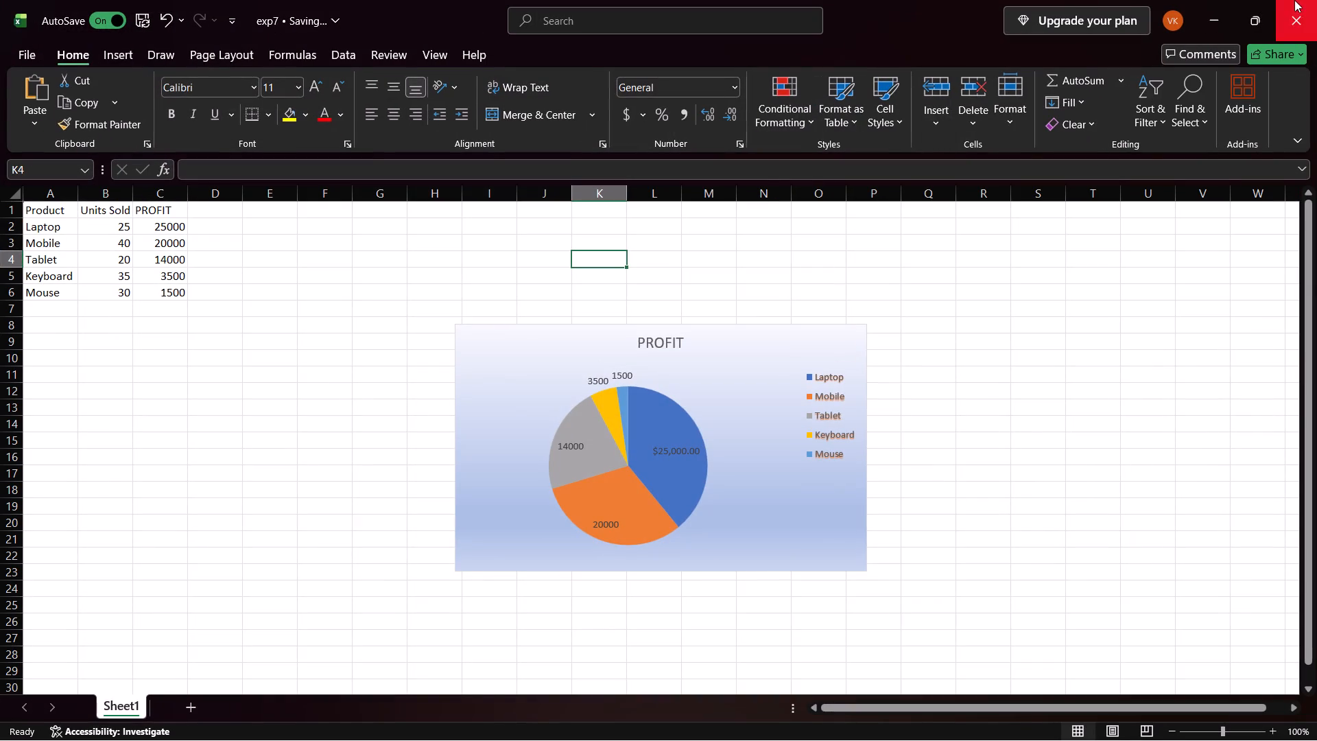
left_click(1295, 0)
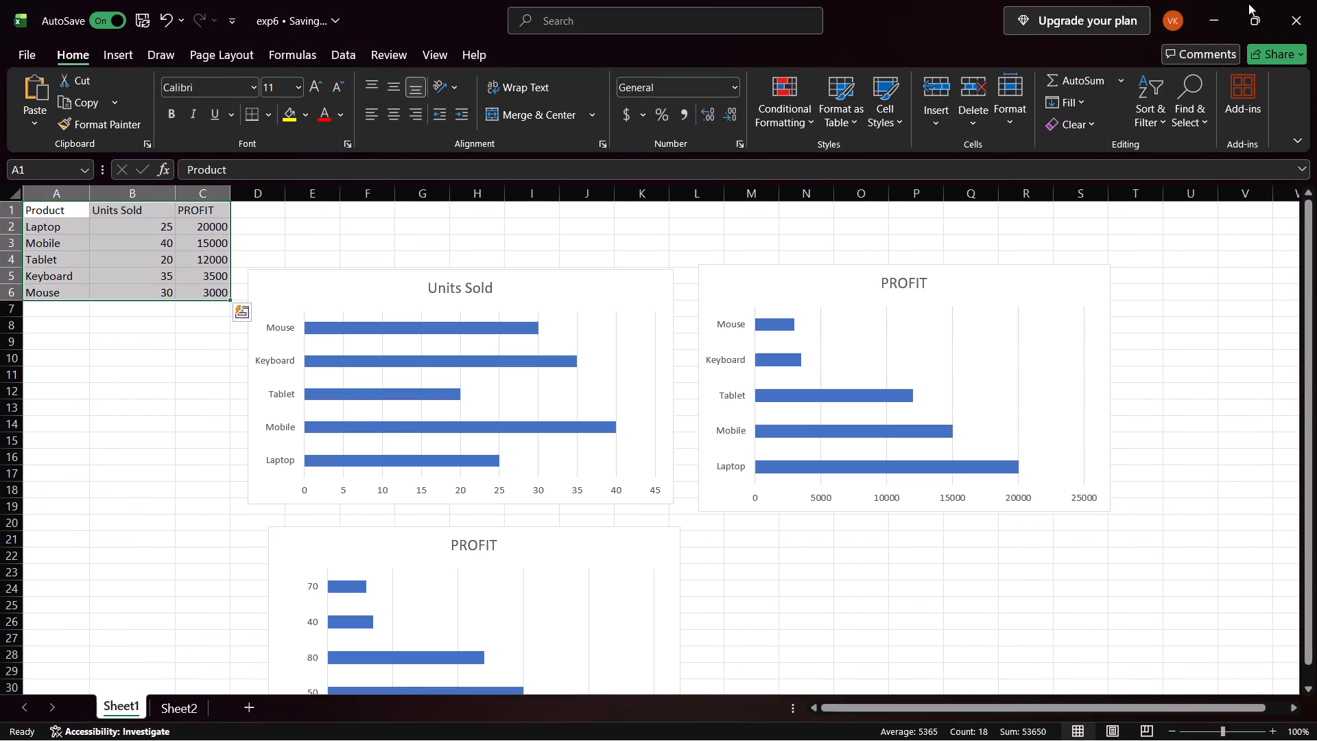
Clear the exp6 workbook from view, open the desktop's data analytics folder in Visual Studio Code, and return to the desktop.
left_click(1224, 0)
left_click(1210, 3)
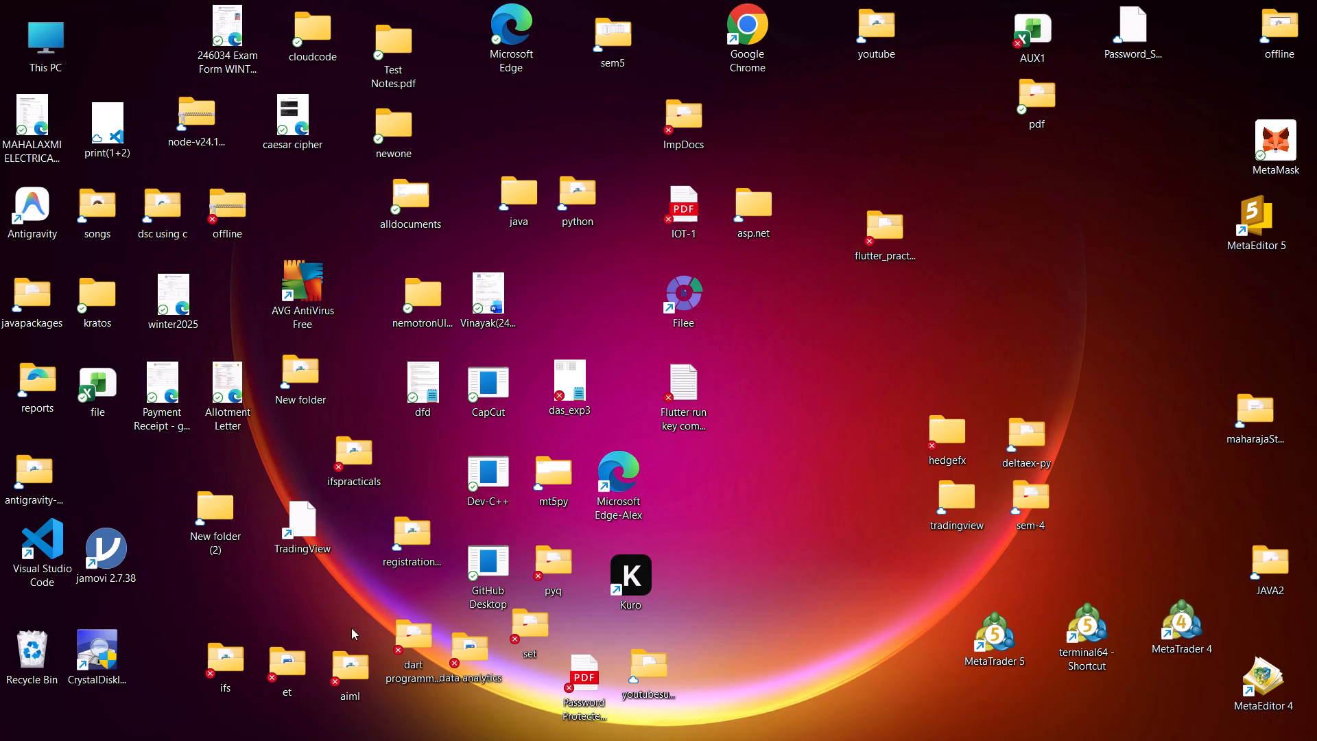
left_click_drag(468, 649, 46, 561)
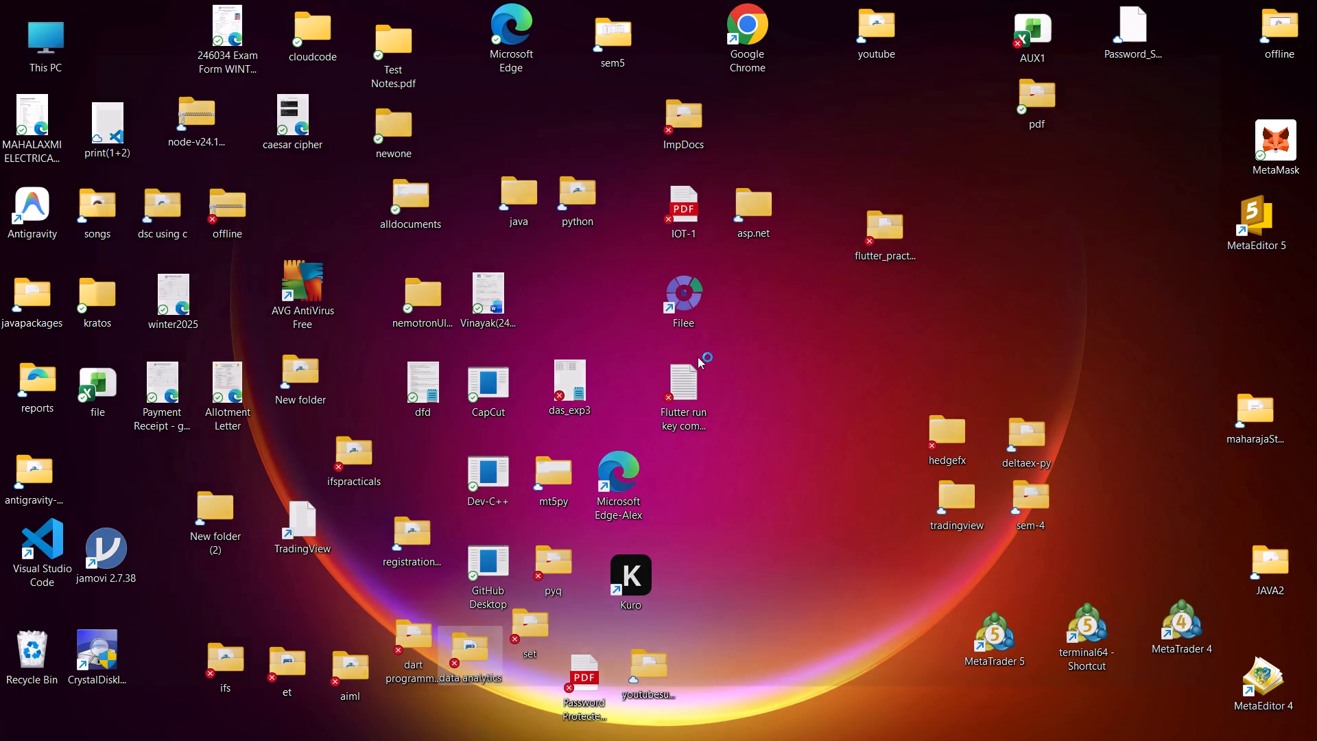
left_click(1215, 0)
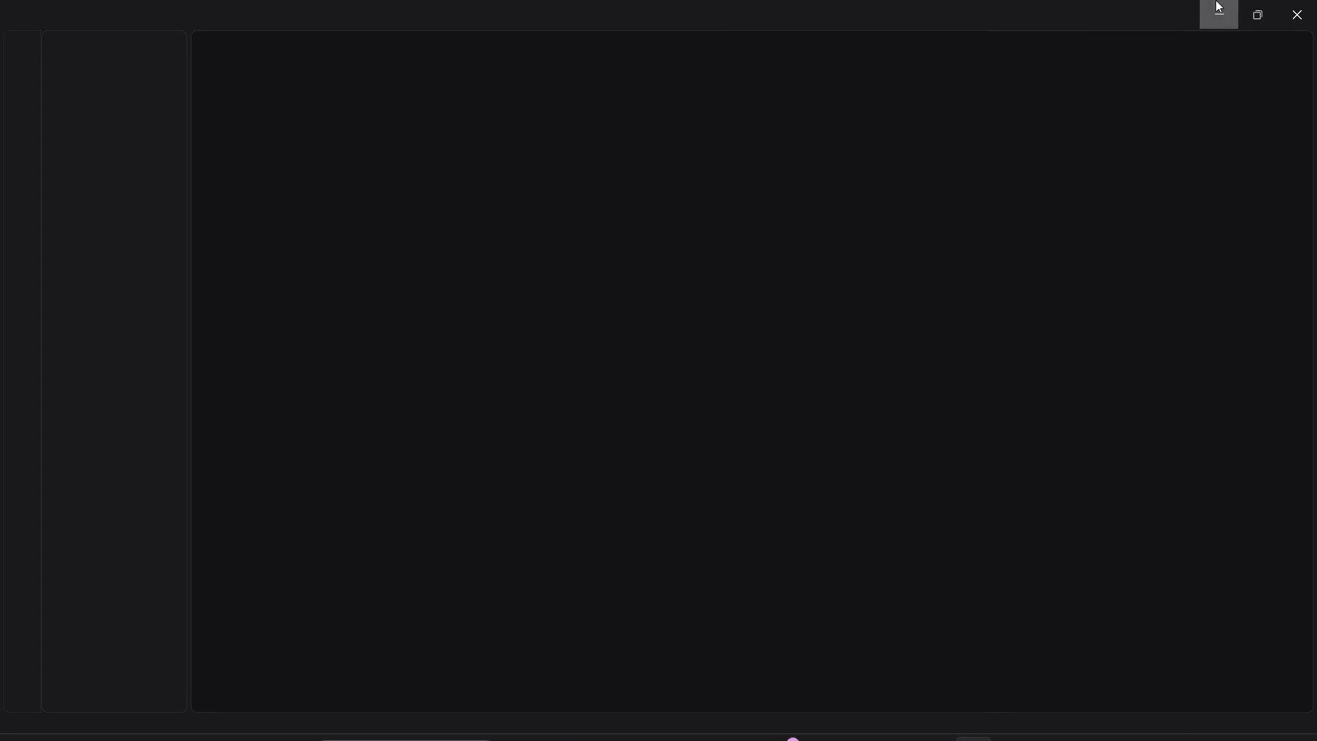
Launch Kuro from its desktop shortcut.
double_click(608, 594)
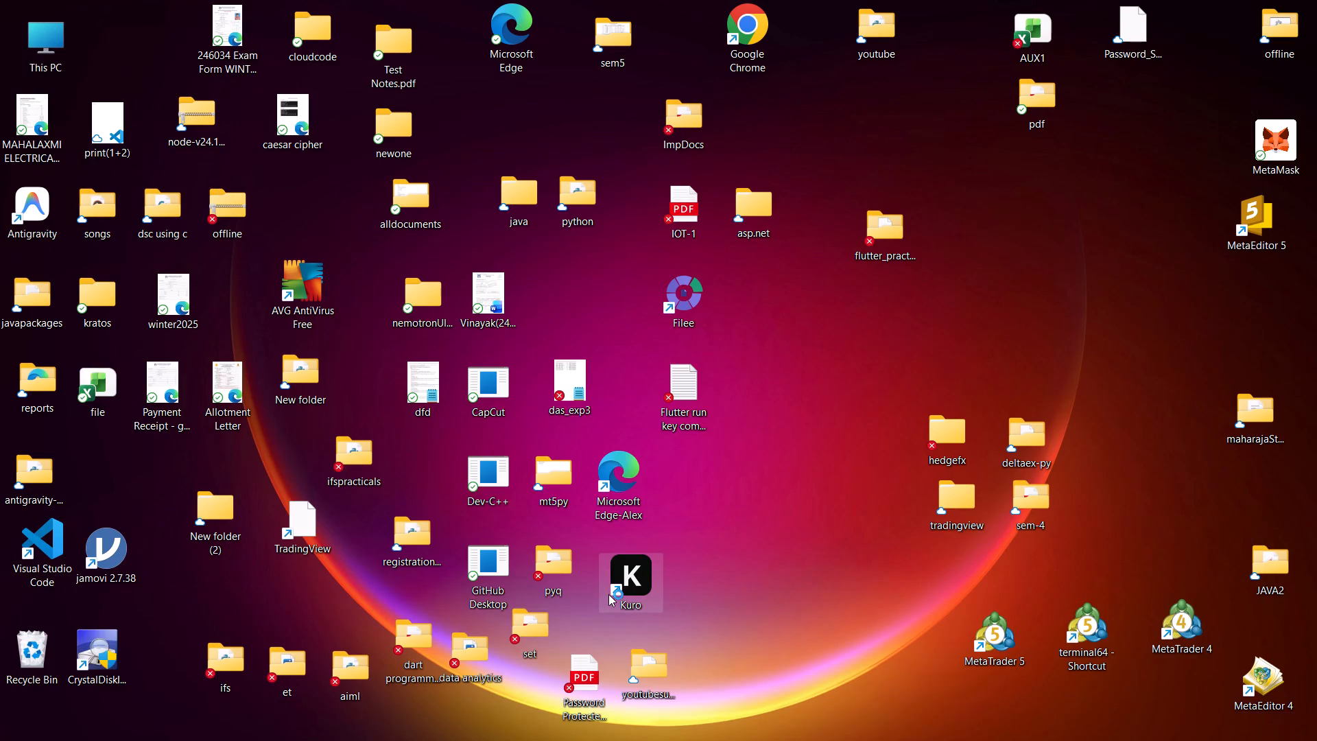